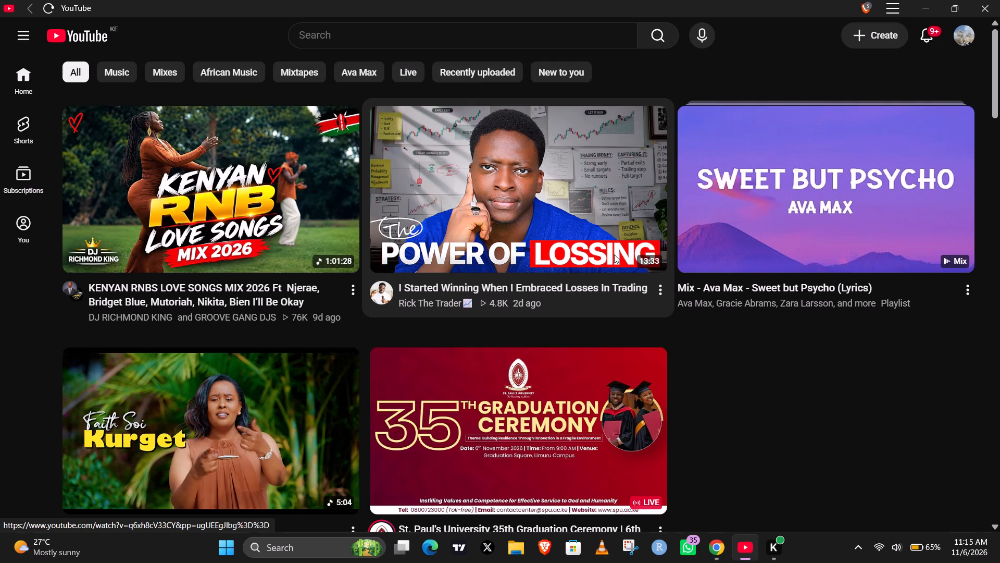
# Browse the recommended videos, Playables and Shorts in the home feed.
pyautogui.scroll(-11, 614, 254)
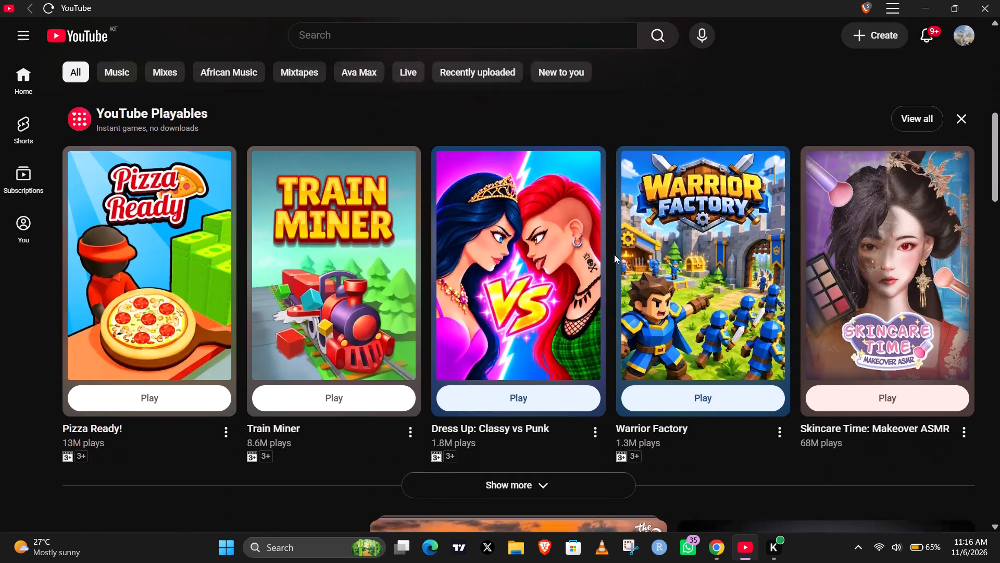
pyautogui.scroll(-8, 614, 254)
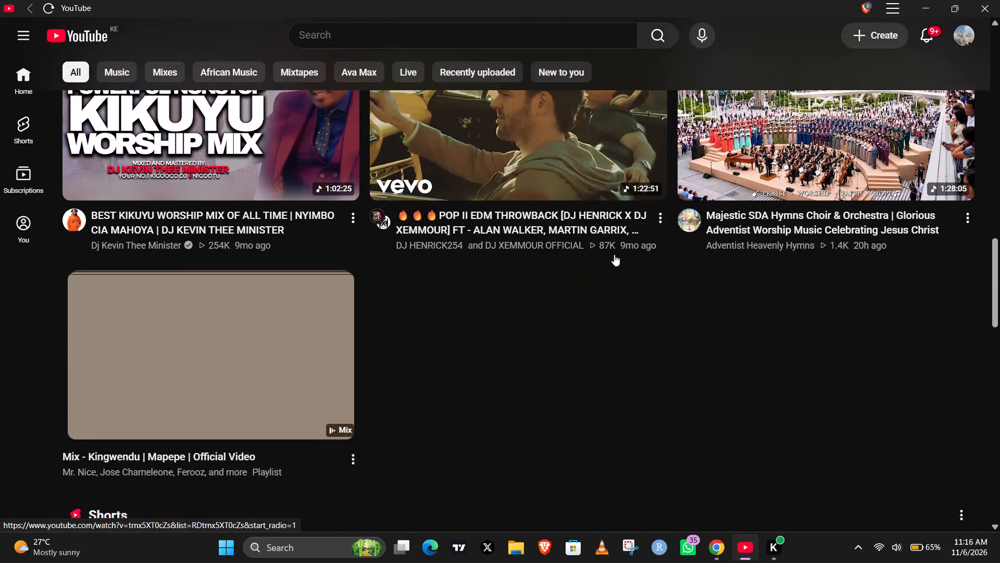
pyautogui.scroll(-6, 614, 254)
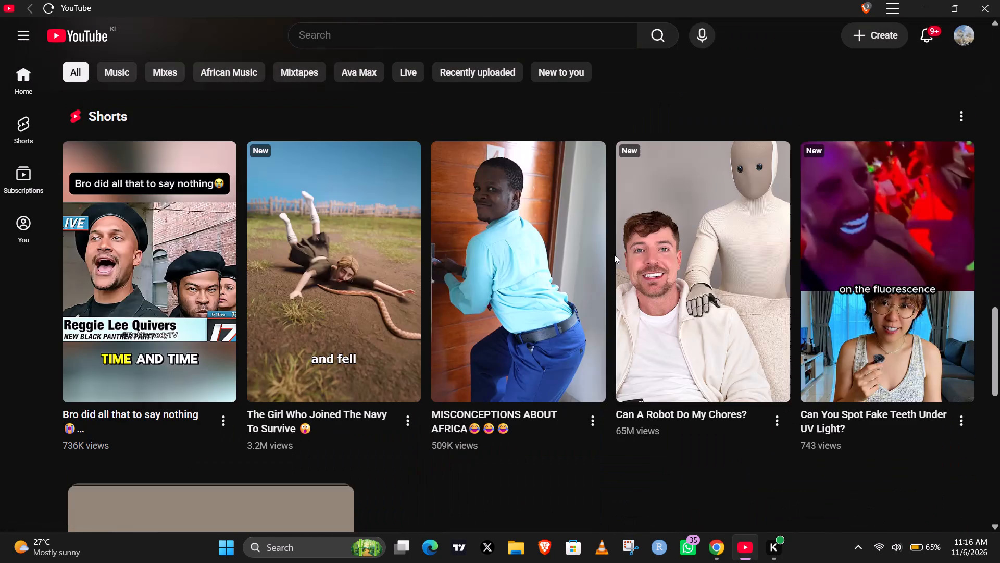
pyautogui.scroll(-4, 614, 254)
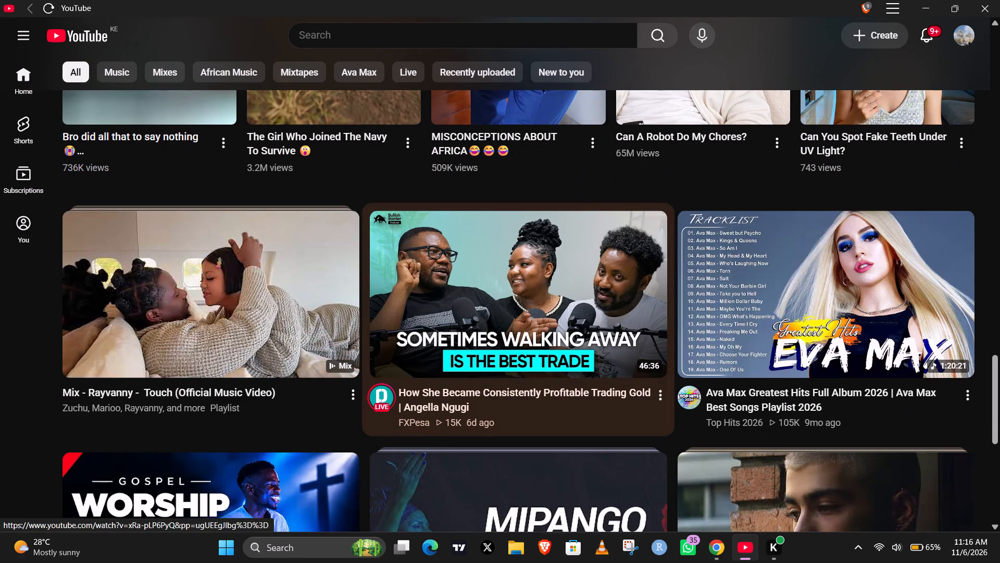
pyautogui.scroll(-5, 614, 254)
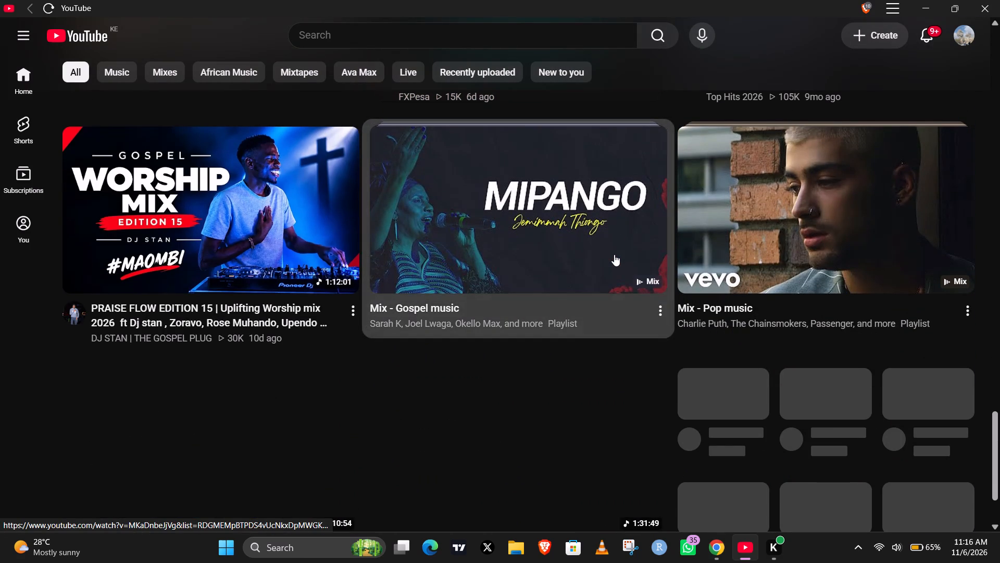
pyautogui.scroll(-8, 614, 254)
pyautogui.scroll(1, 614, 254)
pyautogui.scroll(-6, 614, 254)
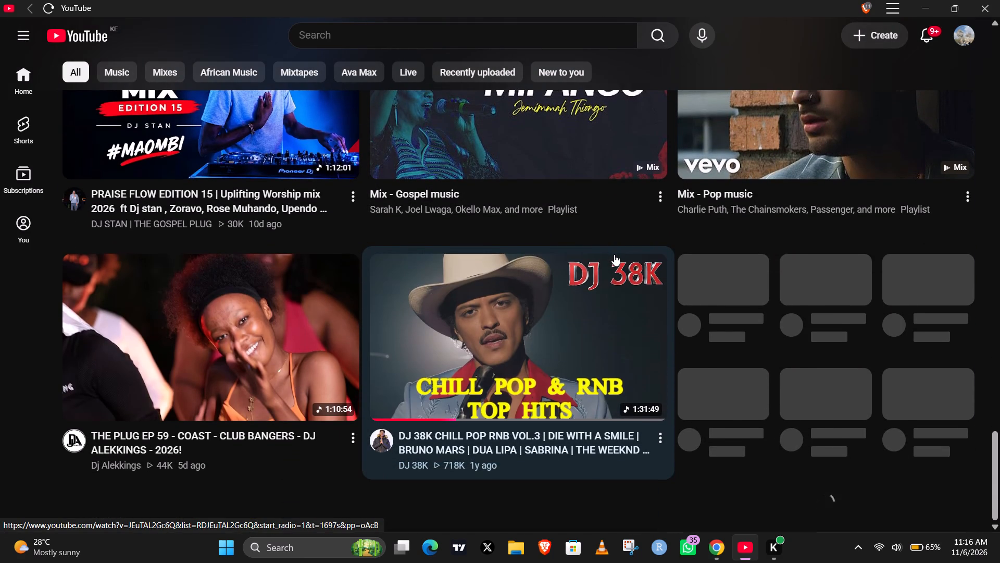
pyautogui.scroll(-7, 614, 254)
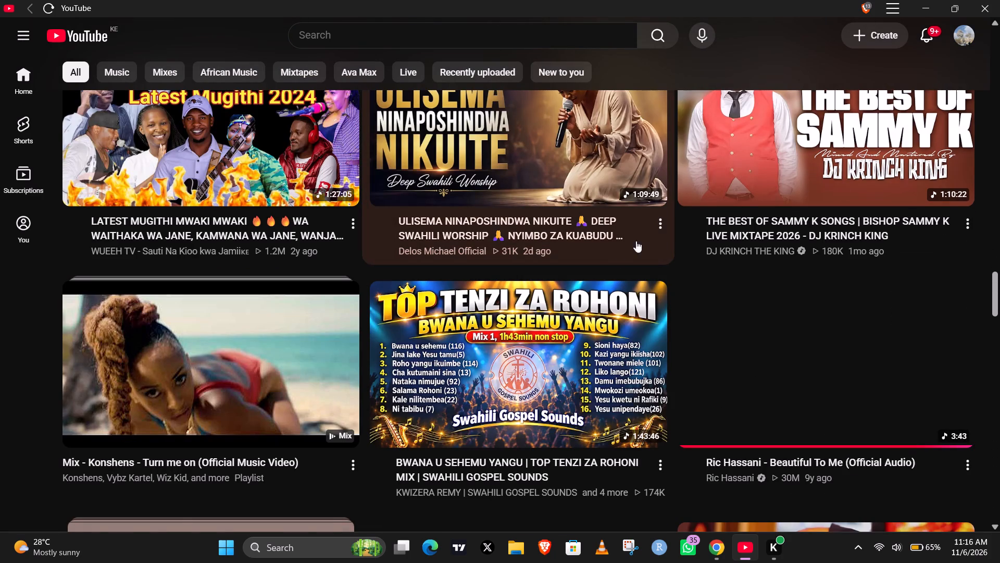
# Look through the notifications about recent uploads and live streams, and close the YouTube window.
pyautogui.click(930, 30)
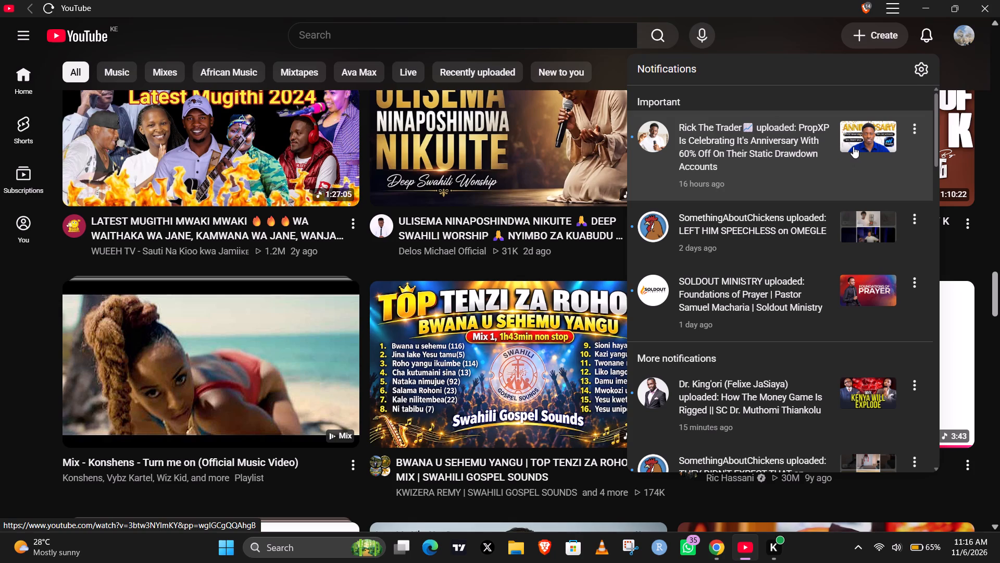
pyautogui.scroll(-5, 853, 146)
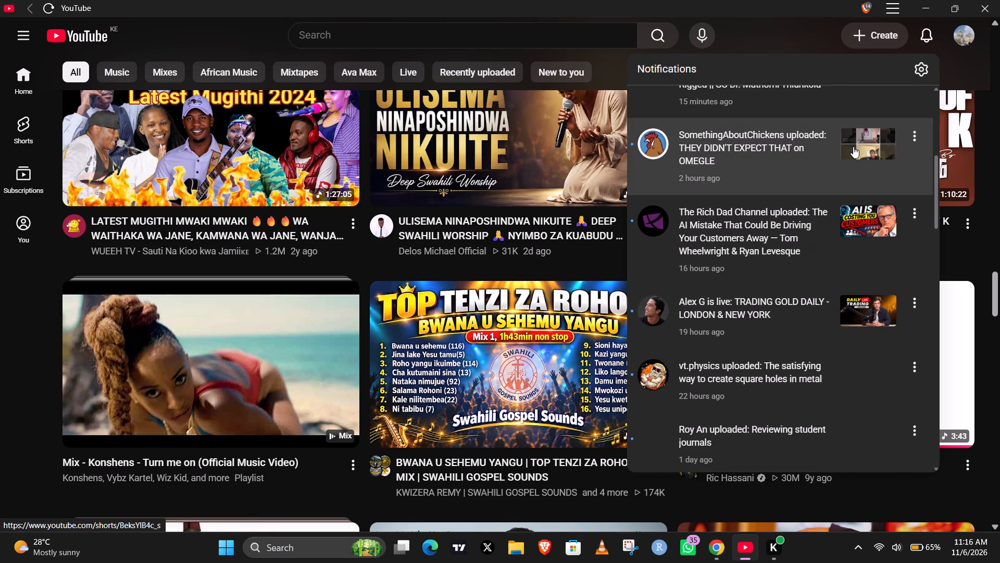
pyautogui.scroll(-7, 853, 146)
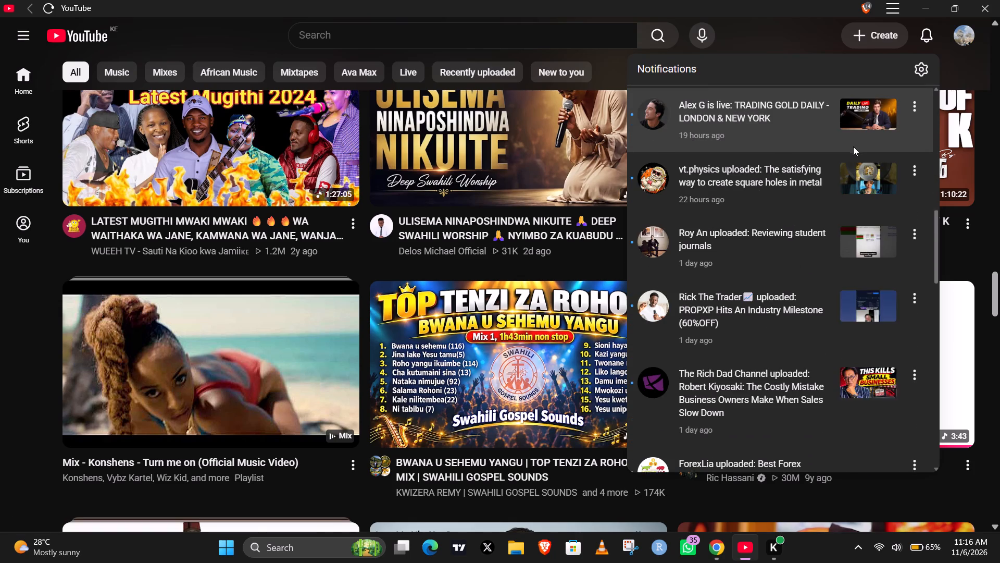
pyautogui.scroll(-7, 853, 146)
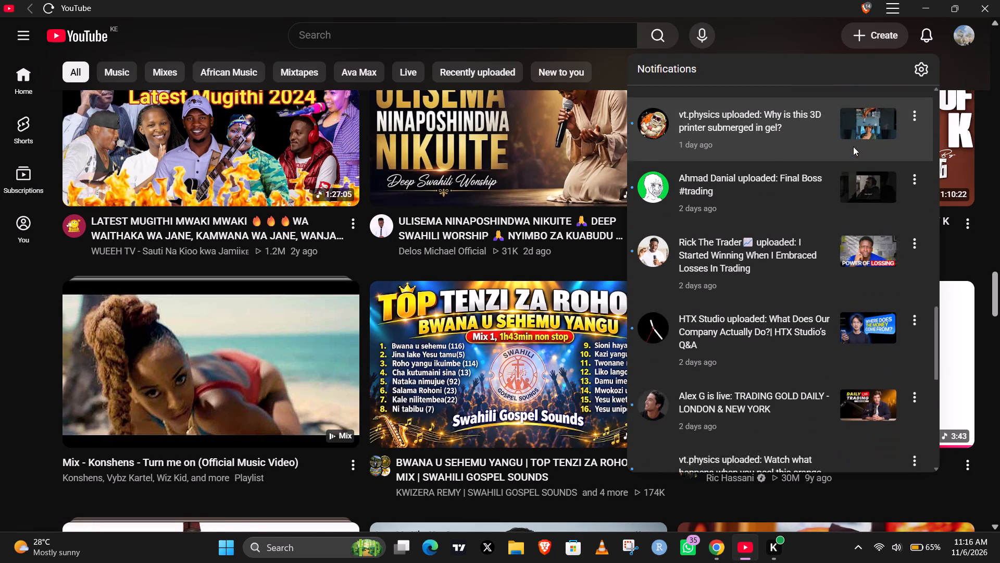
pyautogui.click(999, 0)
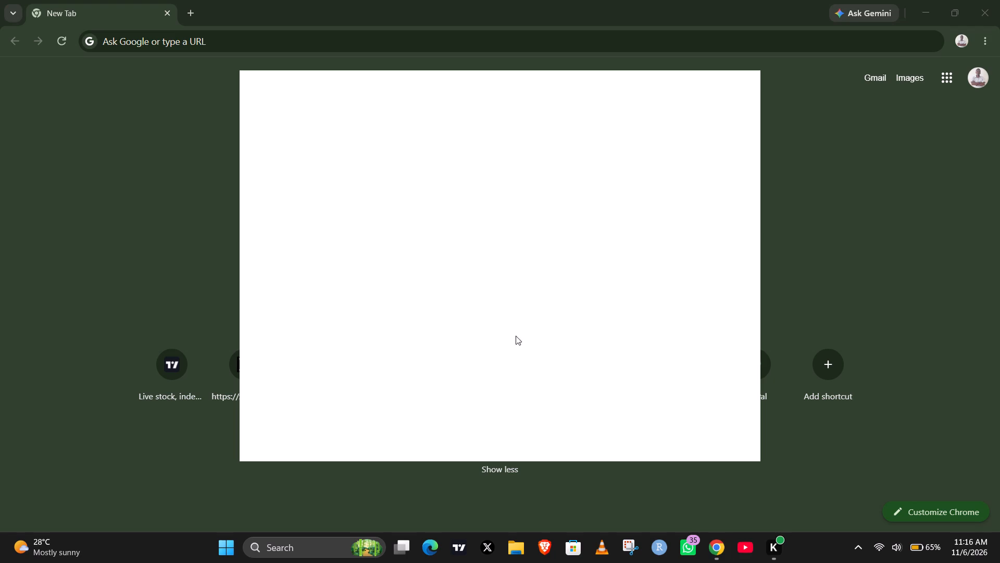
# In Chrome, search Google for tradercasa, open the Traders Casa website and sign in to the dashboard.
pyautogui.click(878, 160)
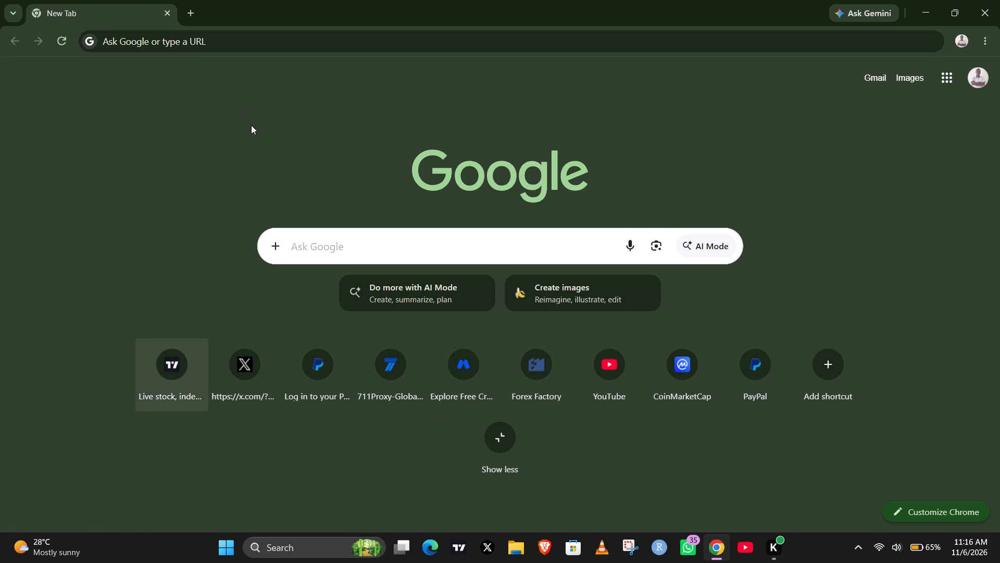
pyautogui.click(233, 43)
pyautogui.write('yt')
pyautogui.press('BackSpace')
pyautogui.press('BackSpace')
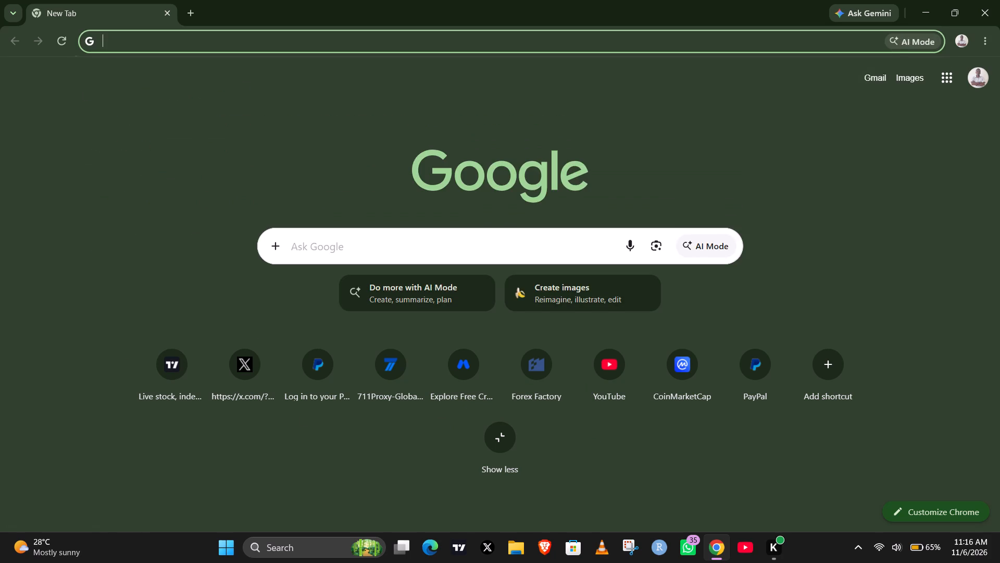
pyautogui.write('tra')
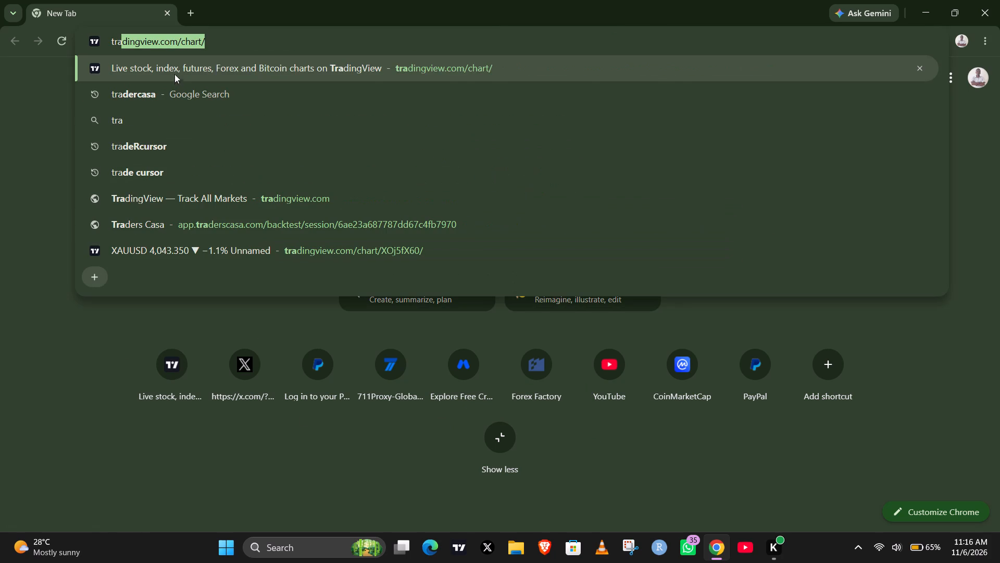
pyautogui.click(174, 88)
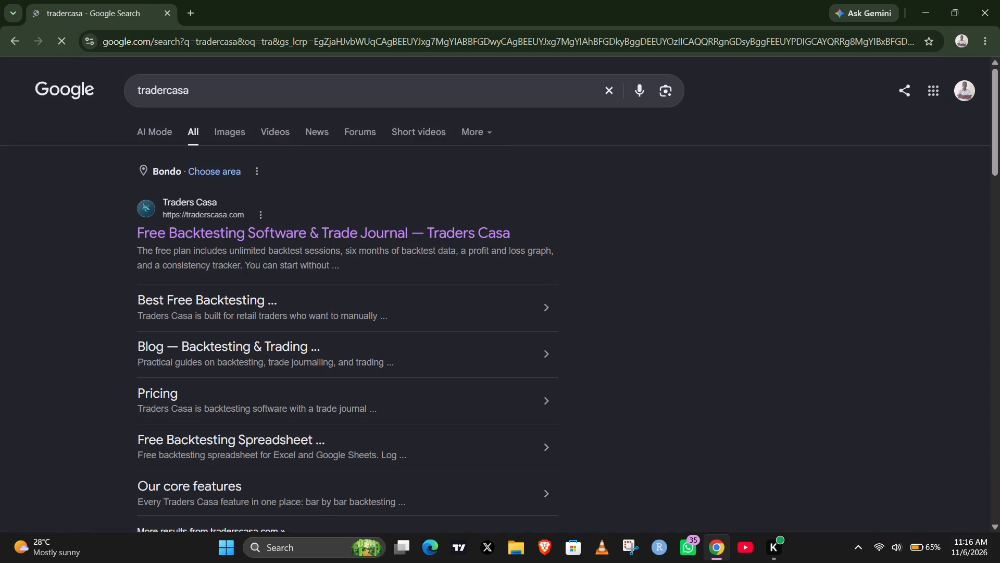
pyautogui.click(436, 232)
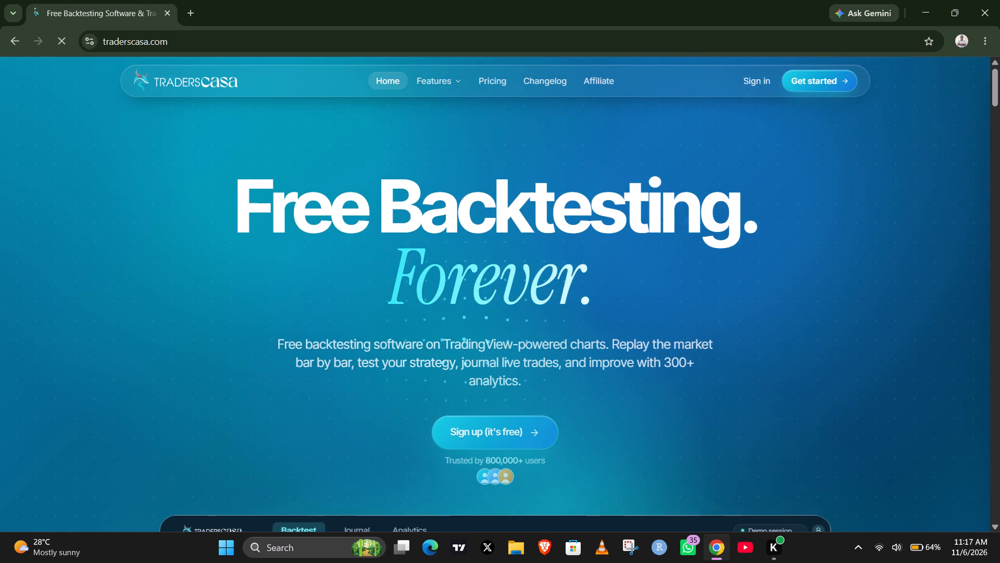
pyautogui.click(762, 78)
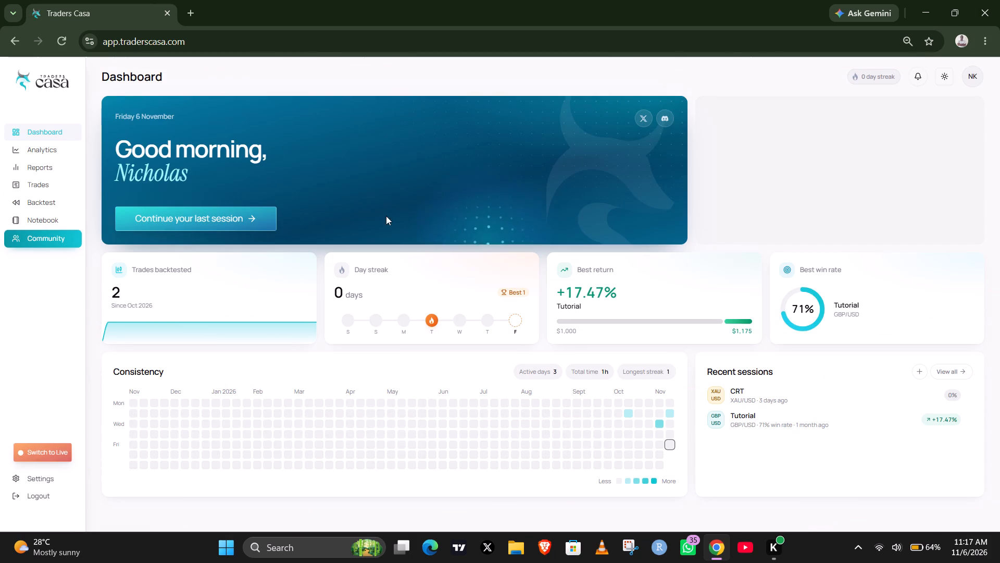
# Continue past the trader profile checklist into the XAU/USD backtest session and dismiss the MultiChart upgrade offer.
pyautogui.scroll(-3, 458, 213)
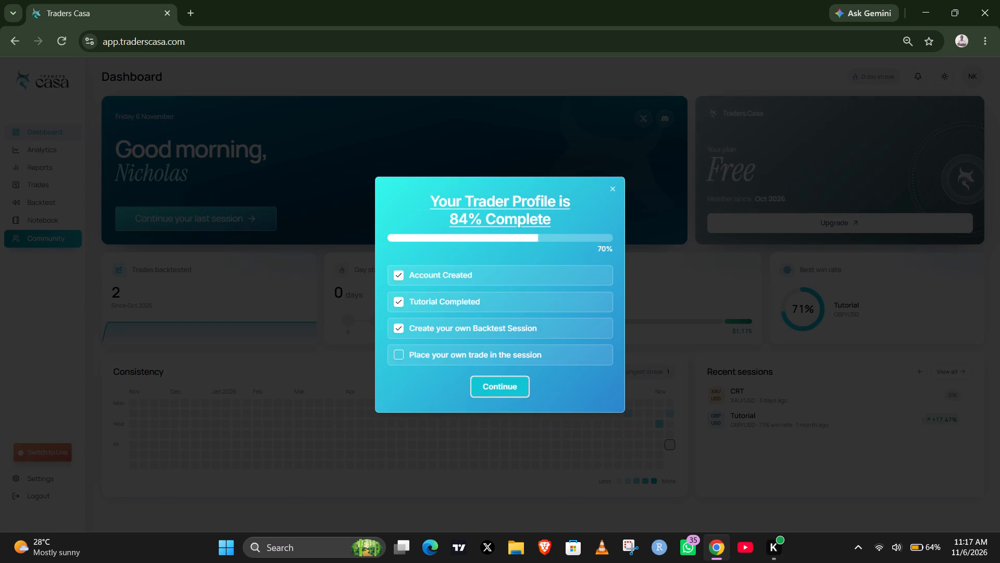
pyautogui.click(519, 383)
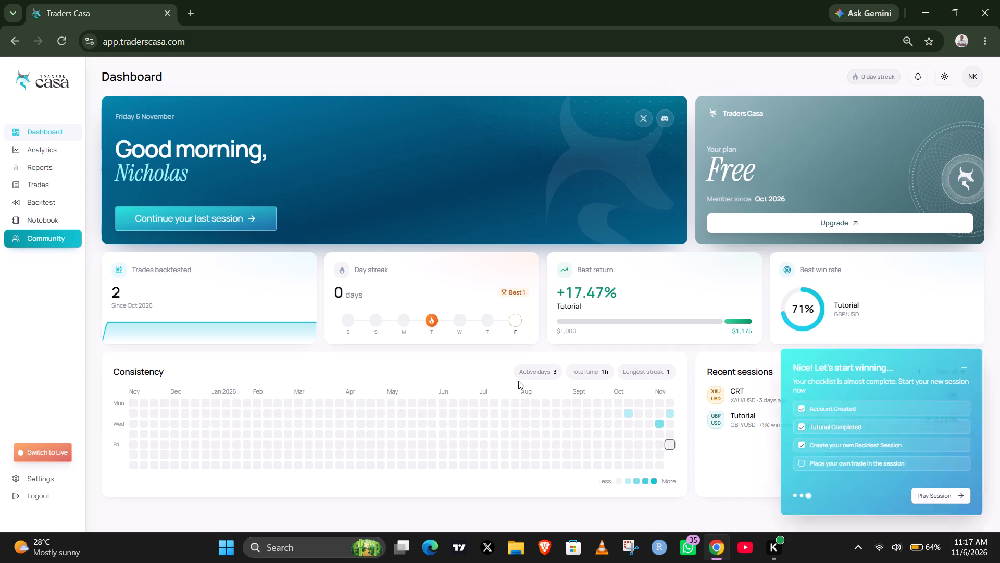
pyautogui.click(931, 498)
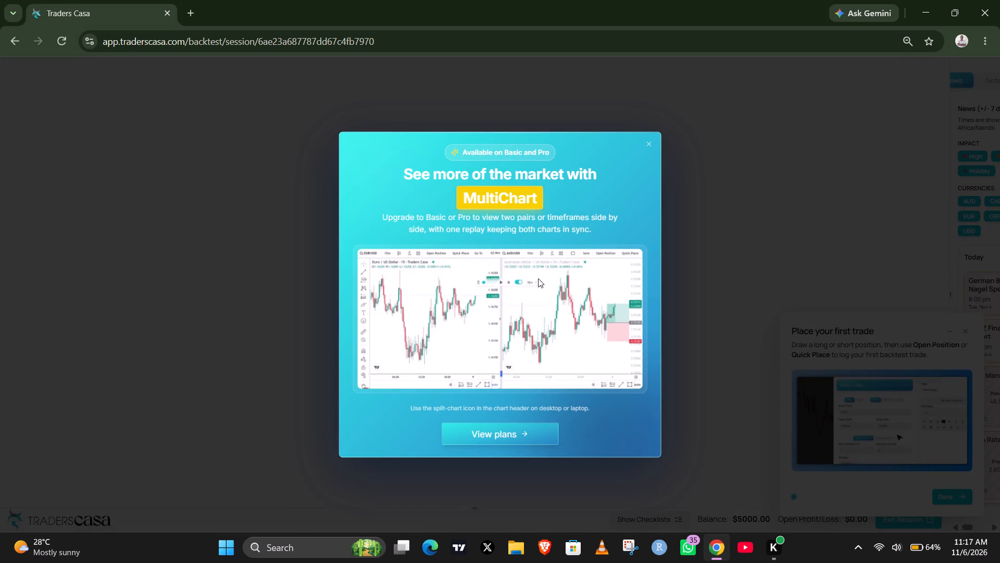
pyautogui.click(653, 145)
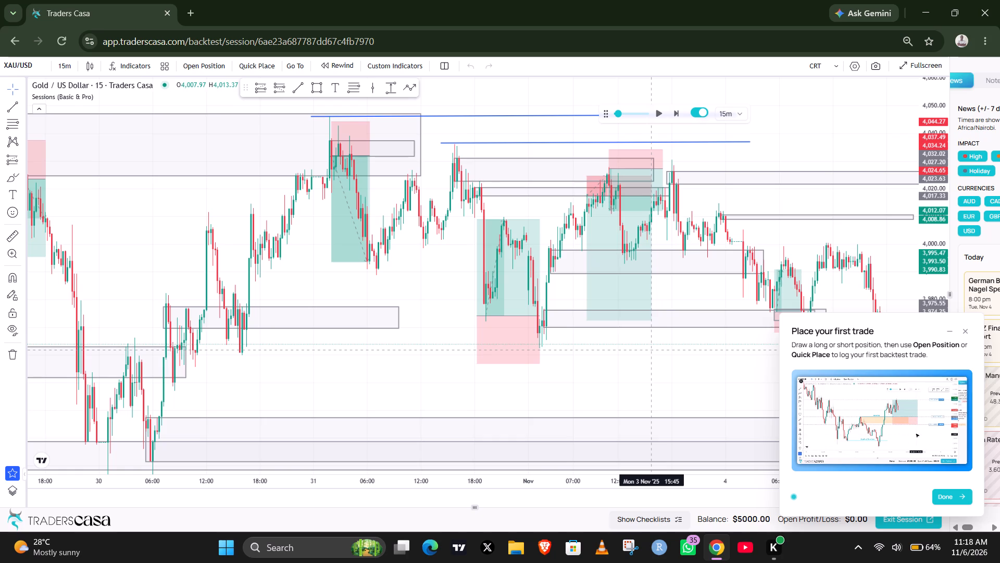
# Examine the 15-minute XAU/USD chart, including the marked zones, past long and short positions and the latest candles.
pyautogui.moveTo(627, 387); pyautogui.dragTo(583, 363)
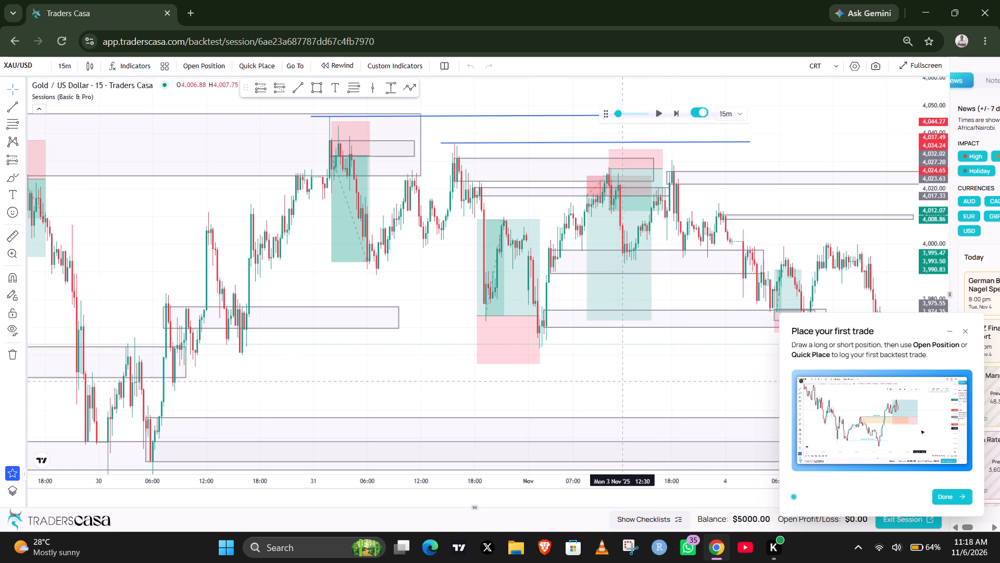
pyautogui.moveTo(583, 363); pyautogui.dragTo(489, 336)
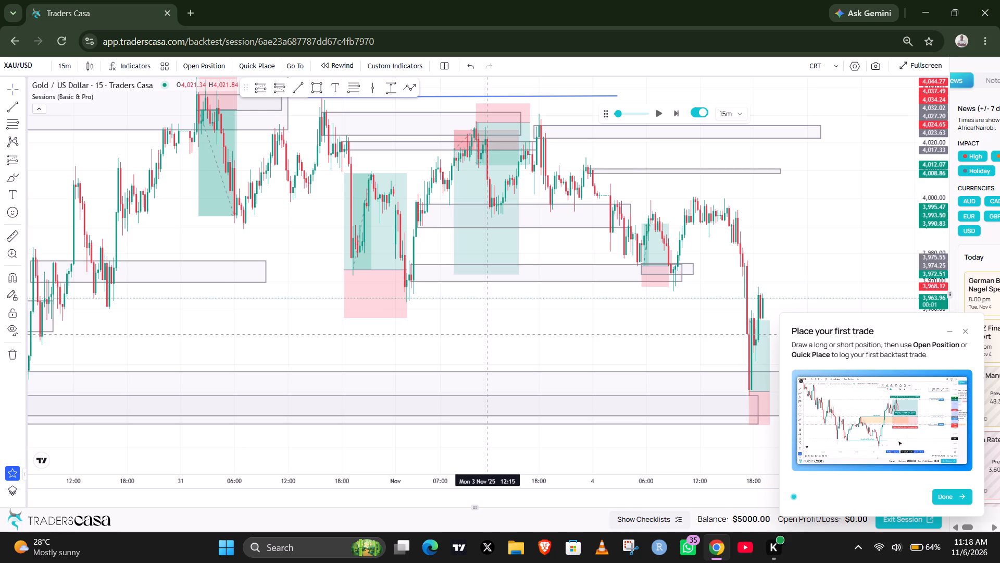
pyautogui.scroll(-2, 559, 333)
pyautogui.scroll(1, 559, 332)
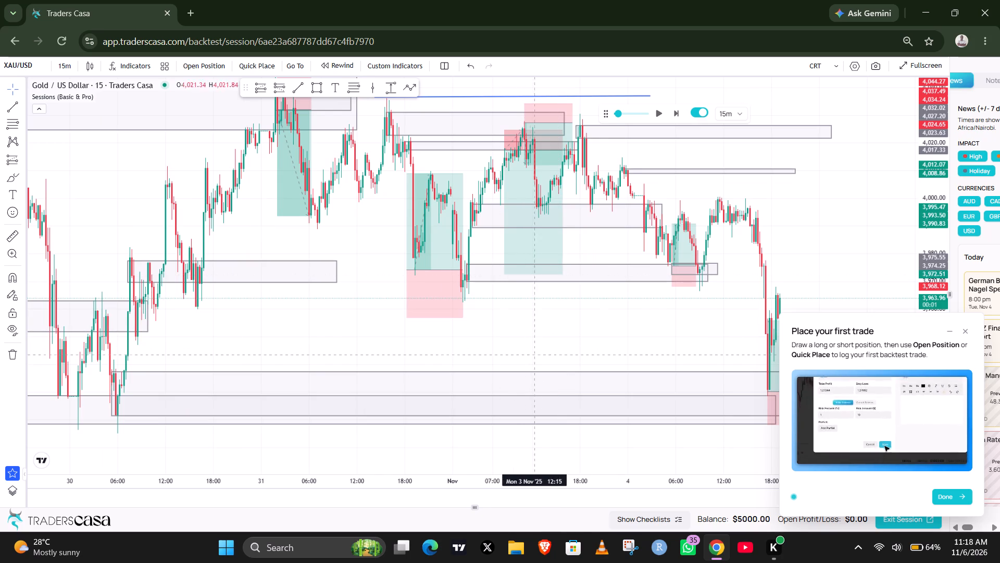
pyautogui.moveTo(552, 357); pyautogui.dragTo(443, 295)
pyautogui.scroll(4, 478, 316)
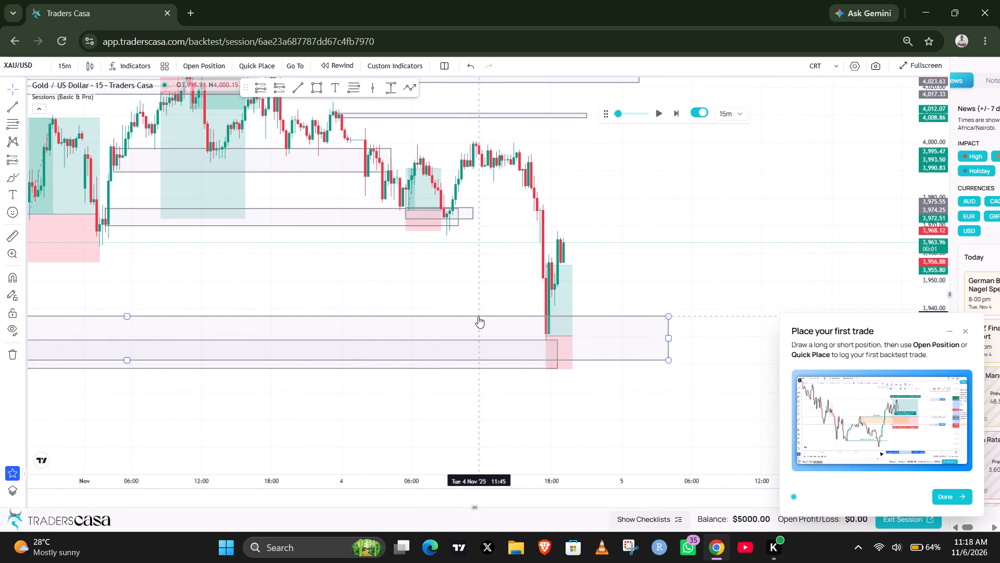
pyautogui.scroll(4, 478, 316)
pyautogui.moveTo(524, 254); pyautogui.dragTo(593, 307)
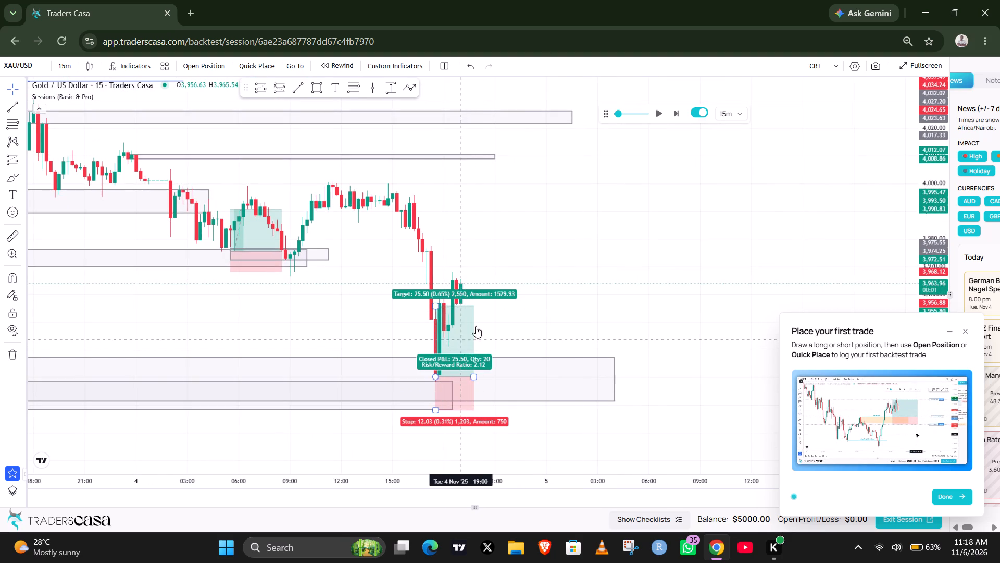
pyautogui.moveTo(561, 259); pyautogui.dragTo(648, 277)
pyautogui.moveTo(564, 260); pyautogui.dragTo(639, 275)
pyautogui.scroll(-4, 572, 283)
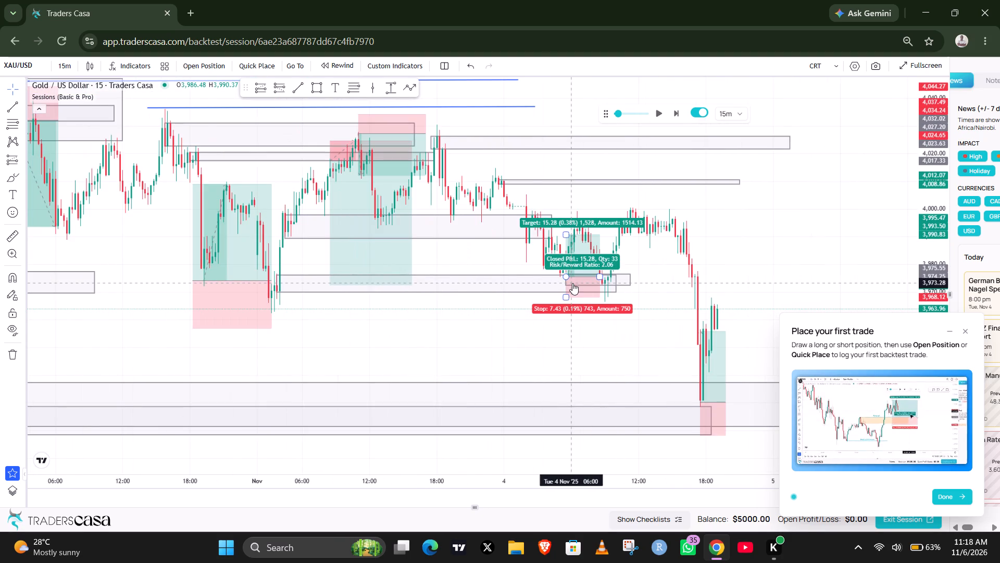
pyautogui.click(522, 317)
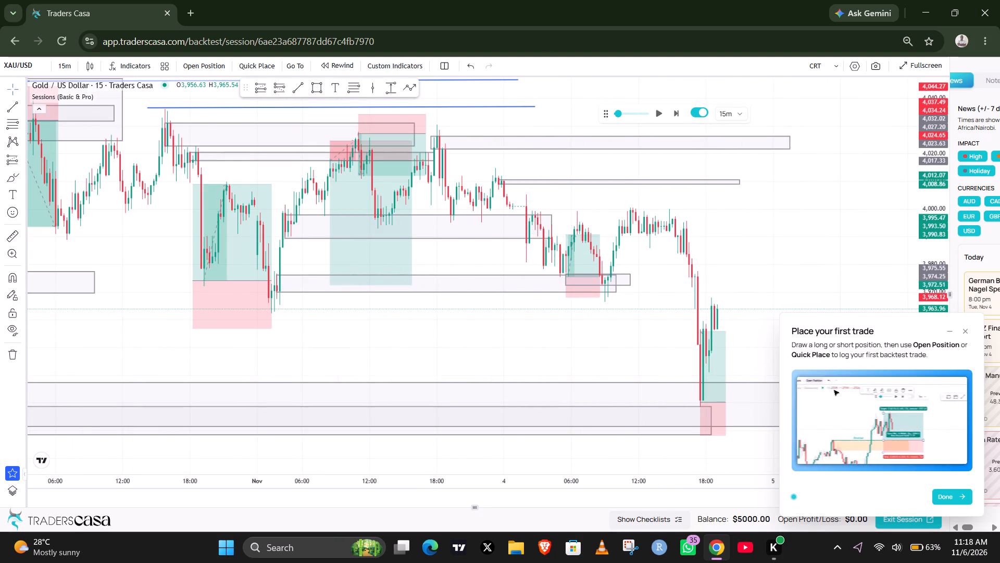
pyautogui.moveTo(819, 246); pyautogui.dragTo(591, 194)
pyautogui.scroll(-1, 724, 249)
pyautogui.scroll(1, 726, 250)
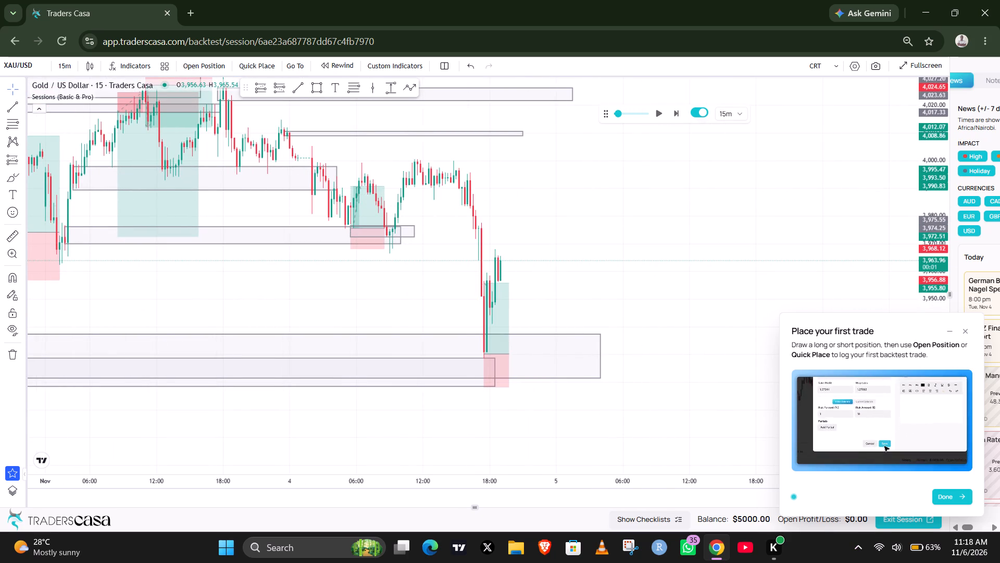
# Exit the "Place your first trade" tutorial.
pyautogui.click(961, 335)
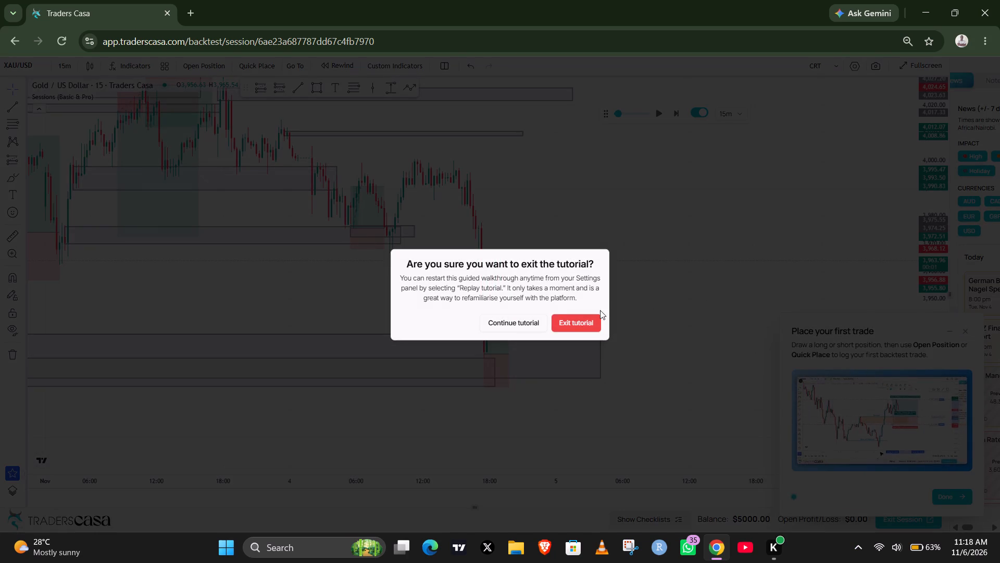
pyautogui.click(568, 327)
# Show the XAU/USD backtest chart in full screen.
pyautogui.moveTo(591, 272); pyautogui.dragTo(606, 295)
pyautogui.moveTo(676, 278); pyautogui.dragTo(690, 299)
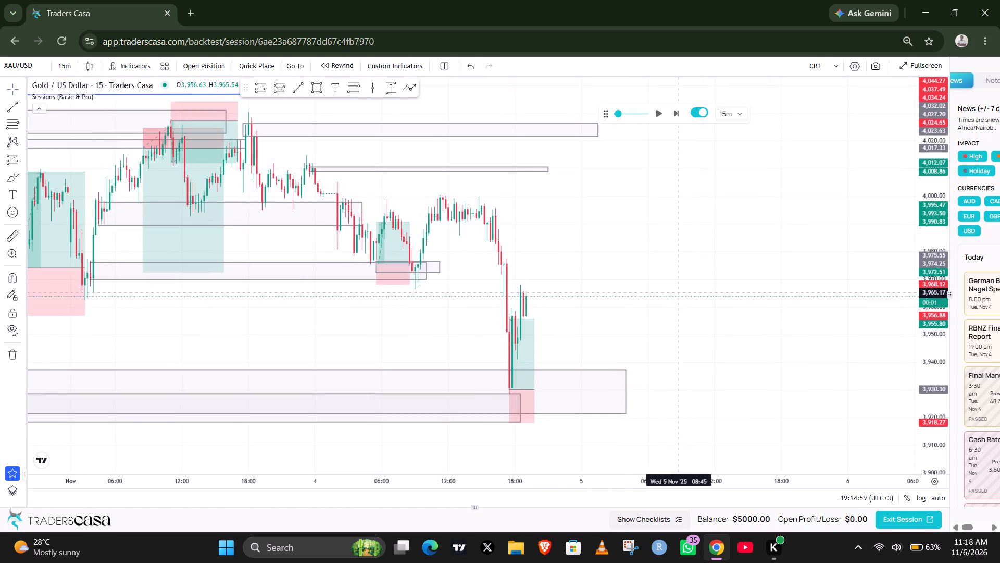
pyautogui.moveTo(661, 285); pyautogui.dragTo(668, 304)
pyautogui.click(906, 64)
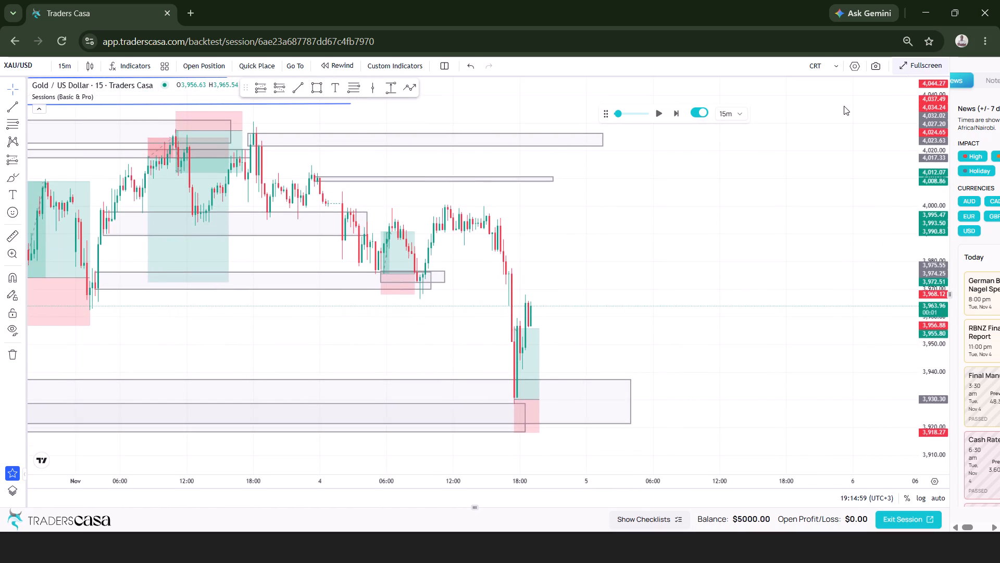
pyautogui.click(703, 183)
pyautogui.moveTo(708, 220); pyautogui.dragTo(683, 154)
pyautogui.scroll(3, 685, 158)
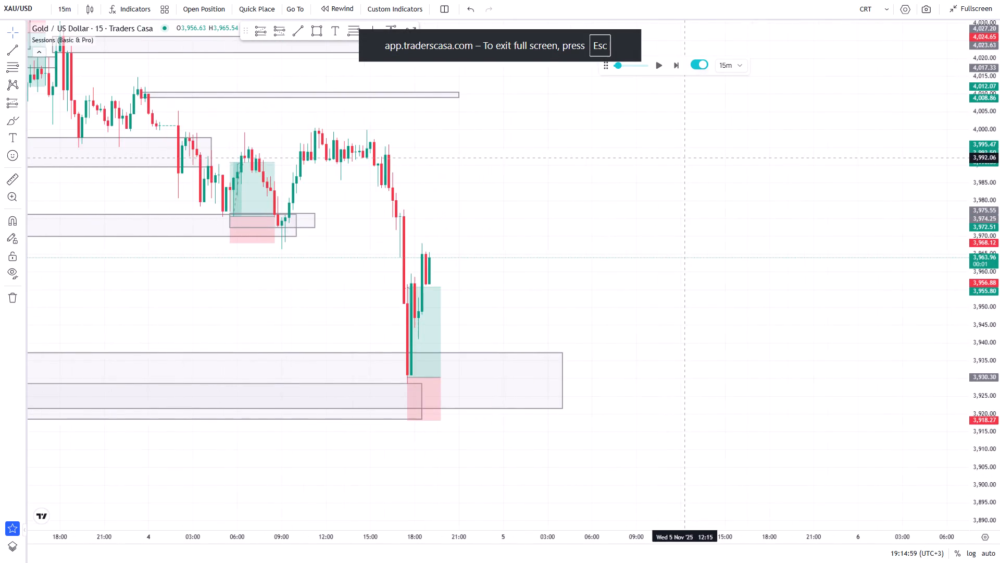
pyautogui.moveTo(636, 173); pyautogui.dragTo(692, 217)
pyautogui.moveTo(680, 201); pyautogui.dragTo(677, 220)
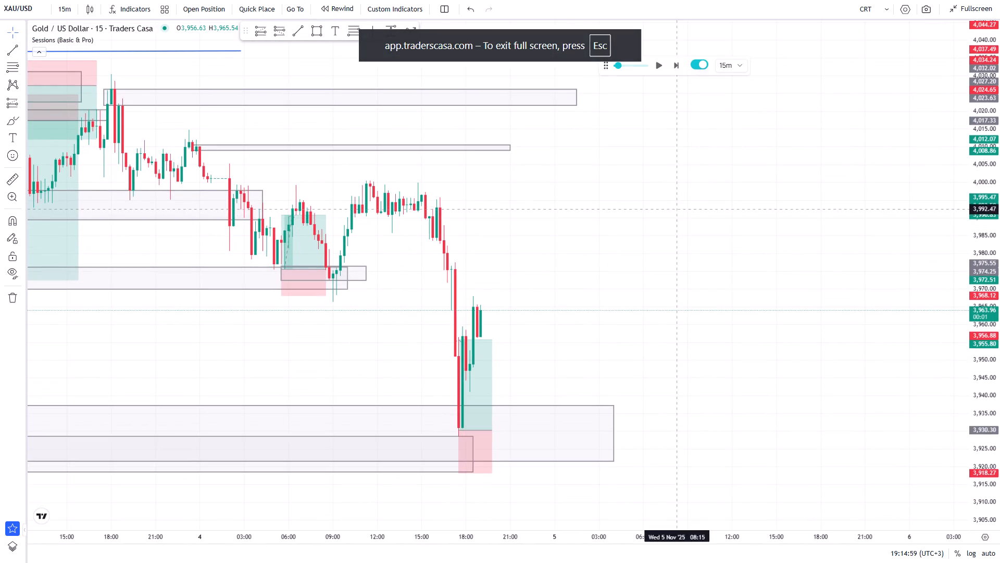
# Examine the recent 15-minute XAU/USD price action, the marked zones and the past positions back to late October.
pyautogui.moveTo(981, 345); pyautogui.dragTo(978, 299)
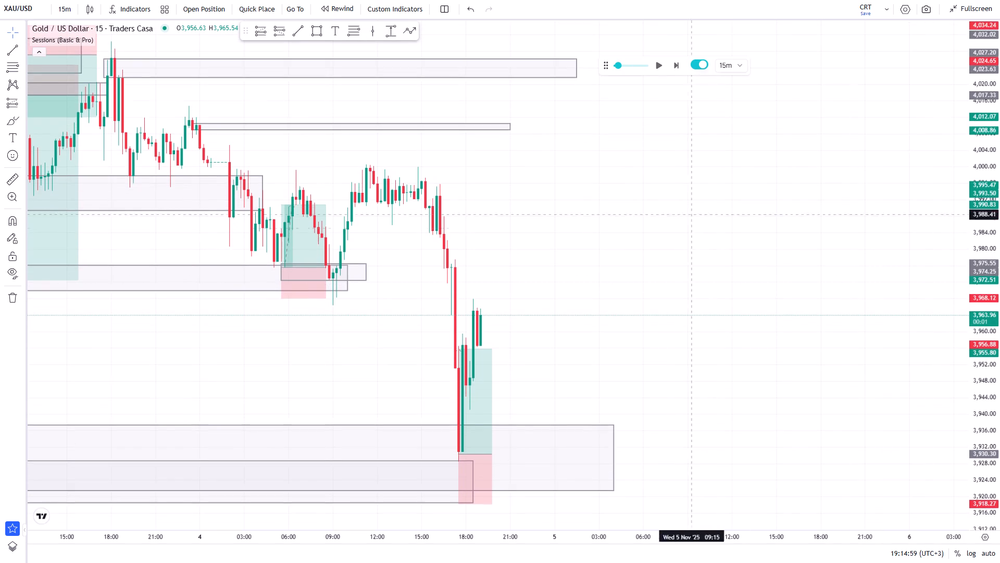
pyautogui.moveTo(679, 207); pyautogui.dragTo(751, 188)
pyautogui.moveTo(703, 189); pyautogui.dragTo(757, 193)
pyautogui.scroll(4, 708, 193)
pyautogui.moveTo(642, 210); pyautogui.dragTo(797, 209)
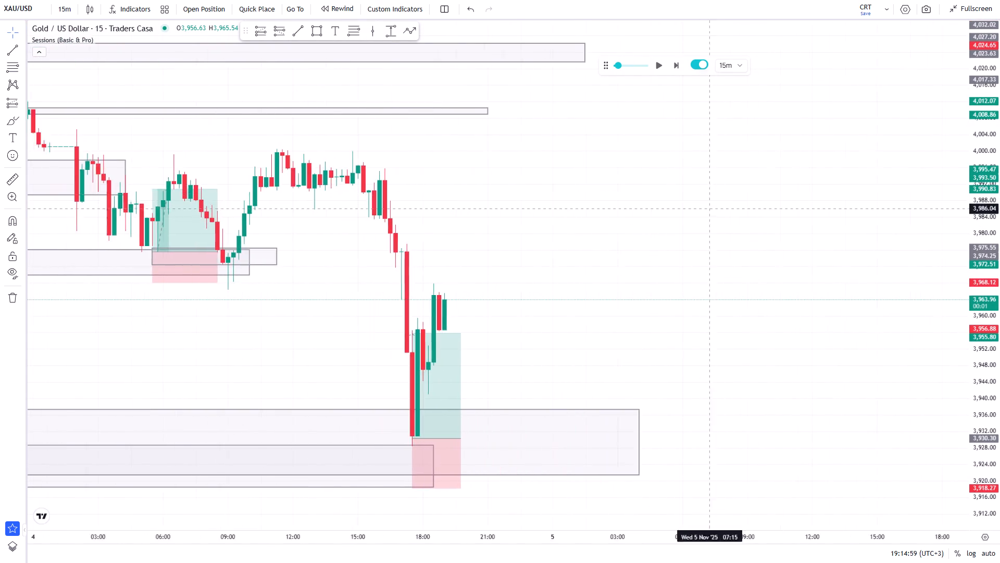
pyautogui.moveTo(797, 209); pyautogui.dragTo(803, 210)
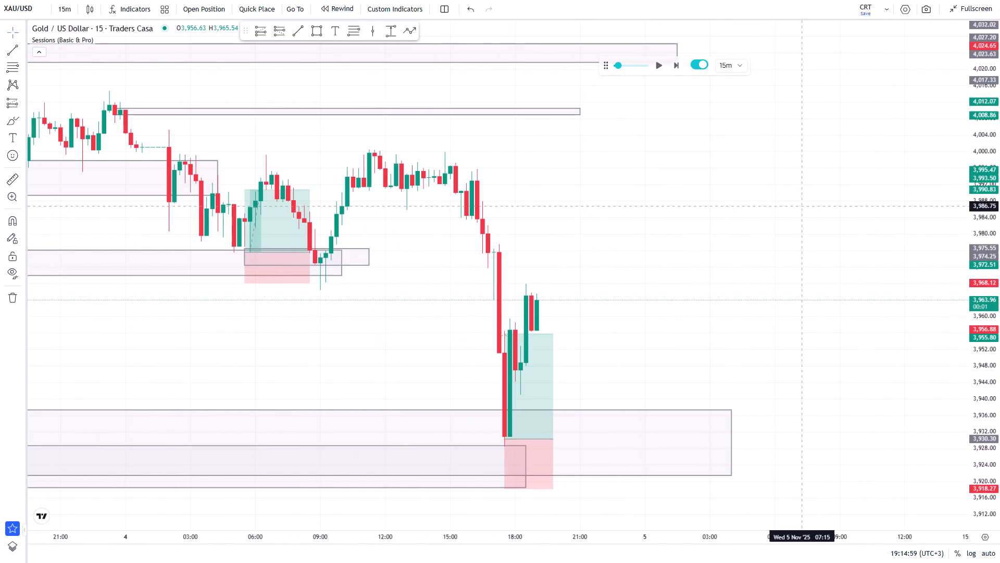
pyautogui.scroll(-18, 799, 204)
pyautogui.moveTo(789, 203); pyautogui.dragTo(720, 250)
pyautogui.moveTo(814, 200); pyautogui.dragTo(745, 237)
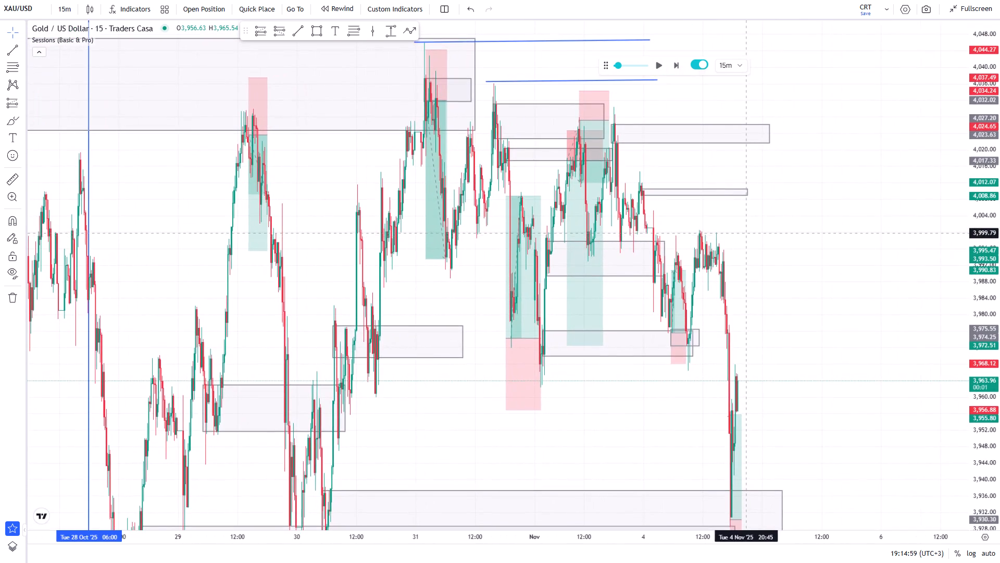
pyautogui.scroll(8, 745, 232)
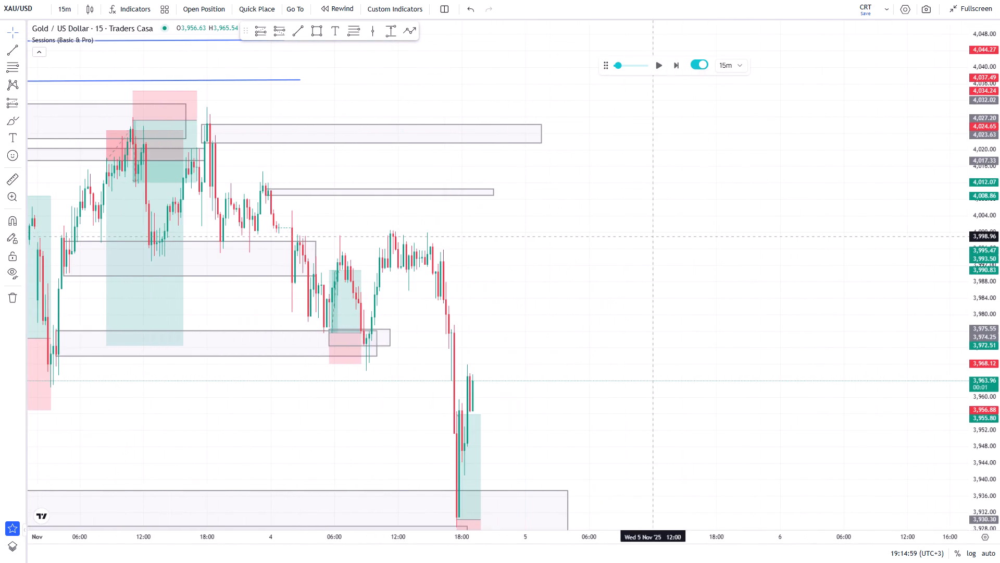
pyautogui.moveTo(646, 237); pyautogui.dragTo(704, 212)
pyautogui.moveTo(656, 227); pyautogui.dragTo(665, 189)
pyautogui.scroll(3, 653, 203)
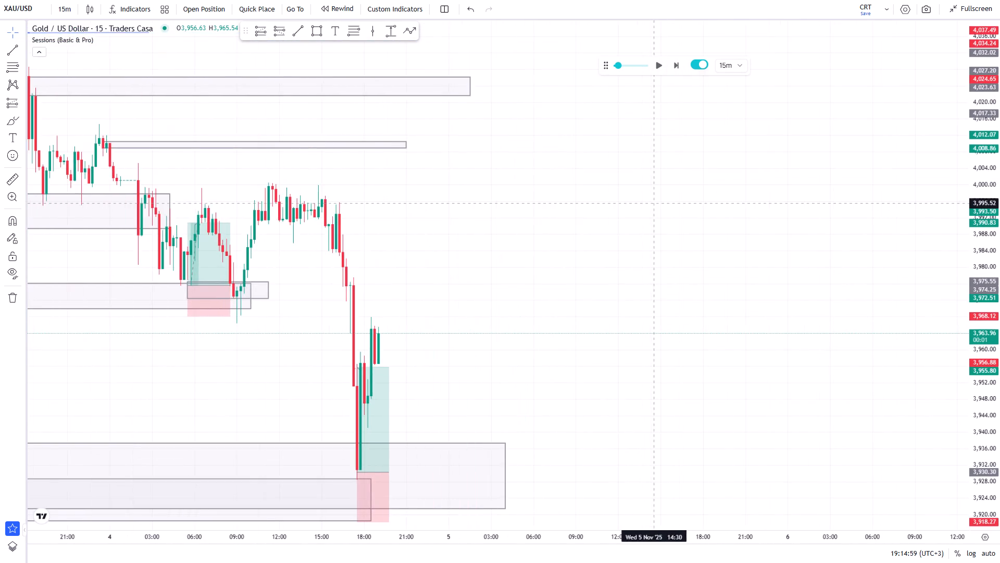
pyautogui.moveTo(617, 215); pyautogui.dragTo(747, 228)
# Draw a Fib Retracement in the empty area after the latest candles, from about 4,016 down to about 4,003.
pyautogui.click(355, 36)
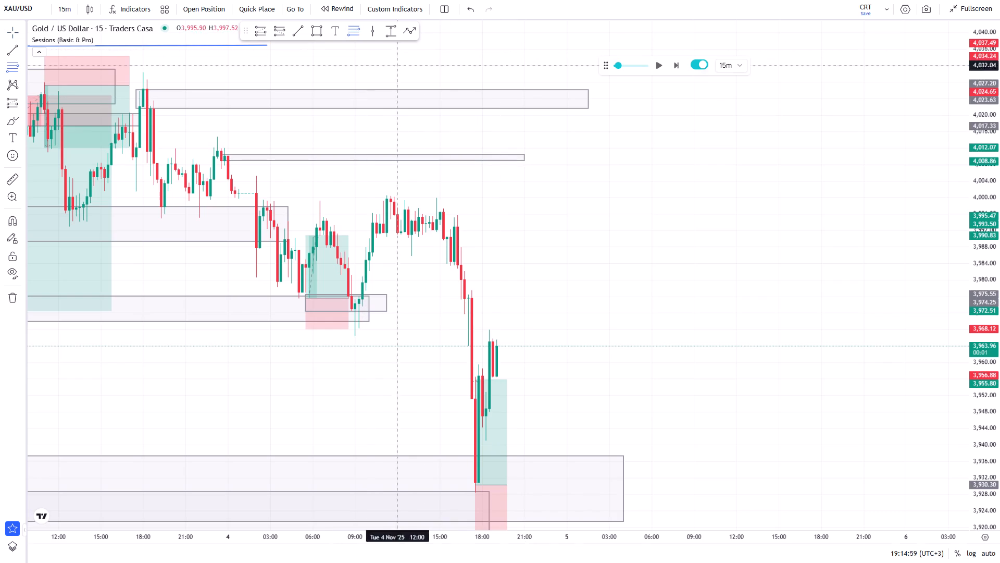
pyautogui.moveTo(618, 129); pyautogui.dragTo(669, 251)
pyautogui.click(646, 148)
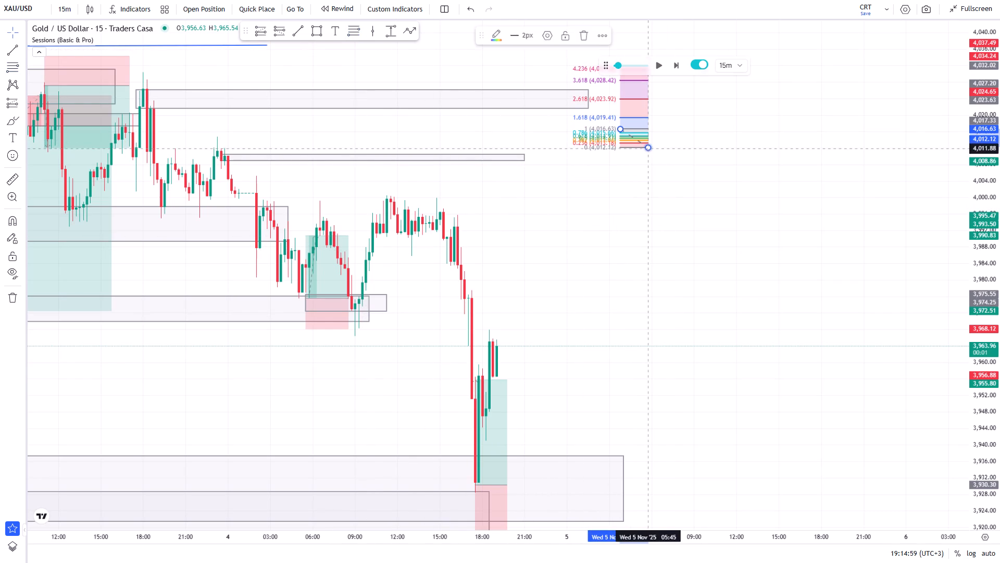
pyautogui.click(603, 39)
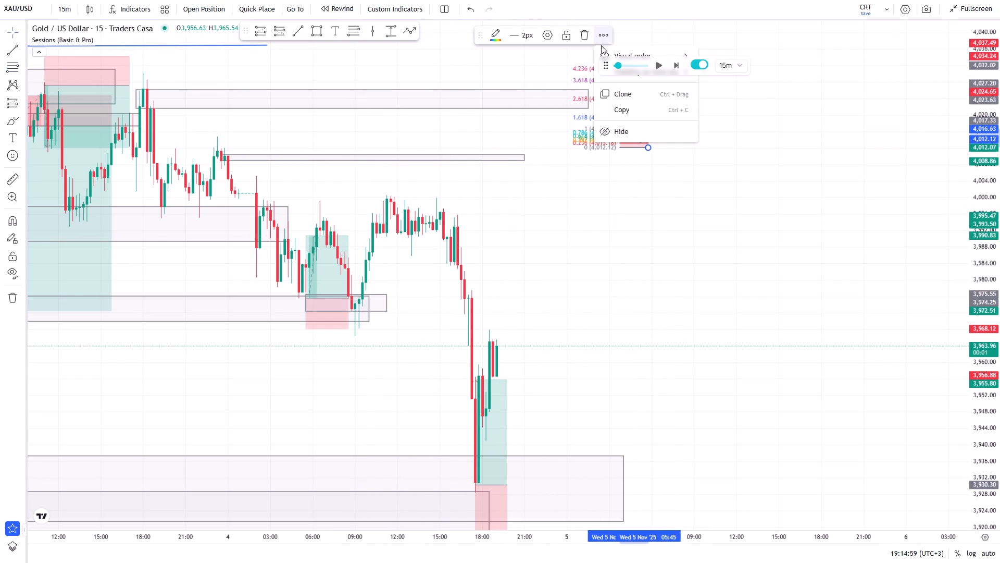
pyautogui.click(547, 38)
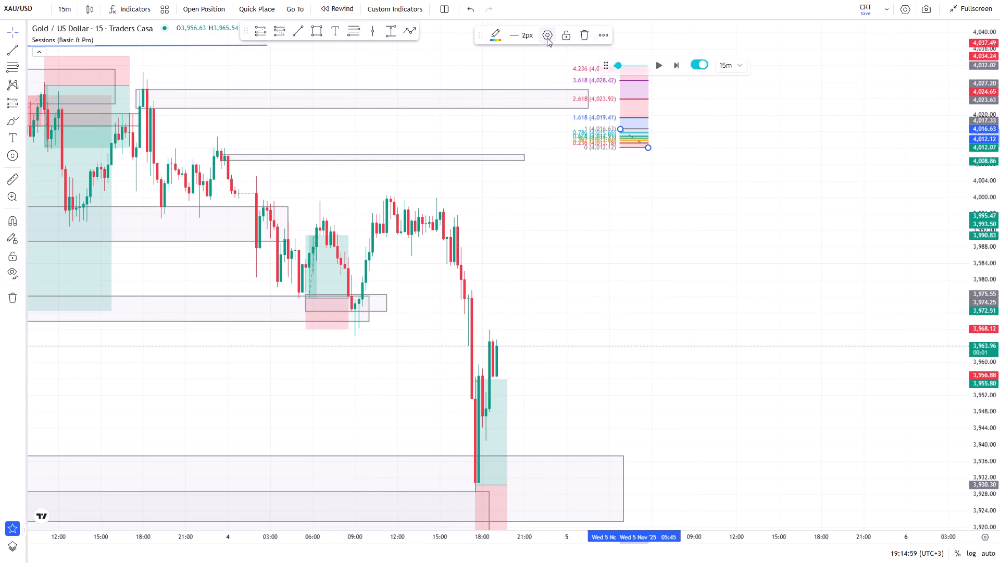
pyautogui.click(543, 34)
pyautogui.click(546, 36)
pyautogui.click(610, 103)
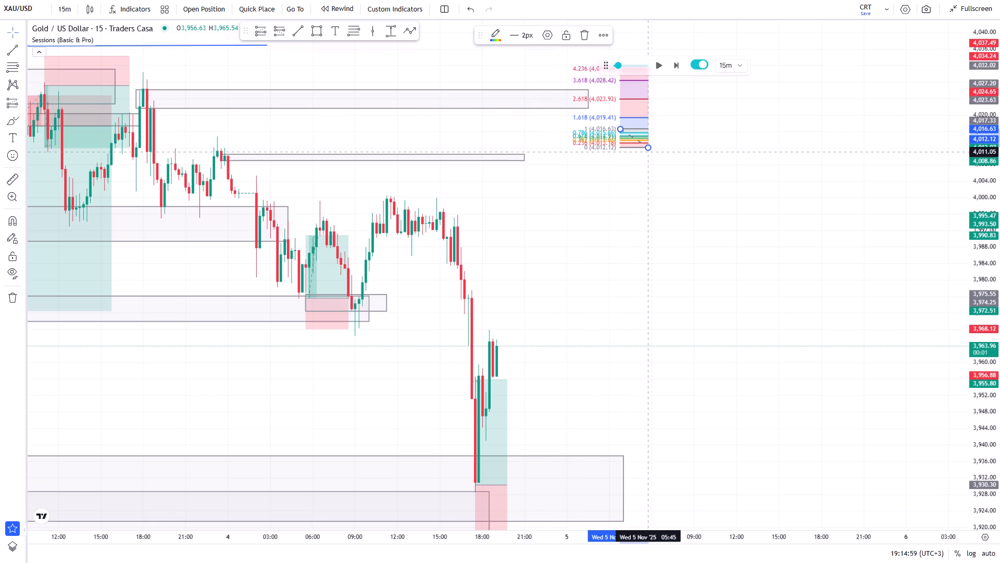
pyautogui.moveTo(649, 148); pyautogui.dragTo(653, 181)
pyautogui.click(642, 146)
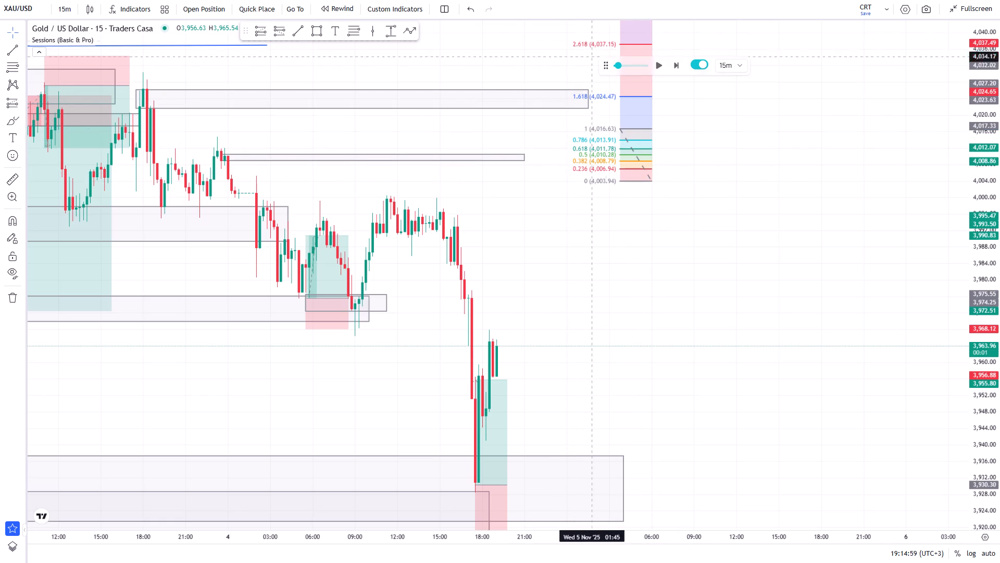
pyautogui.click(628, 108)
pyautogui.click(626, 144)
pyautogui.click(626, 163)
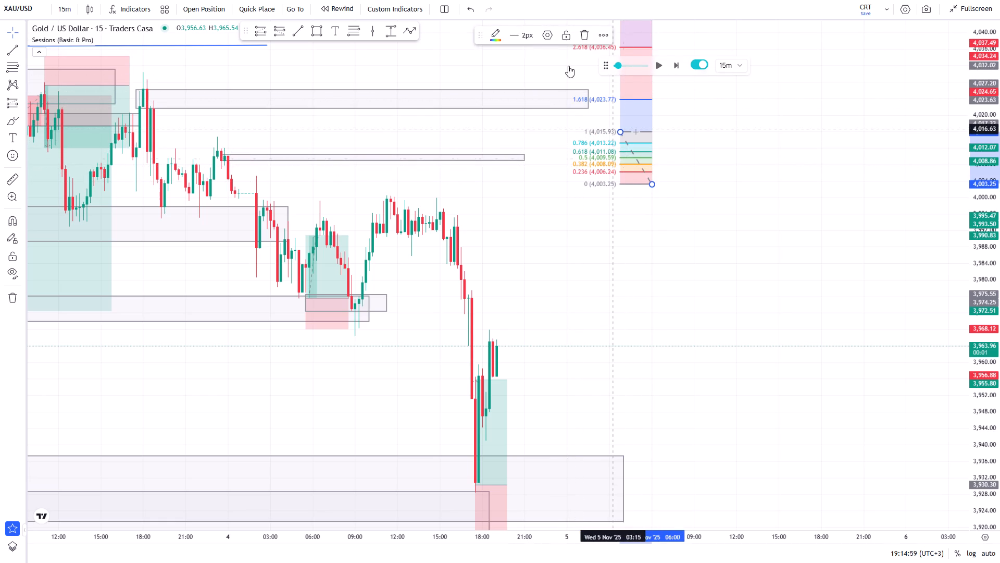
# Turn off the Fib retracement's 0, 0.236, 0.382, 0.786, 1.618, 2.618, 3.618 and 4.236 levels.
pyautogui.click(549, 34)
pyautogui.click(455, 50)
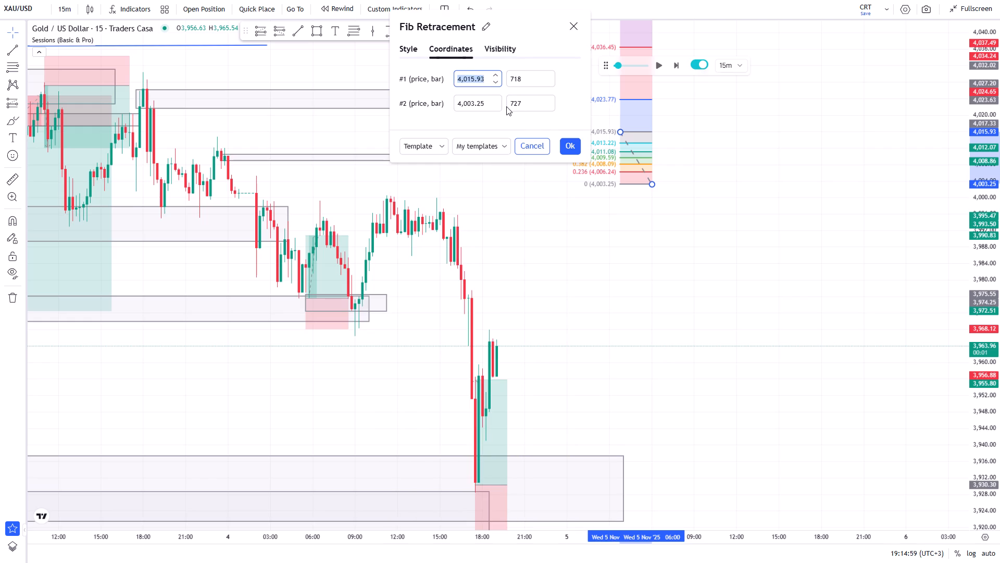
pyautogui.scroll(-5, 506, 106)
pyautogui.click(497, 51)
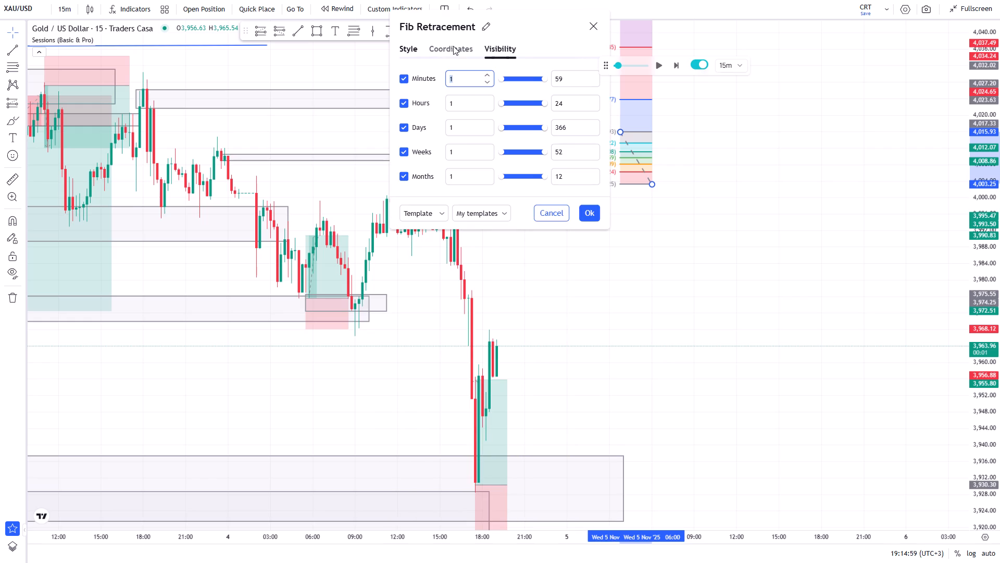
pyautogui.click(419, 47)
pyautogui.click(407, 59)
pyautogui.click(407, 51)
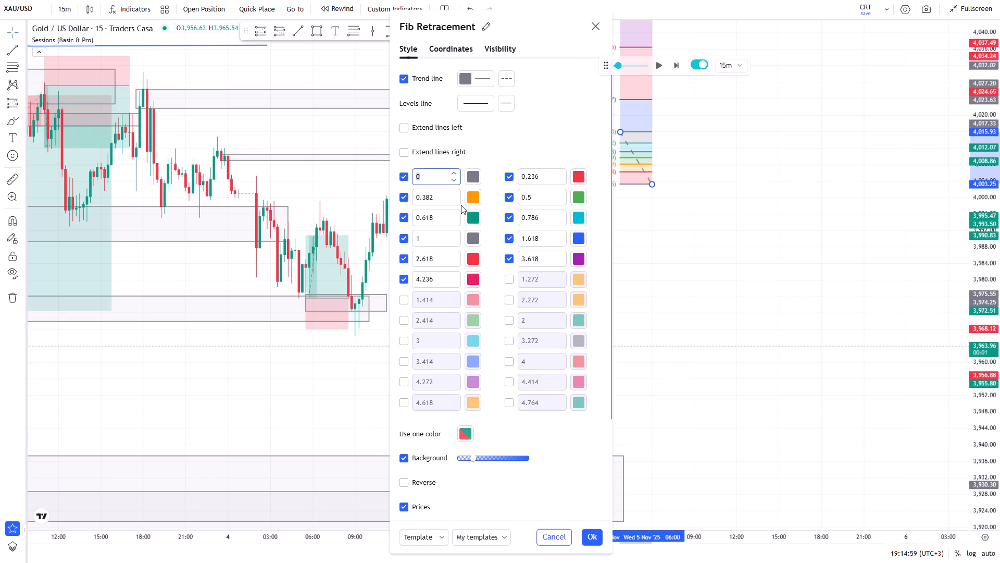
pyautogui.click(402, 200)
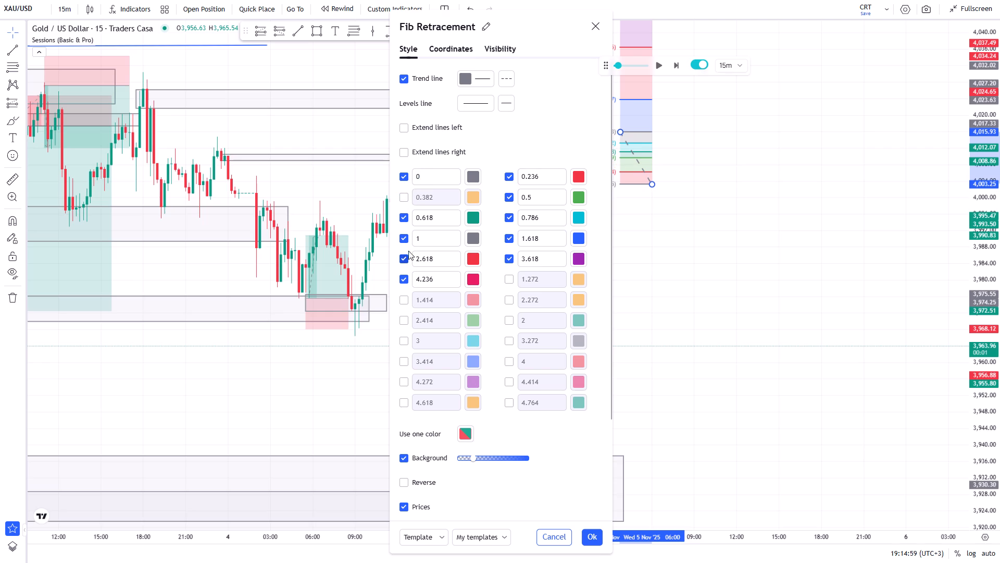
pyautogui.click(505, 177)
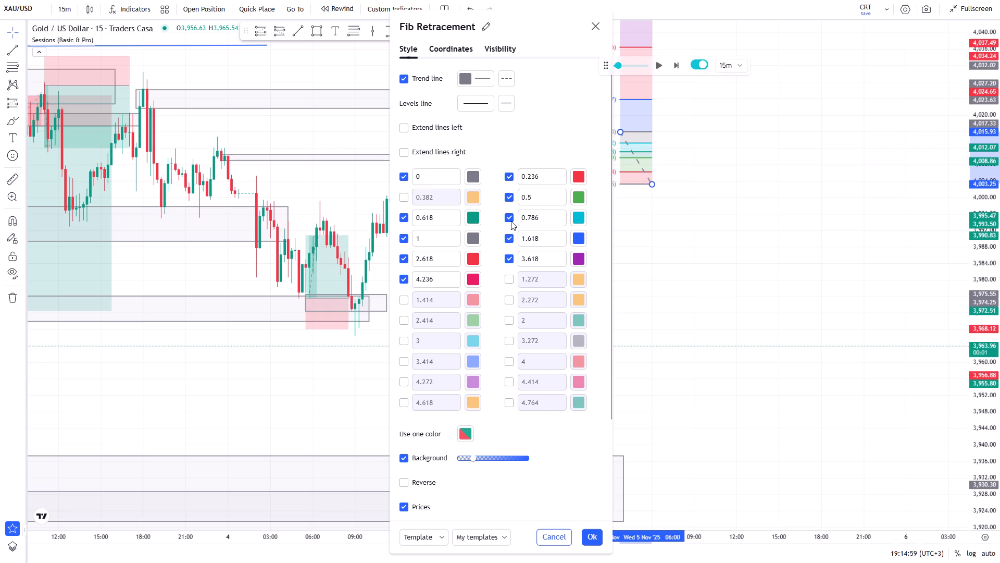
pyautogui.click(511, 216)
pyautogui.click(508, 240)
pyautogui.click(510, 259)
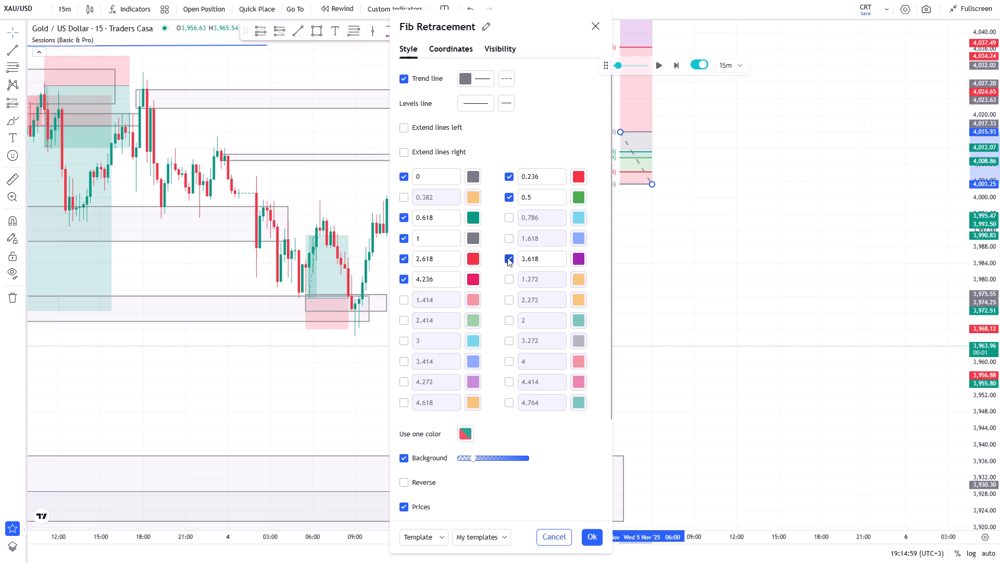
pyautogui.click(404, 254)
pyautogui.click(402, 280)
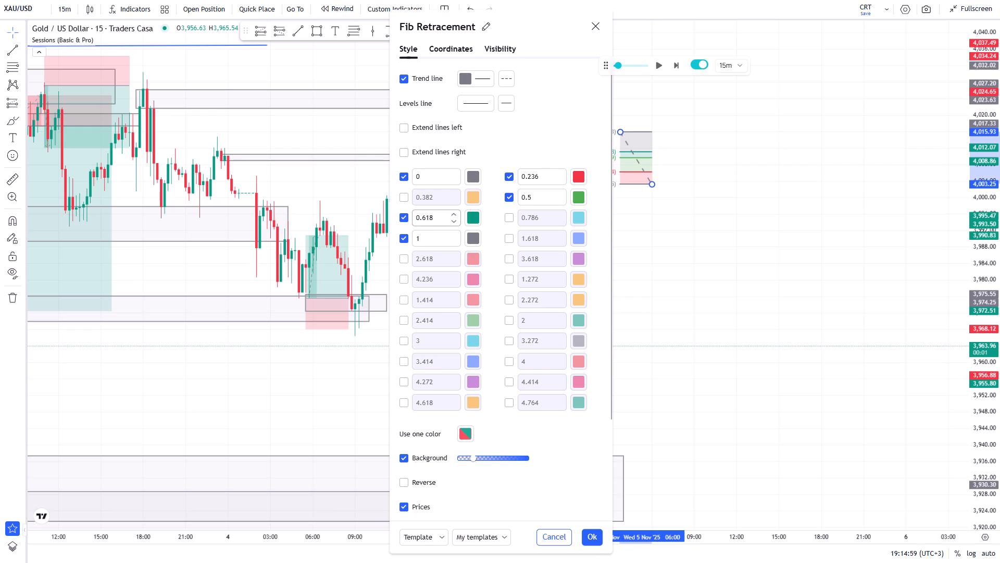
pyautogui.click(401, 173)
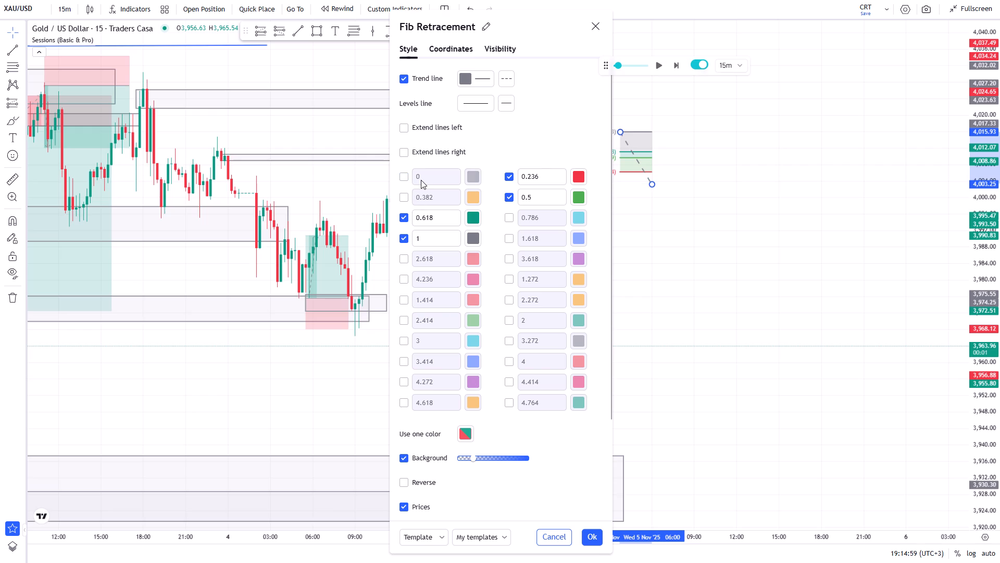
pyautogui.click(508, 177)
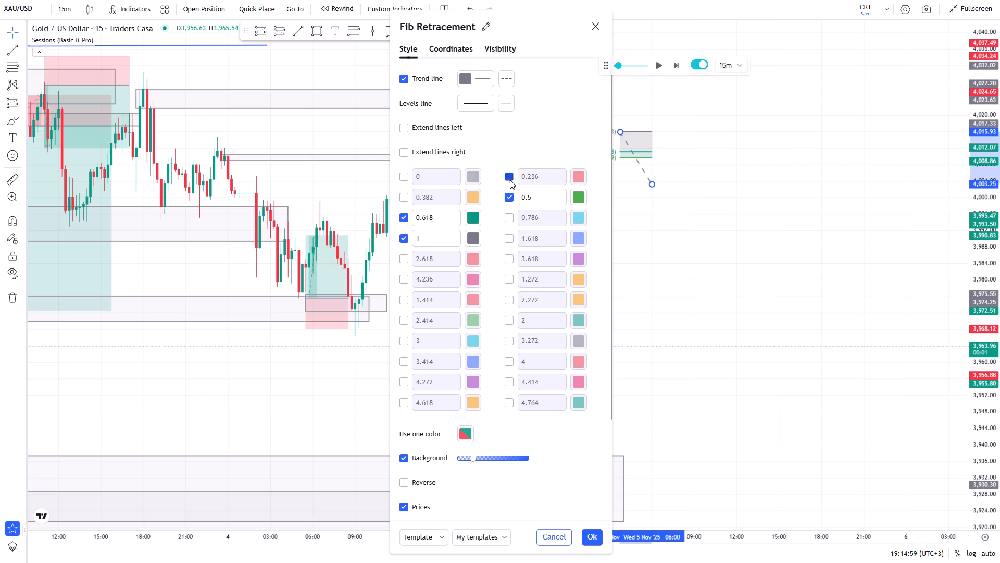
pyautogui.click(659, 181)
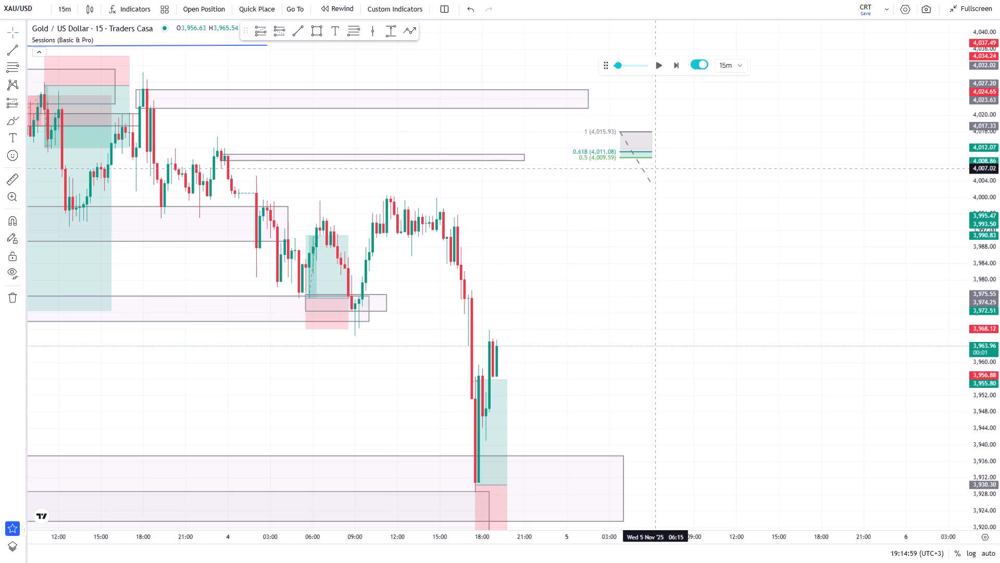
# Turn the 0 level of the Fib retracement back on.
pyautogui.click(639, 146)
pyautogui.click(636, 164)
pyautogui.click(631, 155)
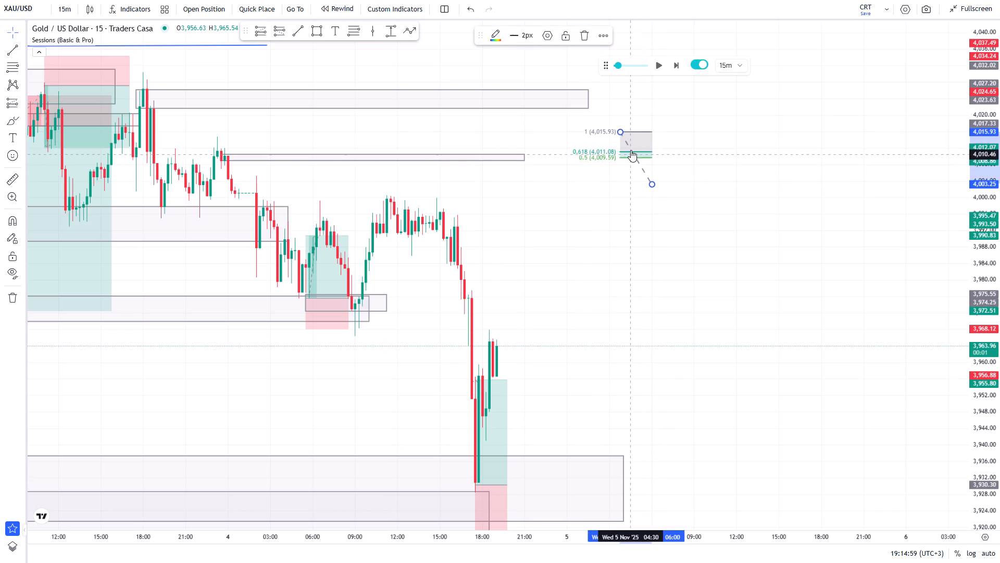
pyautogui.click(544, 38)
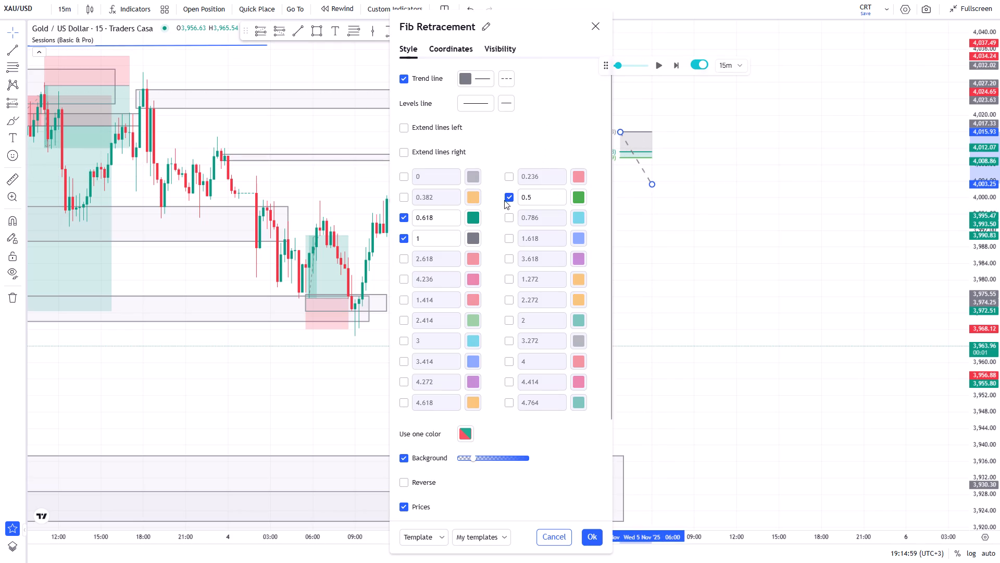
pyautogui.click(401, 176)
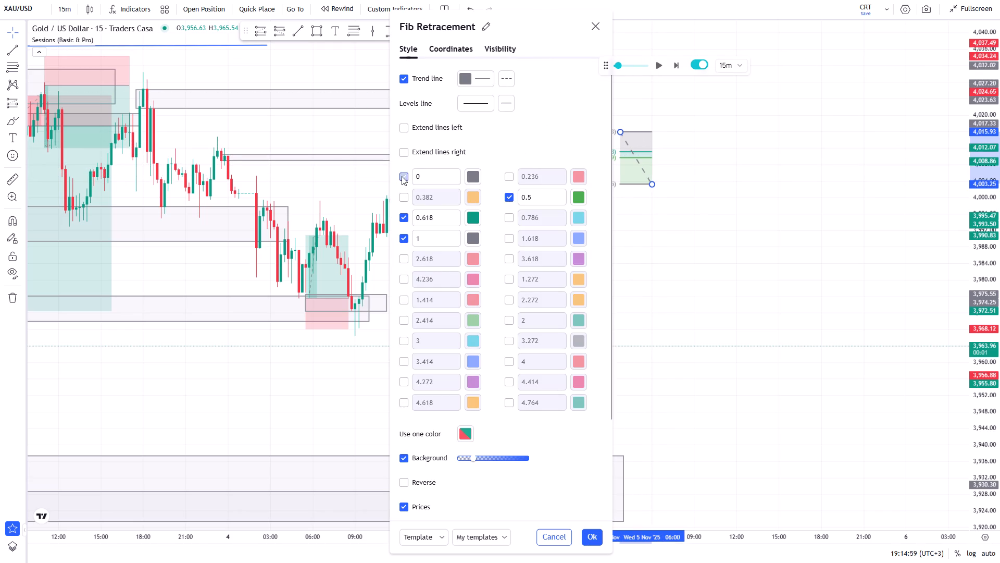
pyautogui.click(634, 226)
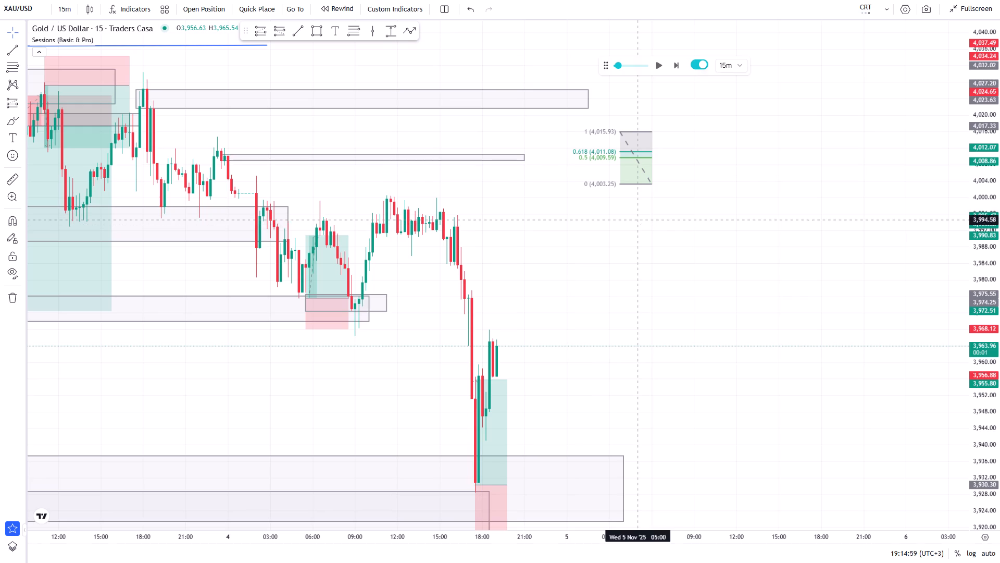
pyautogui.click(685, 194)
pyautogui.click(726, 168)
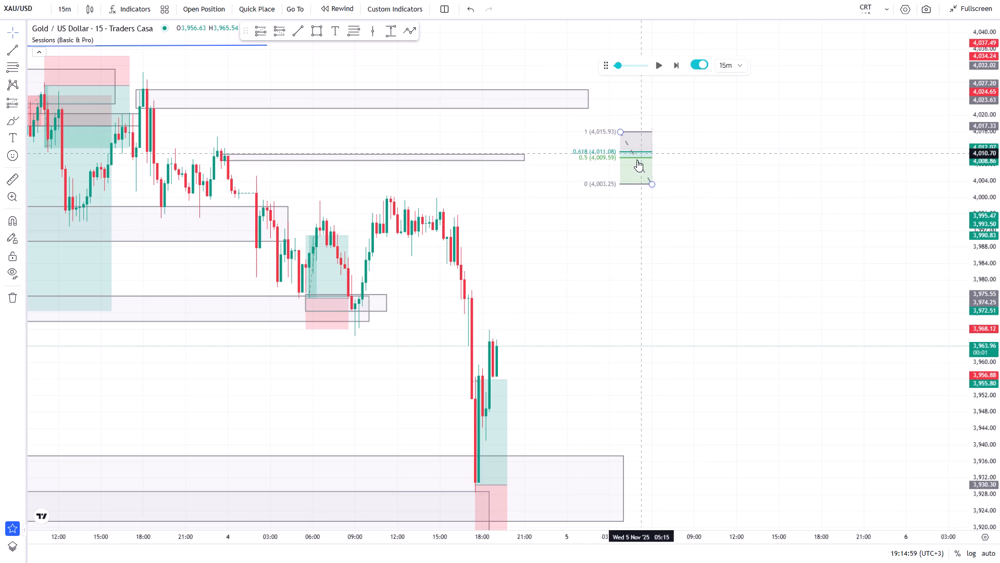
# Hide the price values in the Fib retracement's level labels.
pyautogui.click(637, 163)
pyautogui.click(551, 39)
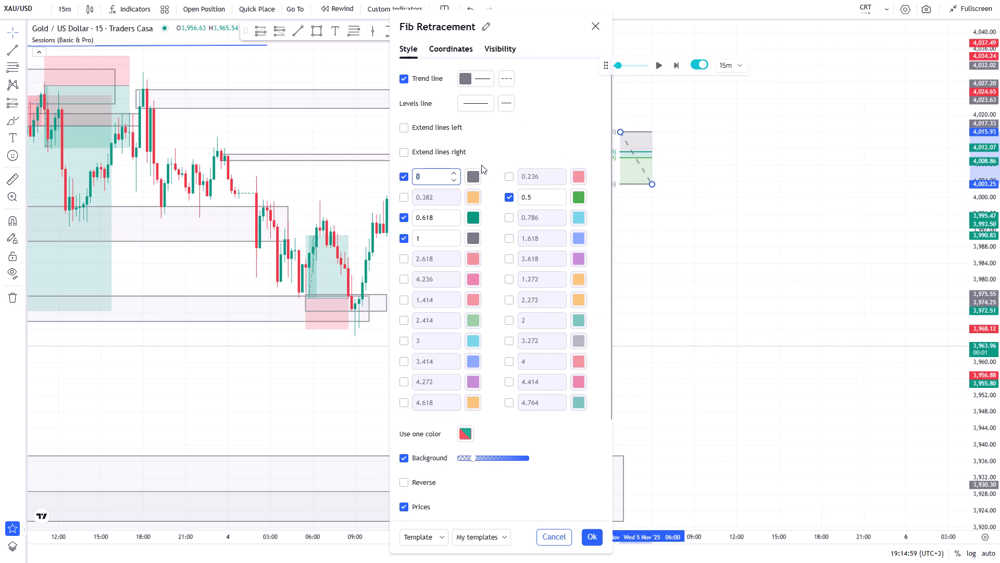
pyautogui.scroll(-3, 447, 279)
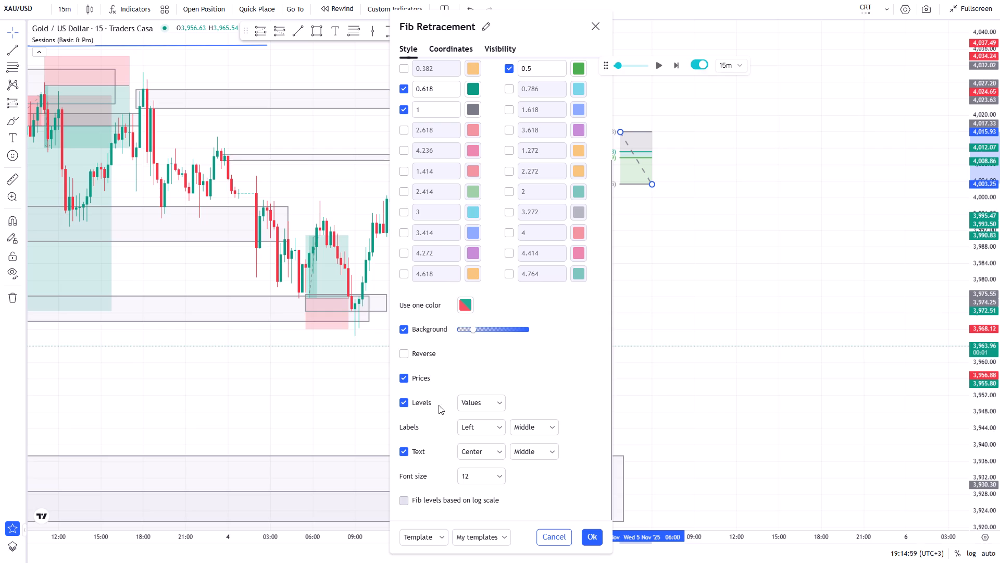
pyautogui.click(404, 376)
pyautogui.click(403, 403)
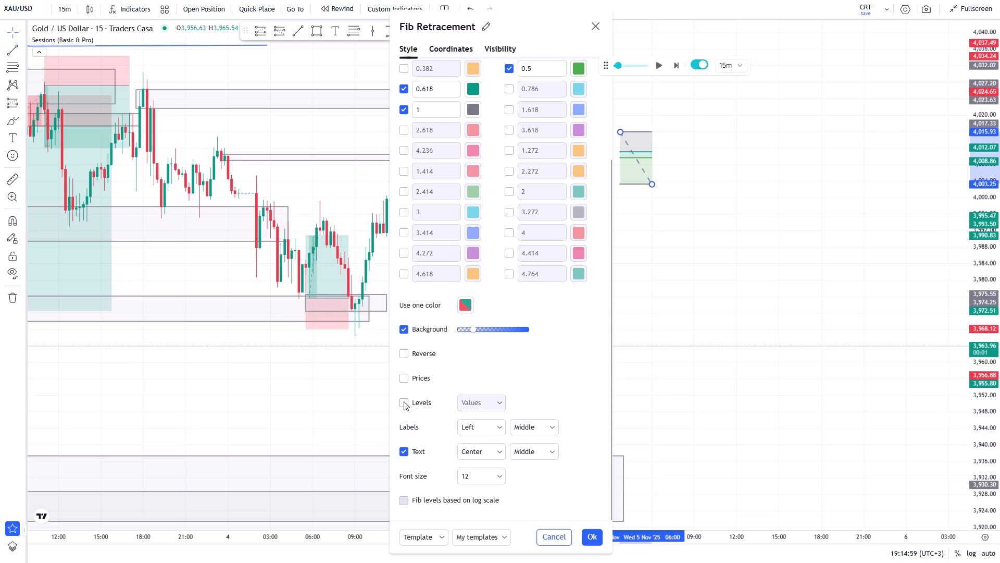
pyautogui.click(404, 401)
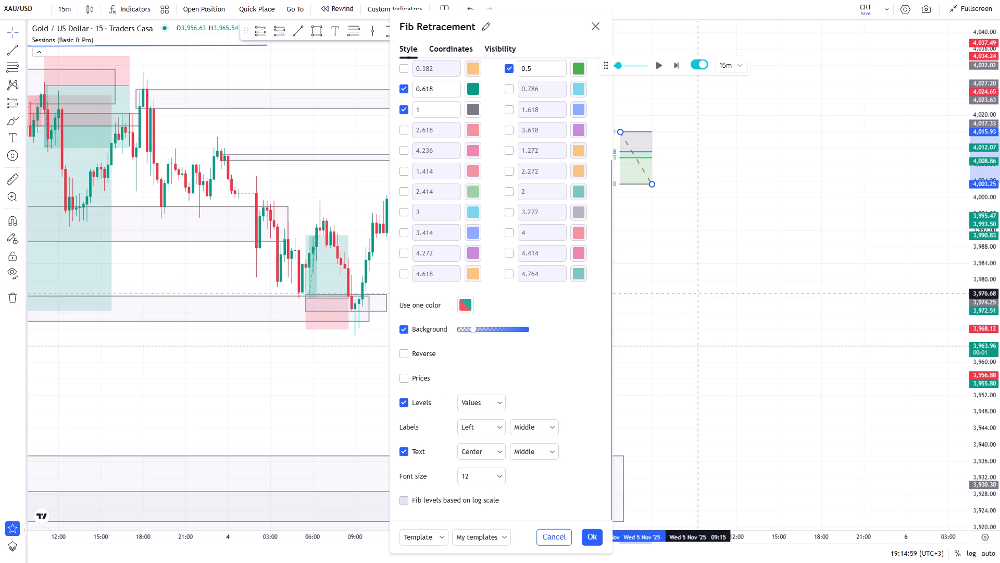
pyautogui.click(708, 286)
# Delete the Fib retracement from the empty area after the latest candles.
pyautogui.scroll(5, 672, 239)
pyautogui.moveTo(683, 204); pyautogui.dragTo(675, 207)
pyautogui.scroll(-6, 708, 190)
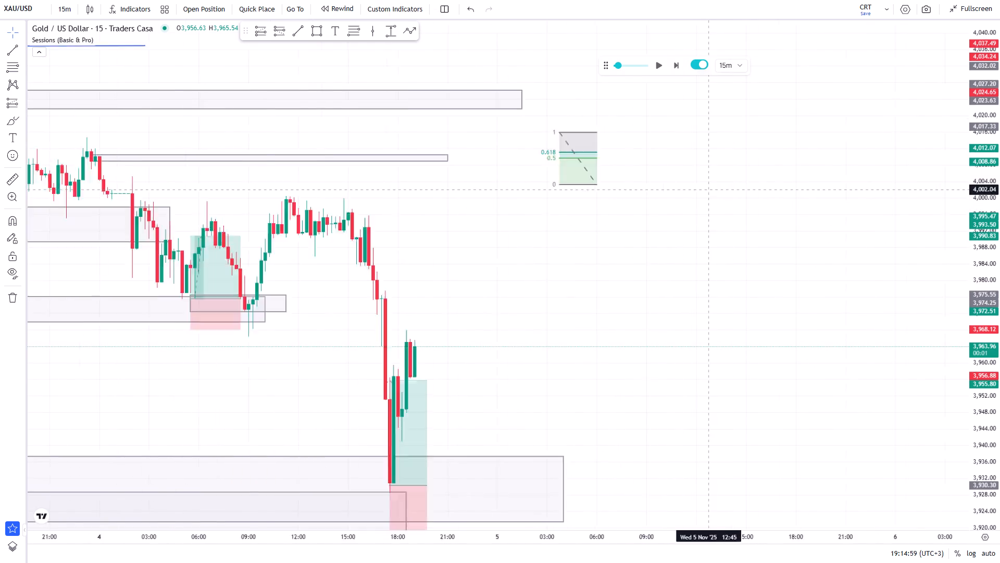
pyautogui.click(690, 171)
pyautogui.click(592, 32)
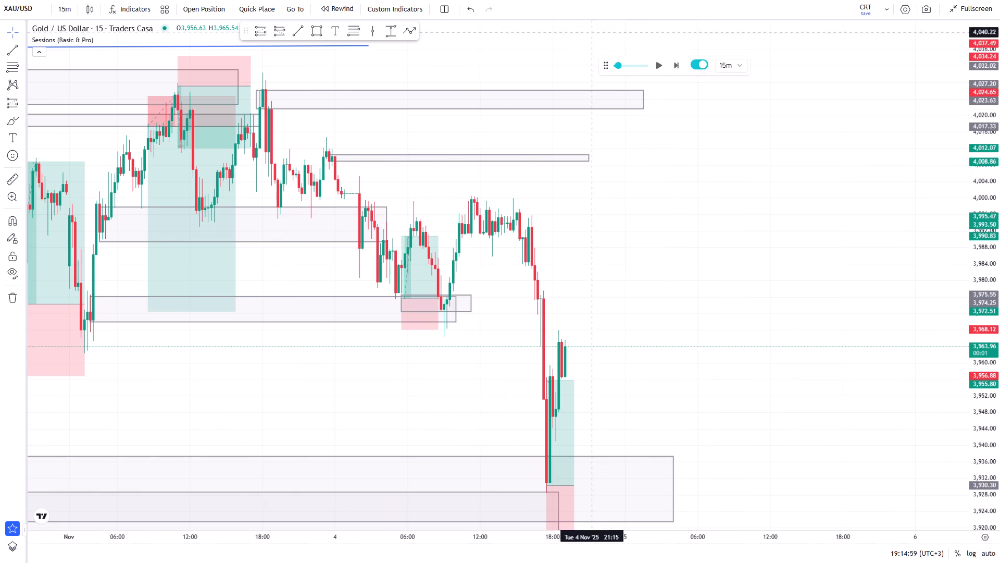
# Examine the 15-minute price action, marked zones and past positions from late October up to the latest candles.
pyautogui.moveTo(689, 236); pyautogui.dragTo(694, 151)
pyautogui.moveTo(684, 145); pyautogui.dragTo(715, 239)
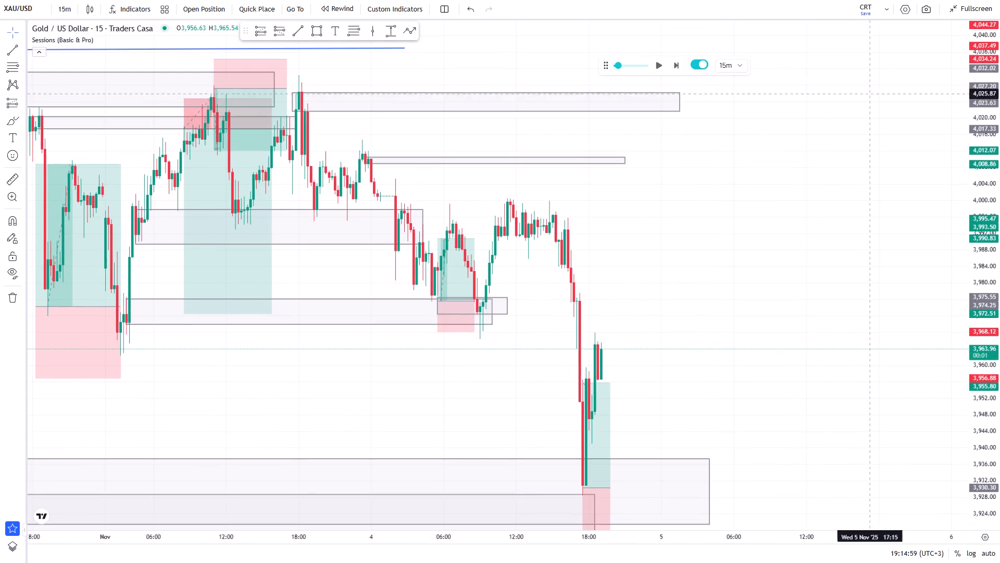
pyautogui.moveTo(979, 66); pyautogui.dragTo(977, 149)
pyautogui.moveTo(712, 174); pyautogui.dragTo(716, 226)
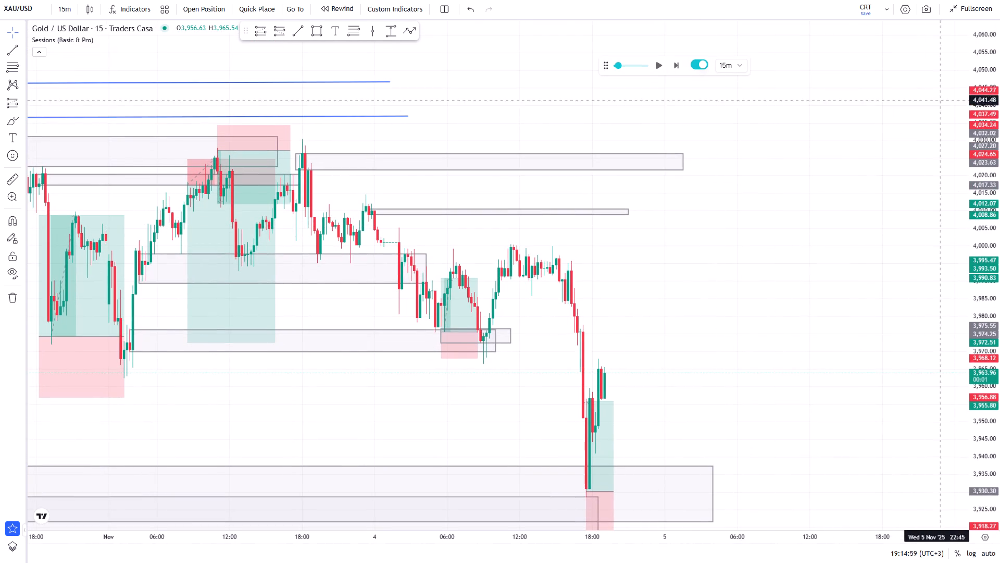
pyautogui.moveTo(999, 81); pyautogui.dragTo(999, 117)
pyautogui.scroll(-6, 786, 142)
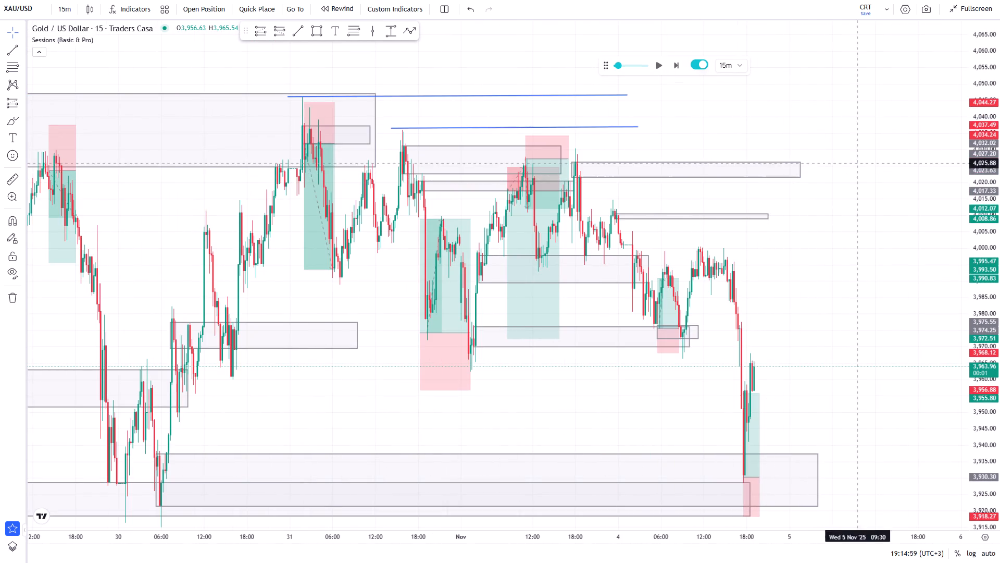
pyautogui.moveTo(851, 252); pyautogui.dragTo(704, 103)
pyautogui.moveTo(715, 164); pyautogui.dragTo(667, 256)
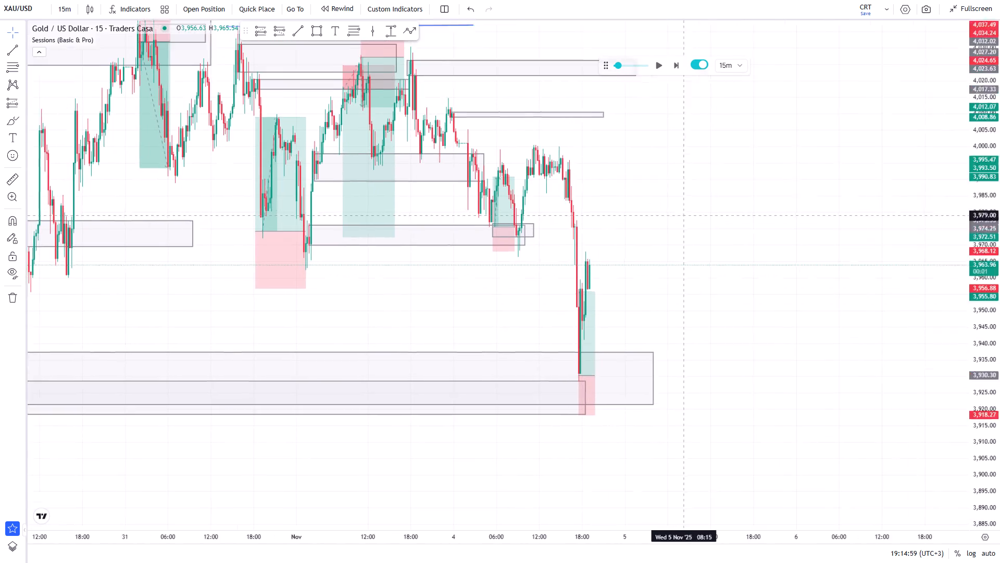
pyautogui.moveTo(667, 256); pyautogui.dragTo(662, 271)
pyautogui.scroll(4, 705, 194)
pyautogui.moveTo(590, 187); pyautogui.dragTo(698, 243)
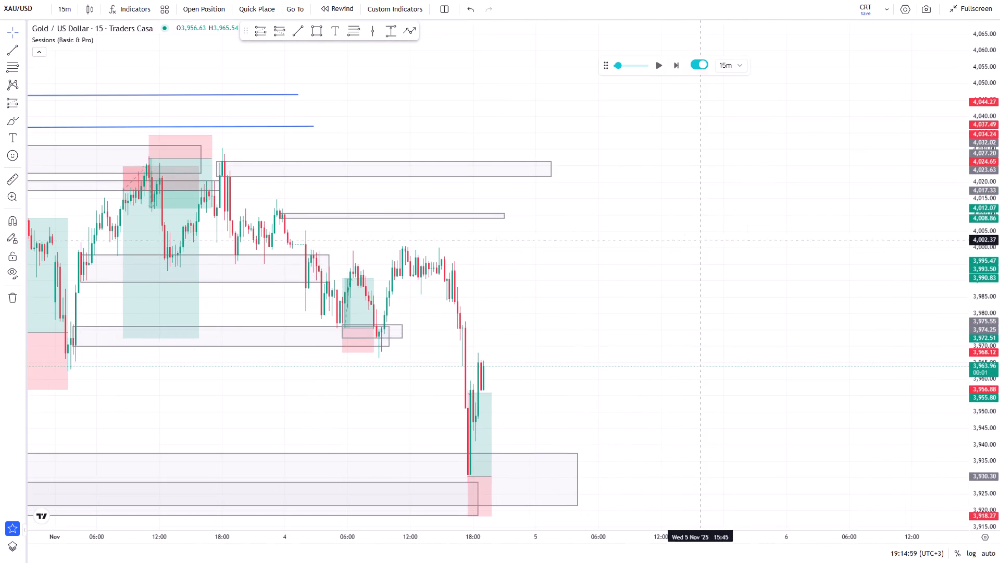
pyautogui.scroll(-6, 794, 178)
pyautogui.scroll(1, 792, 177)
pyautogui.scroll(-10, 792, 177)
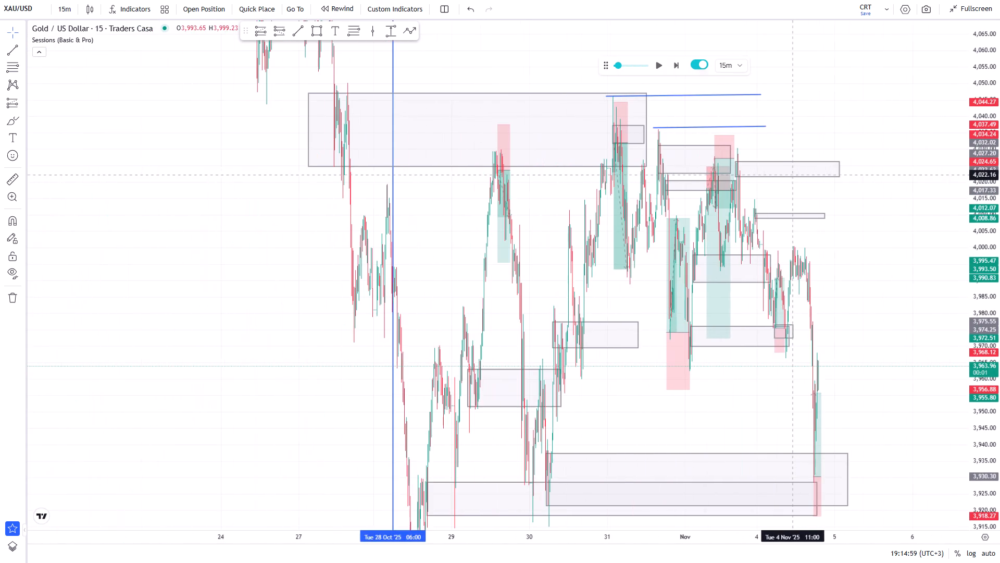
pyautogui.scroll(12, 813, 176)
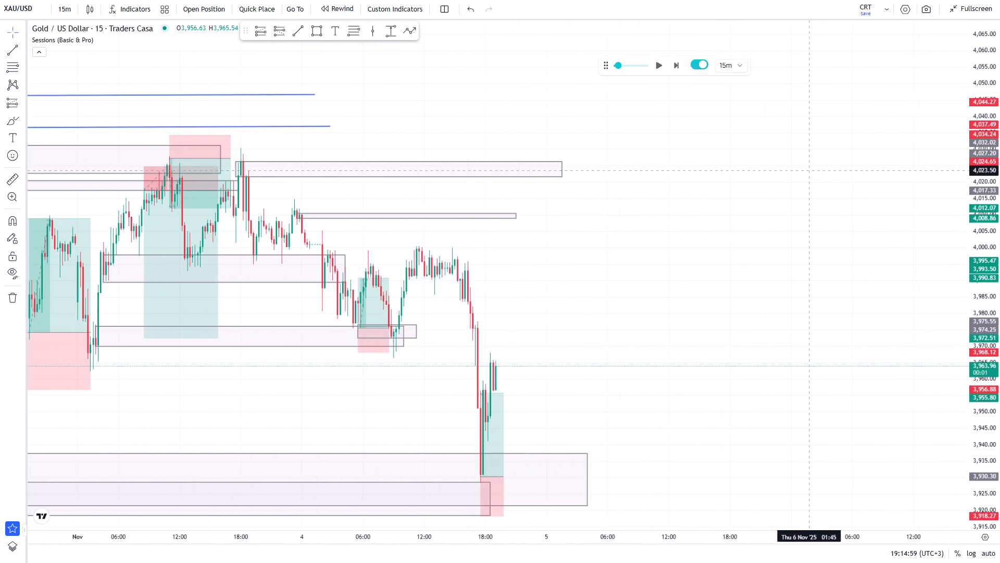
# Examine the 4 November price drop and compare it with the earlier zones and positions since 29 October.
pyautogui.moveTo(760, 235); pyautogui.dragTo(742, 168)
pyautogui.moveTo(752, 219); pyautogui.dragTo(776, 248)
pyautogui.scroll(2, 777, 240)
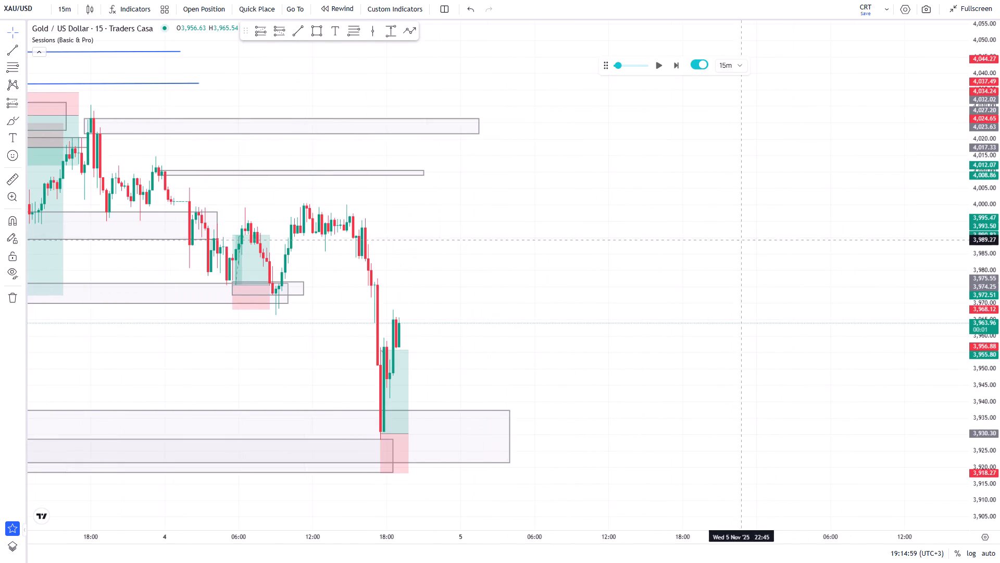
pyautogui.moveTo(709, 236); pyautogui.dragTo(788, 236)
pyautogui.moveTo(691, 226); pyautogui.dragTo(742, 222)
pyautogui.moveTo(978, 332); pyautogui.dragTo(979, 290)
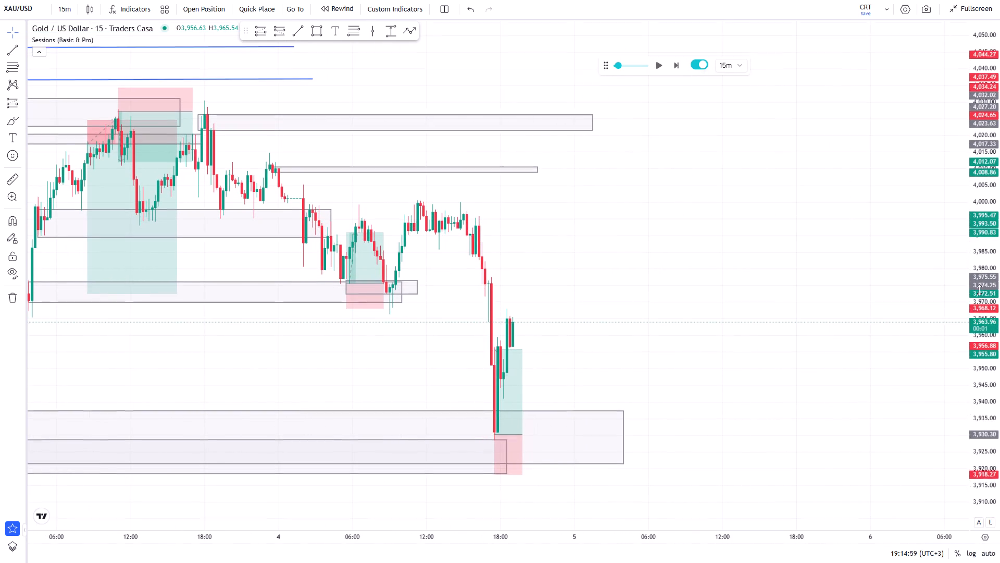
pyautogui.moveTo(979, 290); pyautogui.dragTo(979, 287)
pyautogui.moveTo(796, 258); pyautogui.dragTo(804, 286)
pyautogui.scroll(2, 694, 235)
pyautogui.moveTo(631, 265); pyautogui.dragTo(672, 215)
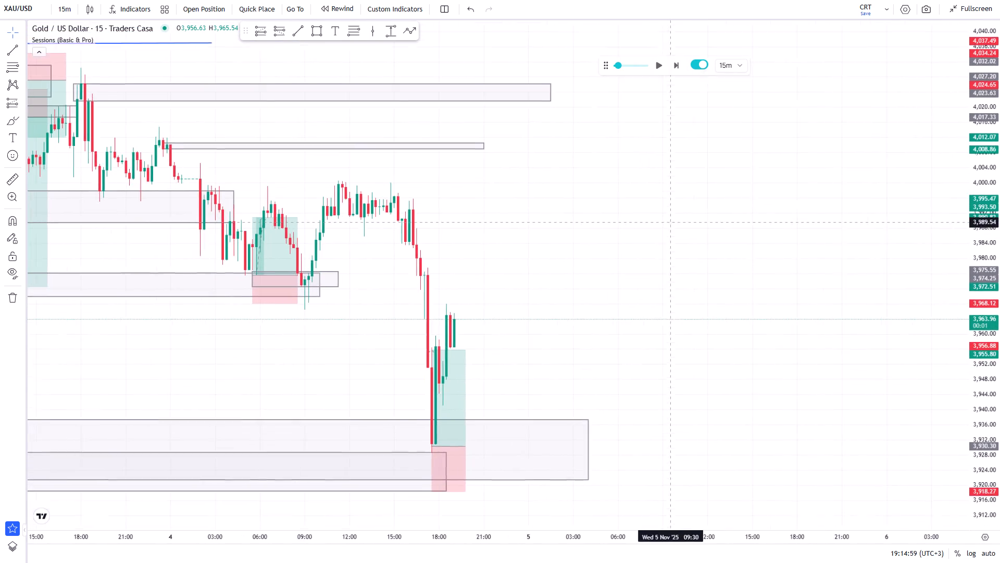
pyautogui.moveTo(672, 215); pyautogui.dragTo(674, 215)
pyautogui.moveTo(700, 254); pyautogui.dragTo(846, 307)
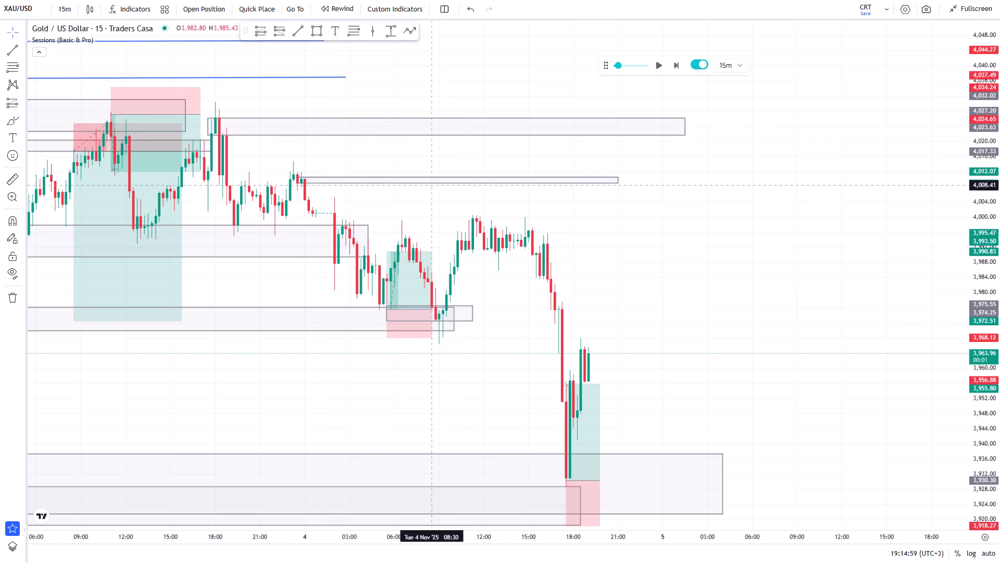
pyautogui.scroll(-3, 296, 164)
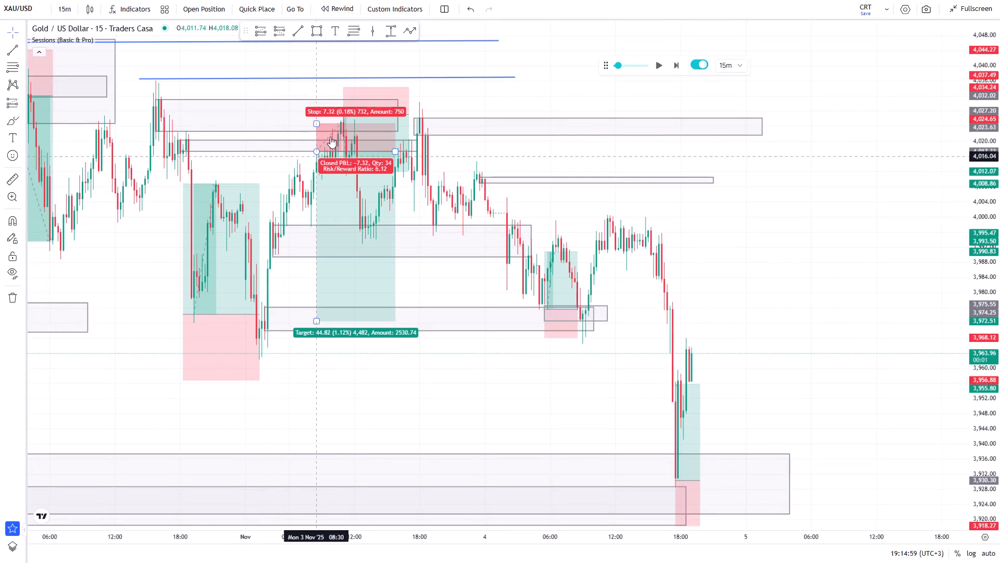
pyautogui.scroll(-5, 298, 224)
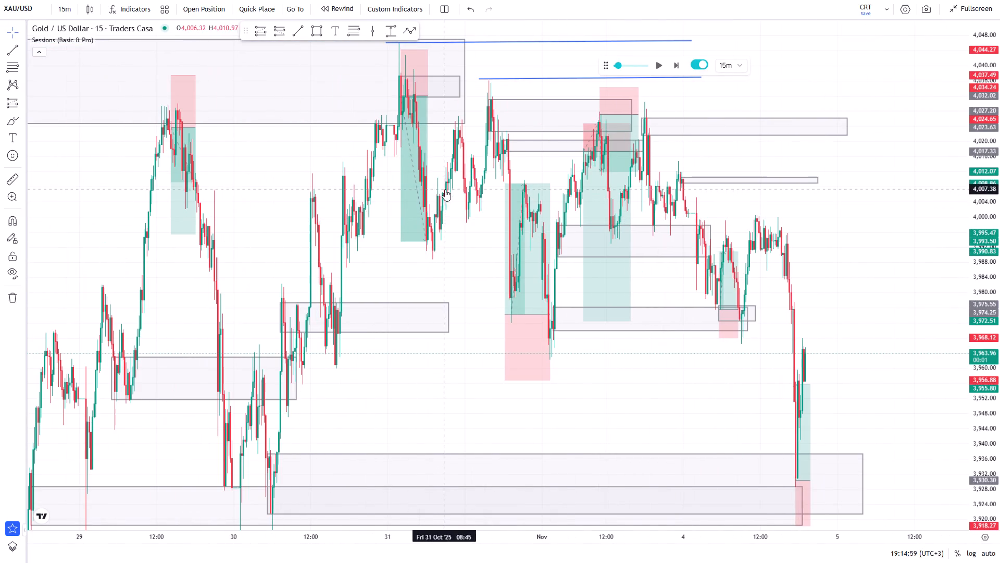
pyautogui.scroll(6, 643, 223)
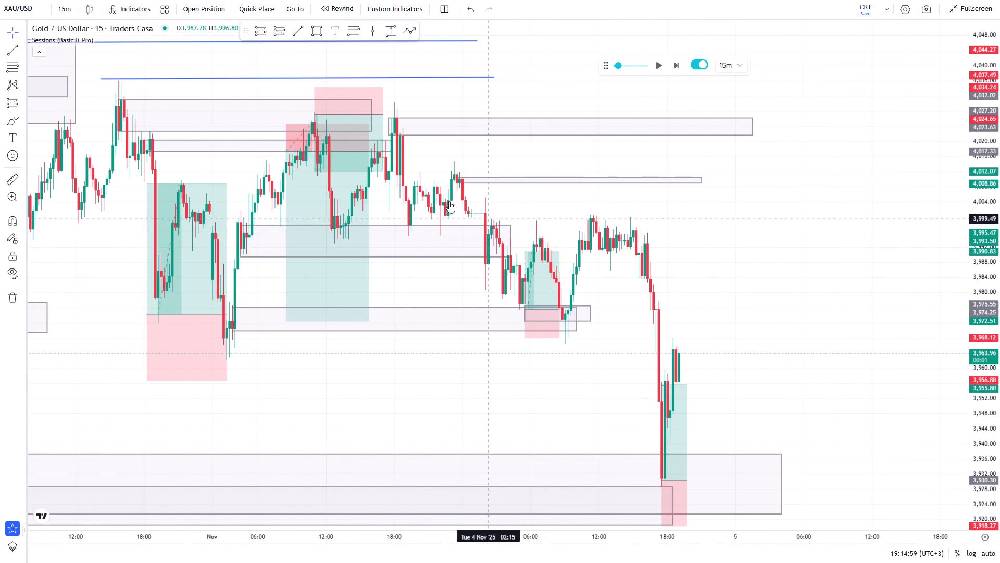
pyautogui.moveTo(754, 297); pyautogui.dragTo(699, 280)
pyautogui.scroll(2, 632, 287)
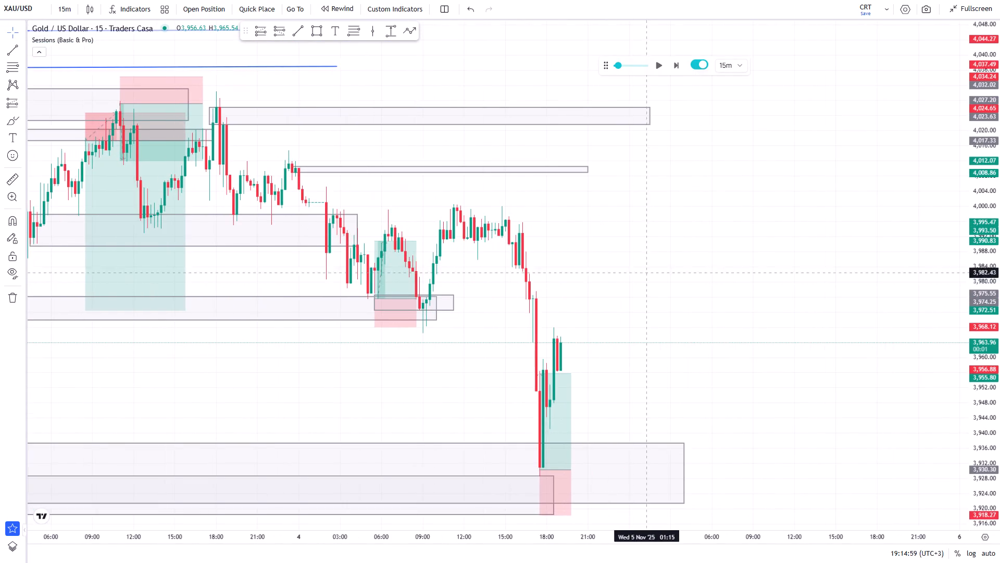
pyautogui.moveTo(656, 260); pyautogui.dragTo(683, 292)
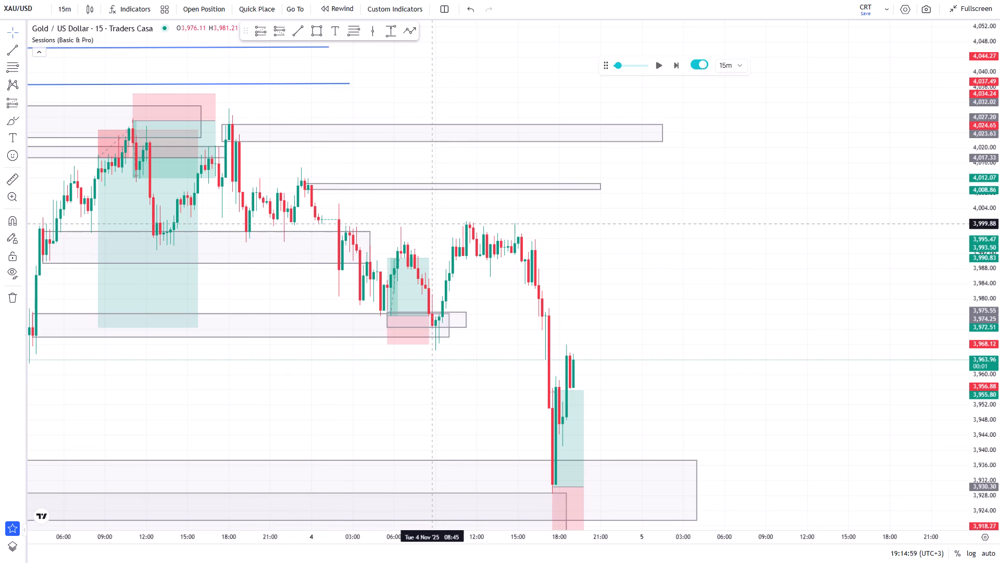
pyautogui.scroll(1, 567, 210)
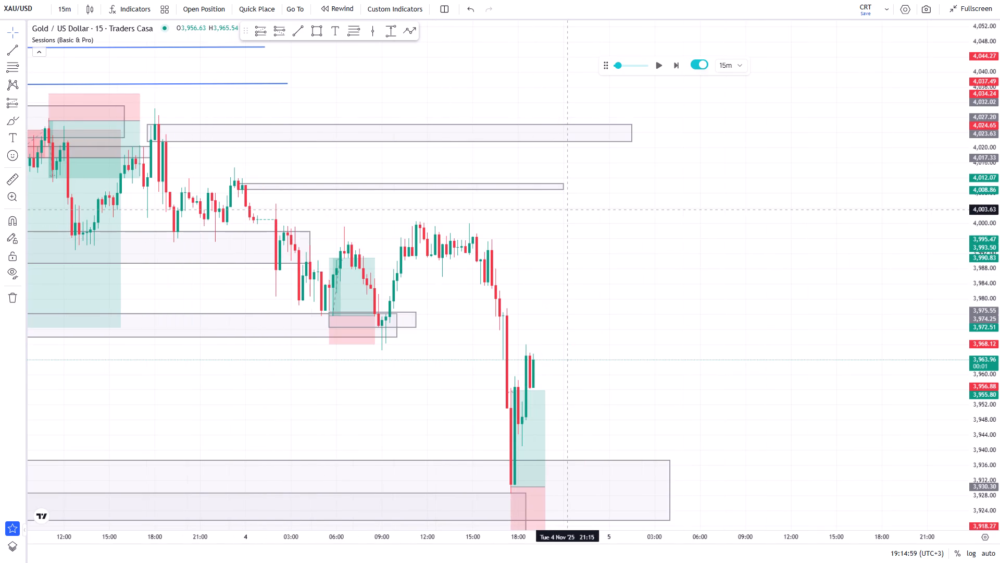
pyautogui.moveTo(561, 210); pyautogui.dragTo(584, 242)
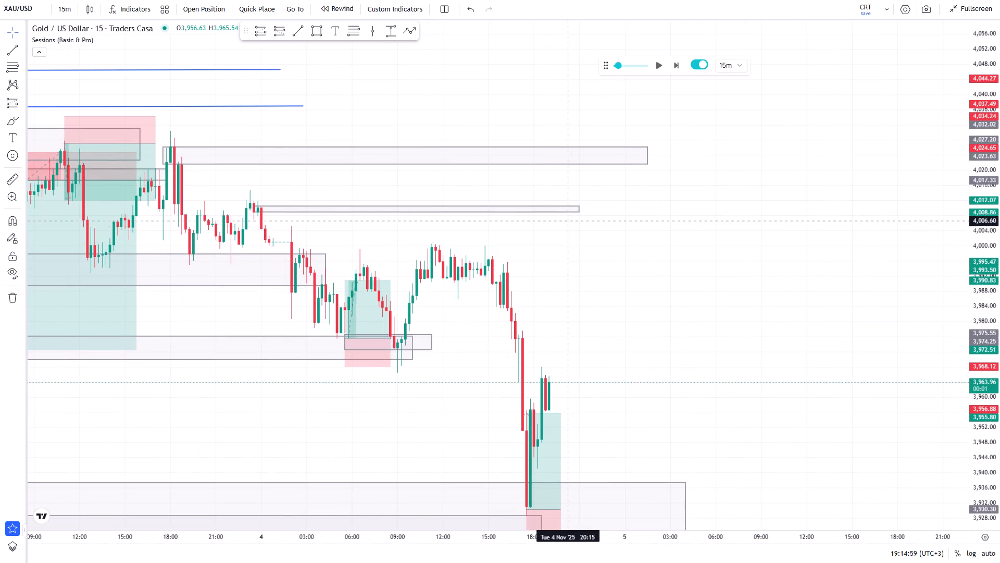
pyautogui.moveTo(578, 249); pyautogui.dragTo(553, 225)
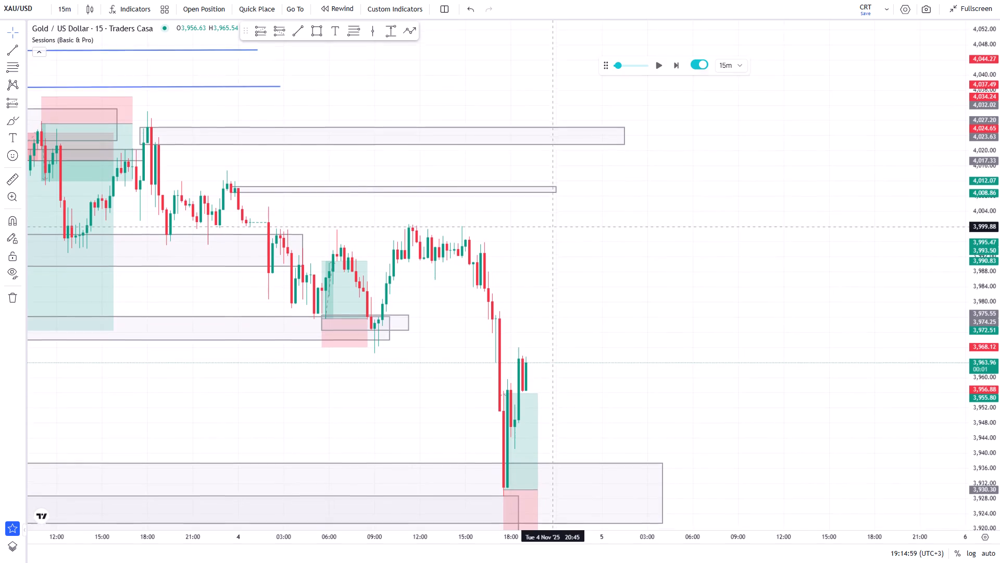
pyautogui.moveTo(553, 225); pyautogui.dragTo(551, 211)
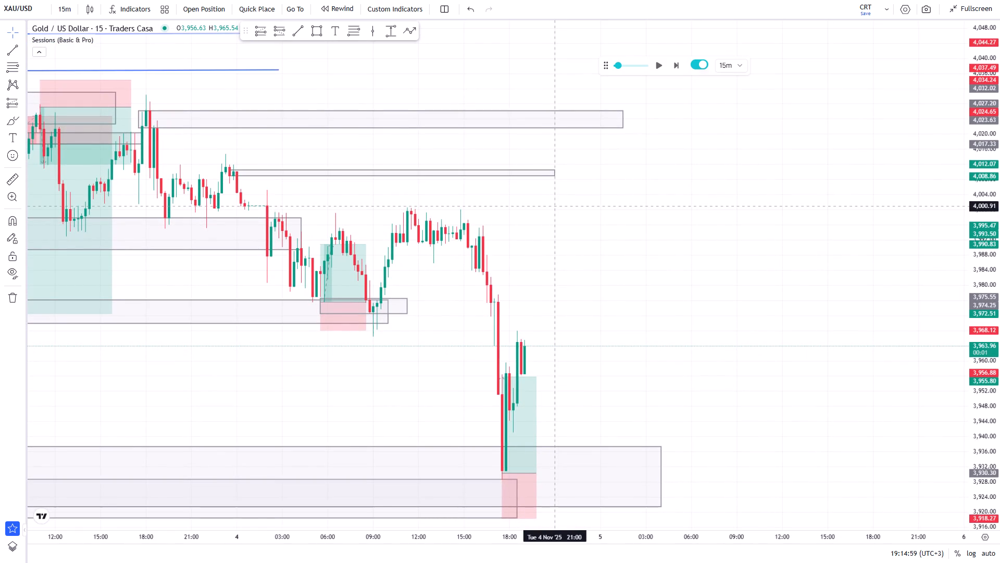
# Draw a rectangle zone from 15:15 on 4 November into the morning of 5 November, between about 3,995 and 3,983.
pyautogui.scroll(1, 554, 206)
pyautogui.click(317, 33)
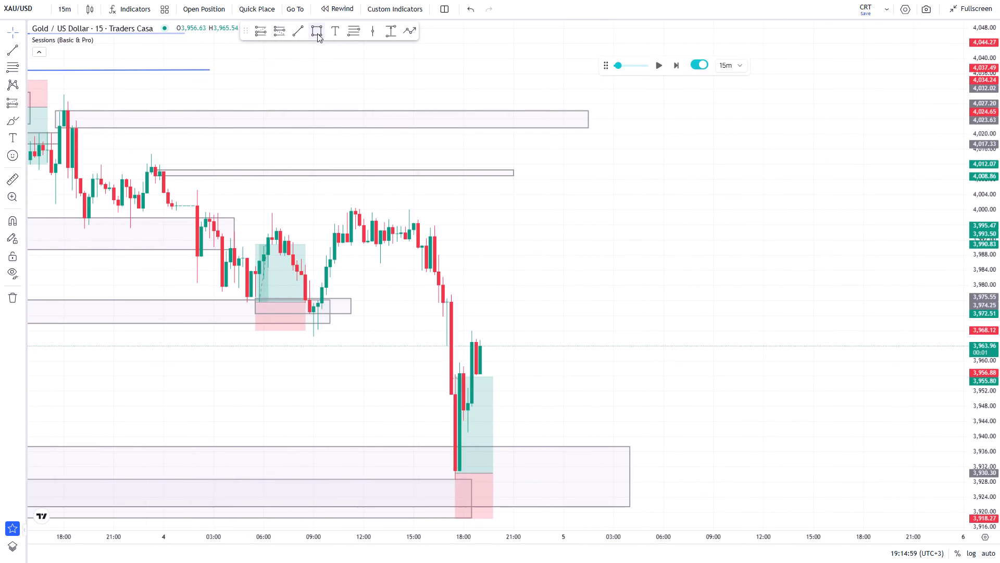
pyautogui.click(414, 227)
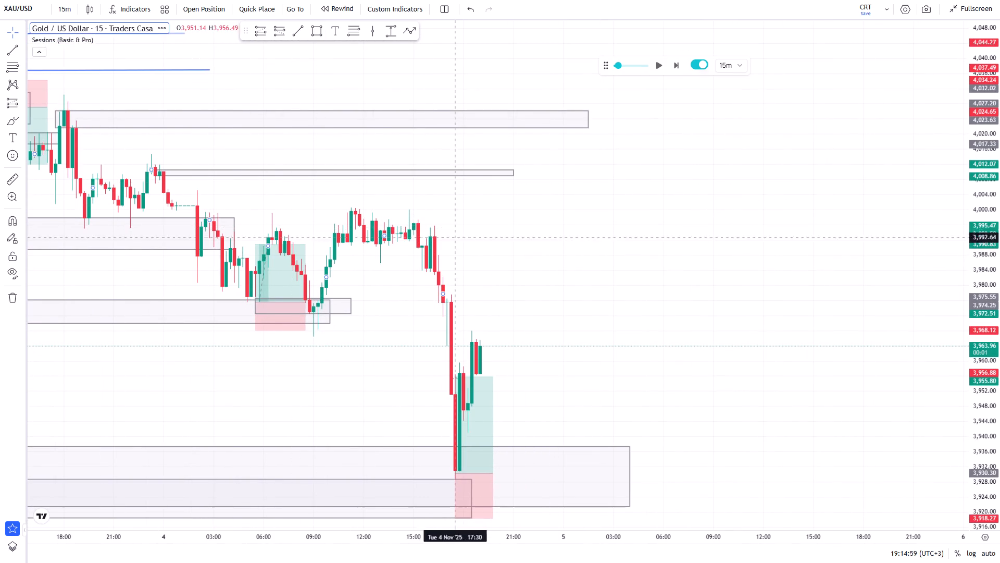
pyautogui.click(321, 30)
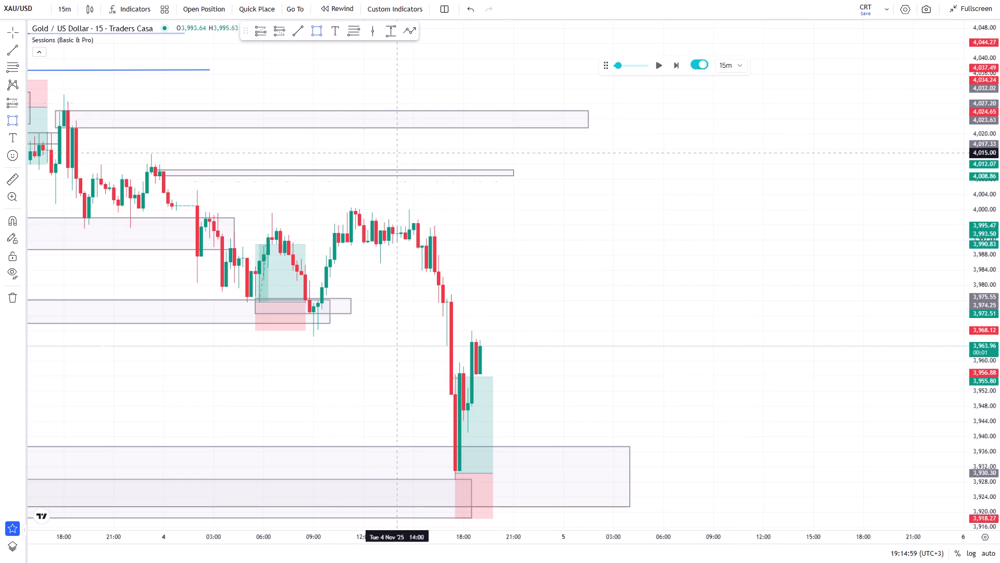
pyautogui.click(418, 228)
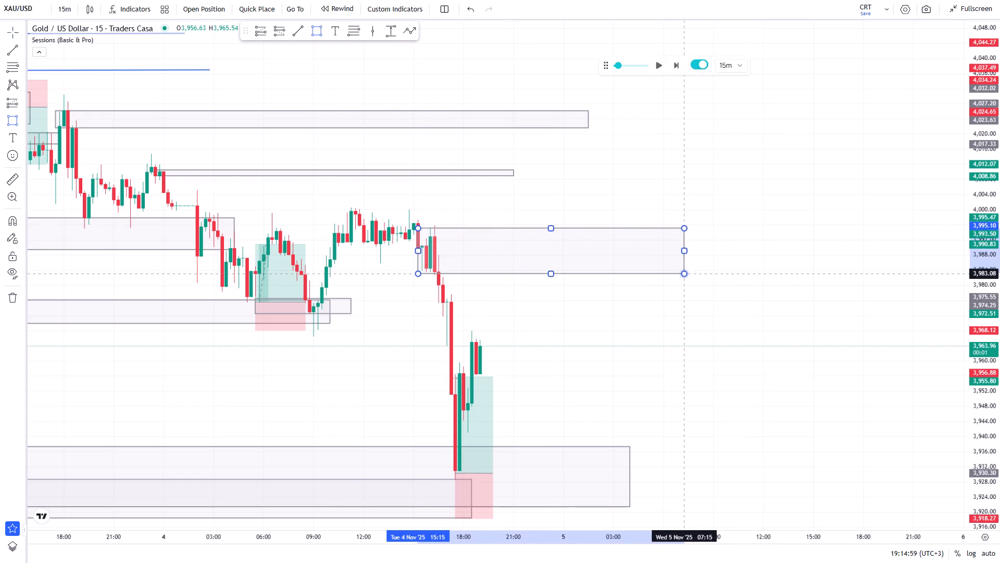
pyautogui.click(723, 274)
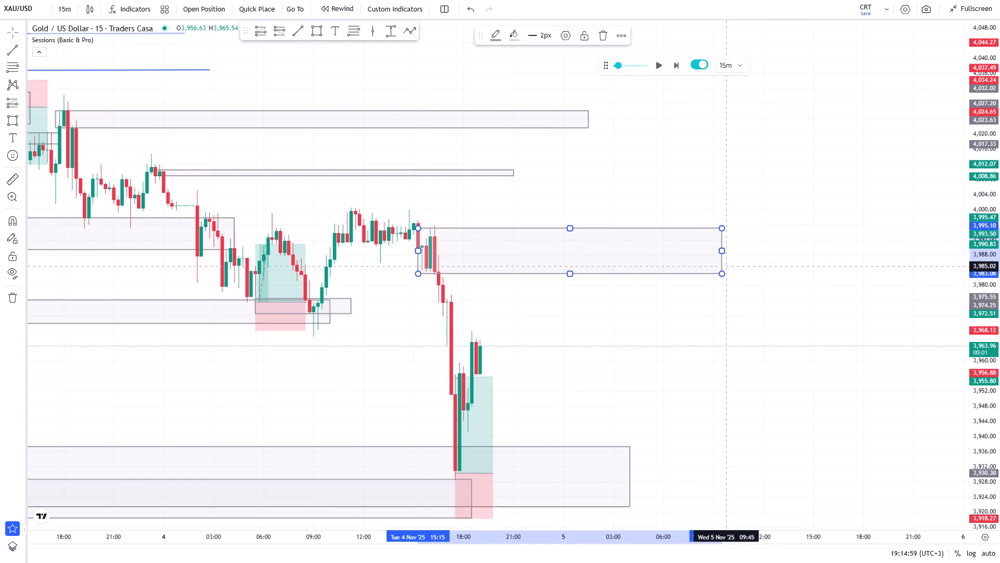
pyautogui.click(722, 207)
pyautogui.click(590, 185)
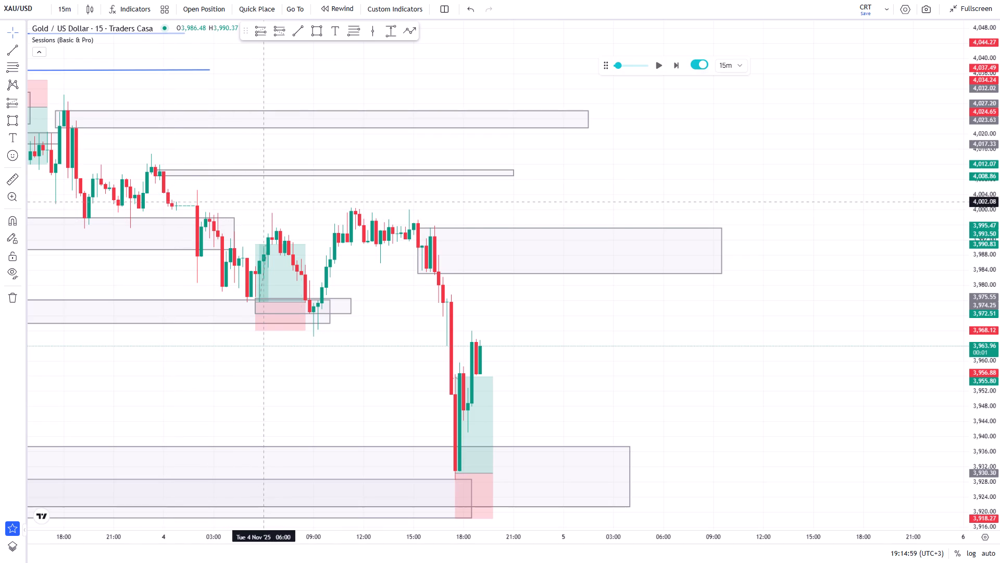
# Draw a rectangle zone at the 28 October low, from 08:30 that day to 18:00 on 29 October, between about 3,905.5 and 3,896.5.
pyautogui.moveTo(537, 336); pyautogui.dragTo(609, 275)
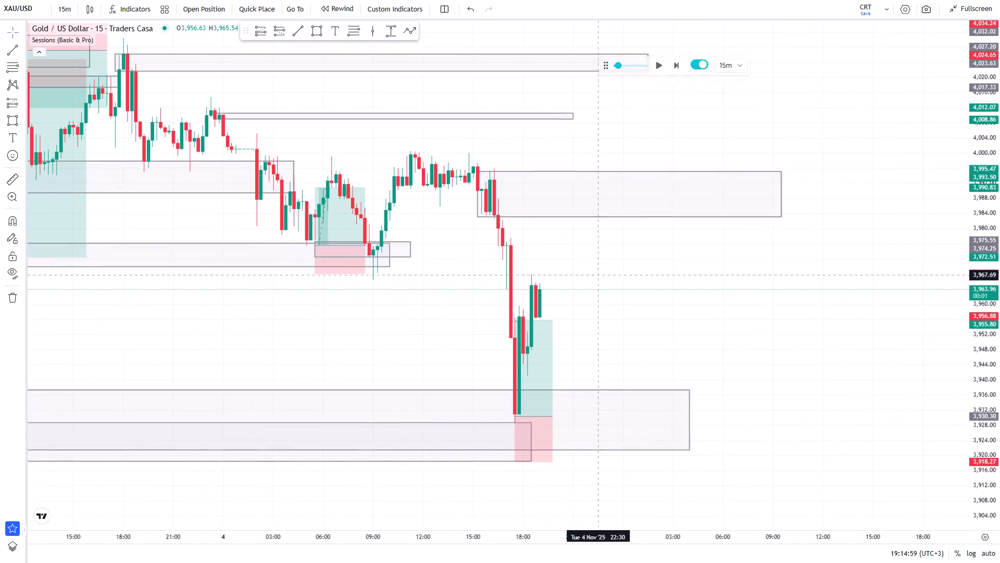
pyautogui.moveTo(609, 275); pyautogui.dragTo(611, 275)
pyautogui.scroll(-15, 609, 269)
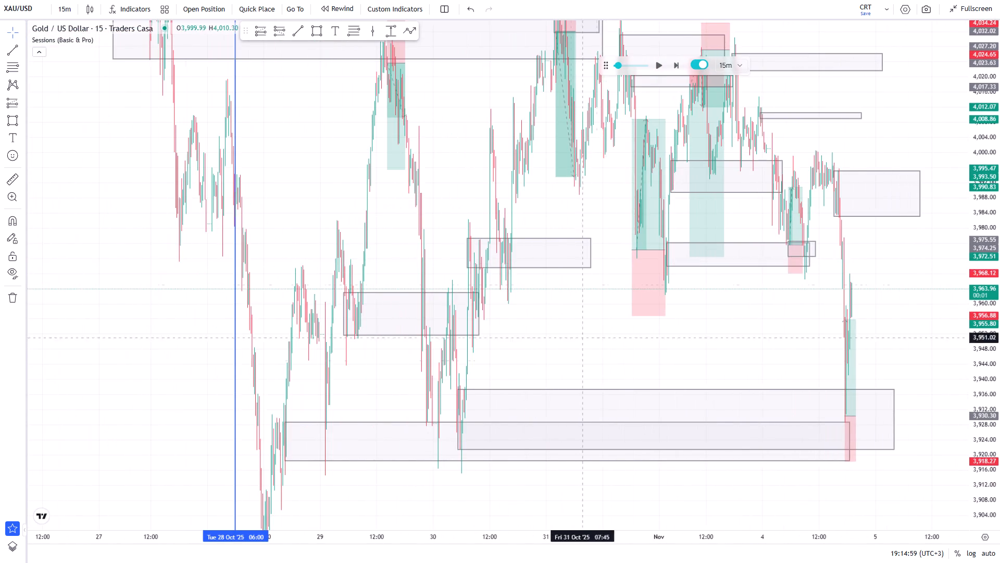
pyautogui.moveTo(574, 357); pyautogui.dragTo(563, 218)
pyautogui.scroll(5, 367, 274)
pyautogui.moveTo(209, 384); pyautogui.dragTo(337, 378)
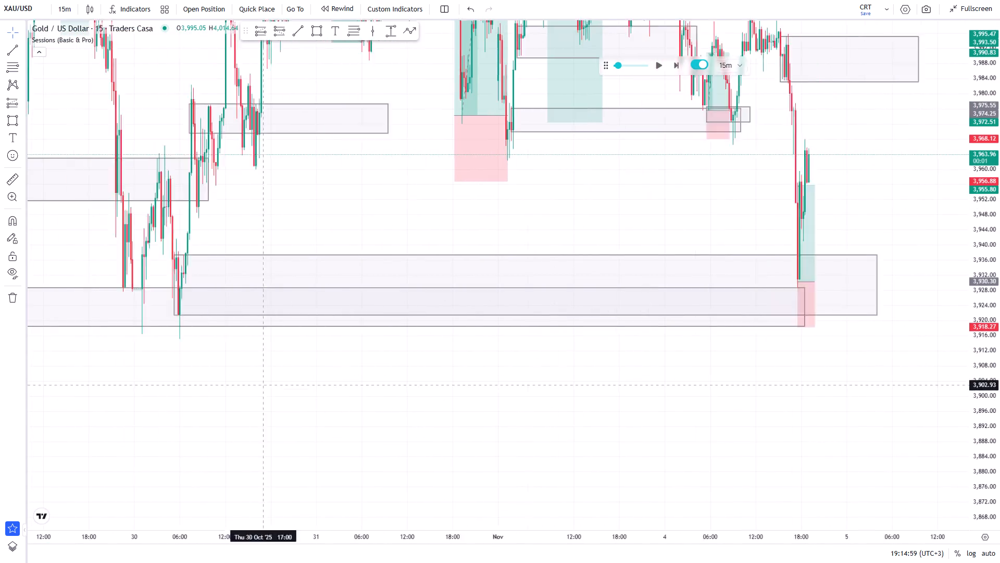
pyautogui.moveTo(337, 378); pyautogui.dragTo(399, 360)
pyautogui.scroll(5, 377, 353)
pyautogui.moveTo(207, 370); pyautogui.dragTo(549, 265)
pyautogui.moveTo(421, 301); pyautogui.dragTo(496, 270)
pyautogui.scroll(4, 450, 306)
pyautogui.moveTo(372, 315); pyautogui.dragTo(372, 316)
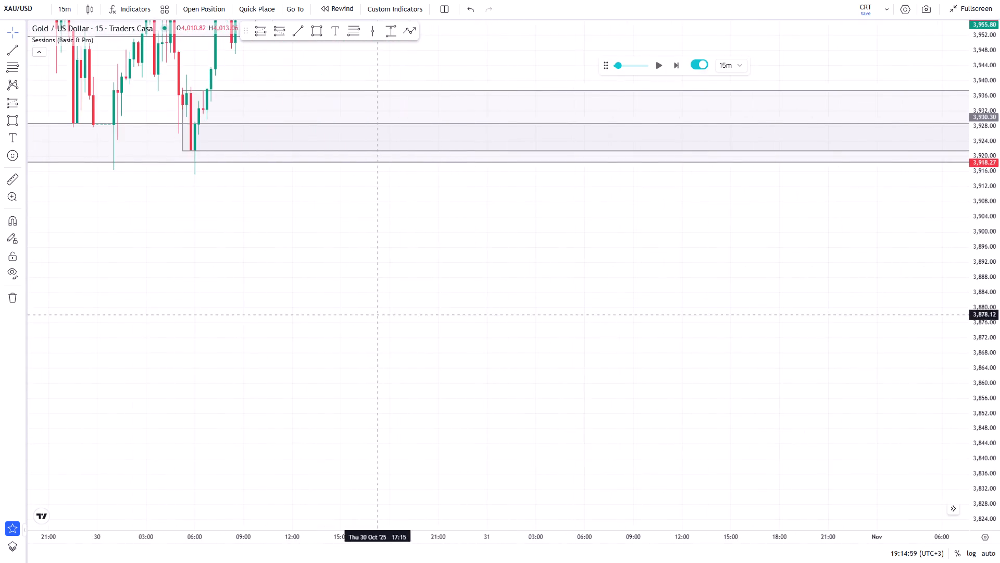
pyautogui.moveTo(372, 316); pyautogui.dragTo(689, 288)
pyautogui.moveTo(463, 301); pyautogui.dragTo(709, 258)
pyautogui.moveTo(514, 282); pyautogui.dragTo(777, 316)
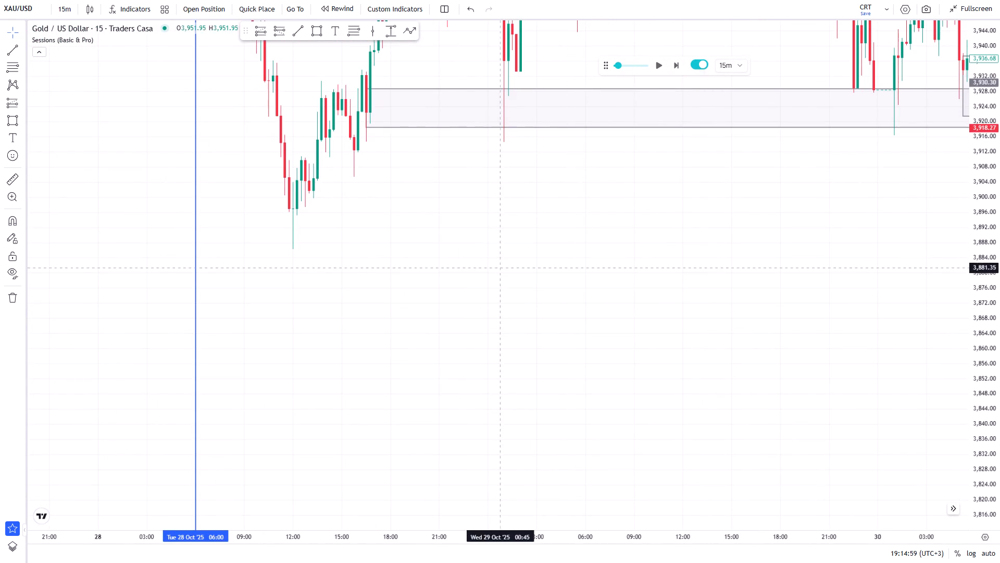
pyautogui.moveTo(459, 253); pyautogui.dragTo(459, 308)
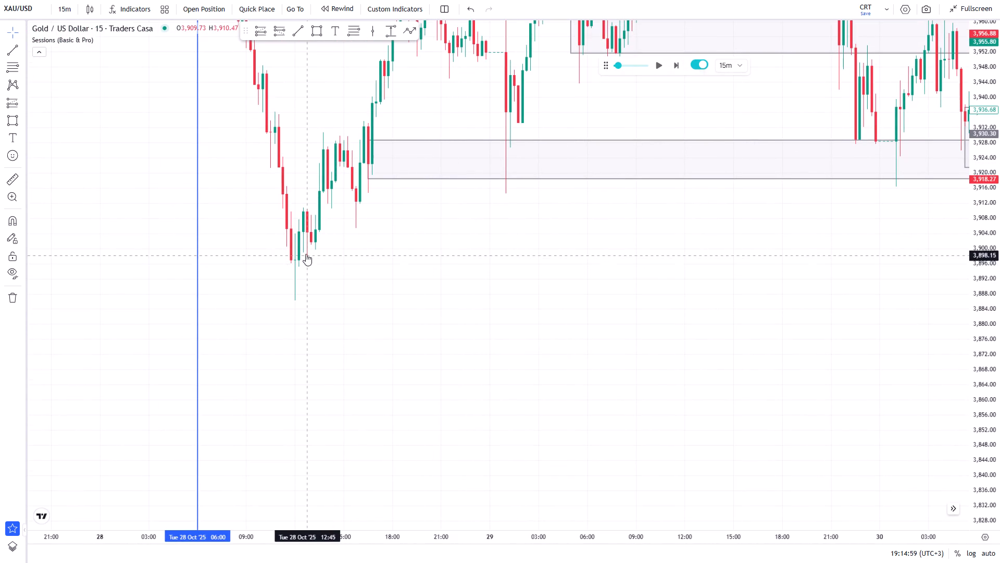
pyautogui.click(311, 30)
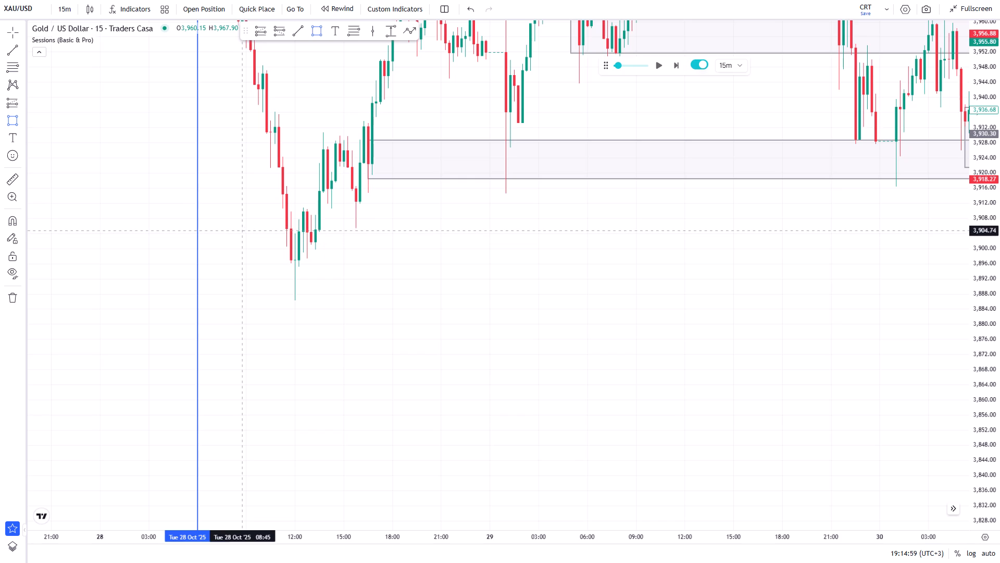
pyautogui.click(239, 228)
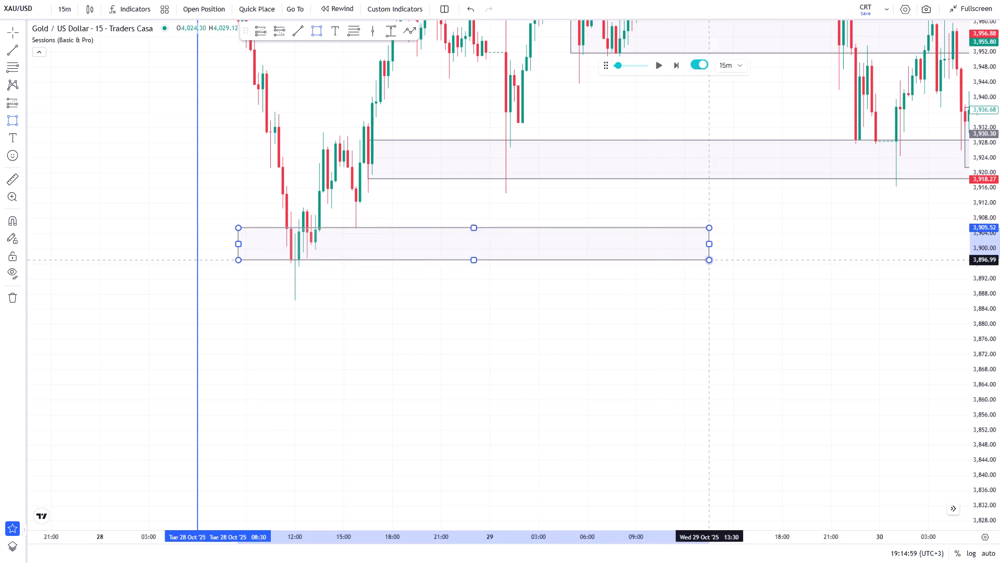
pyautogui.click(781, 262)
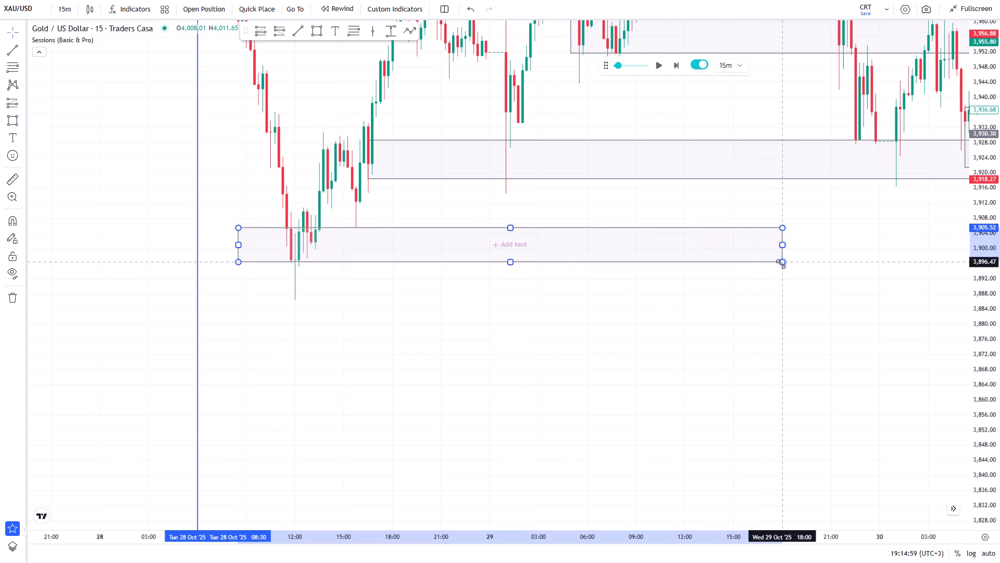
# Extend the end of the 28 October low zone forward in time to about 10:15 on 5 November.
pyautogui.moveTo(694, 343); pyautogui.dragTo(160, 346)
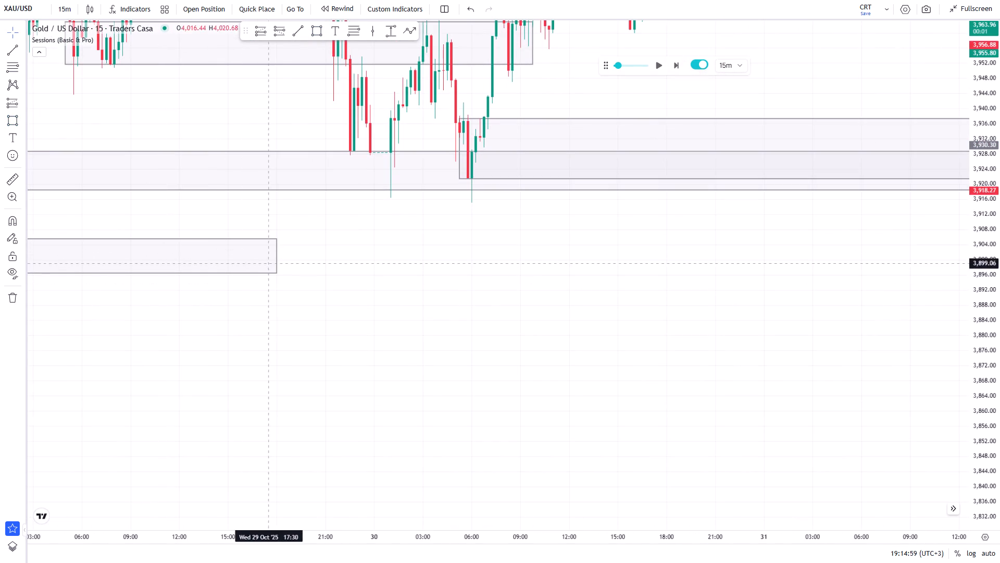
pyautogui.moveTo(279, 258); pyautogui.dragTo(485, 258)
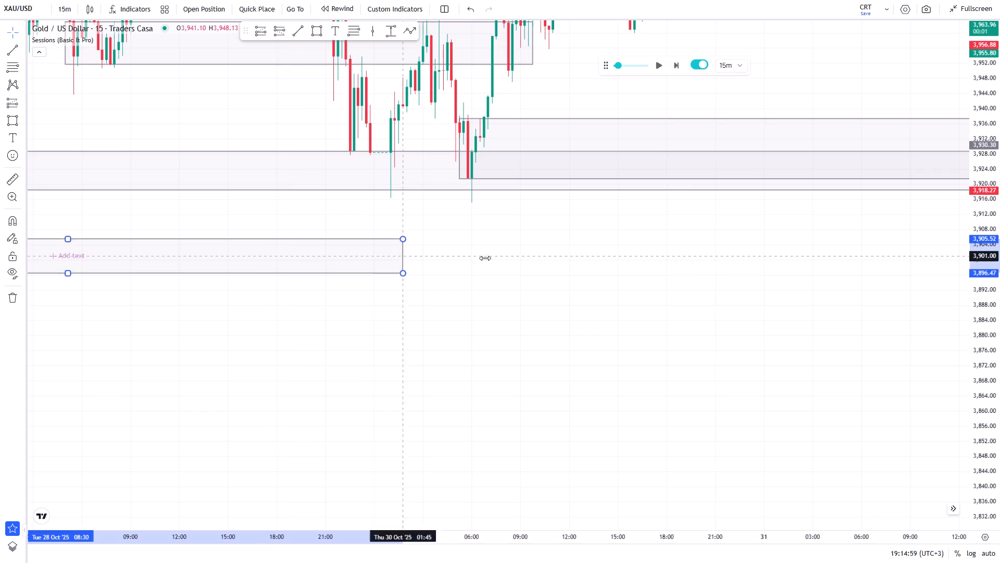
pyautogui.moveTo(485, 258); pyautogui.dragTo(782, 259)
pyautogui.click(657, 345)
pyautogui.moveTo(621, 358); pyautogui.dragTo(171, 398)
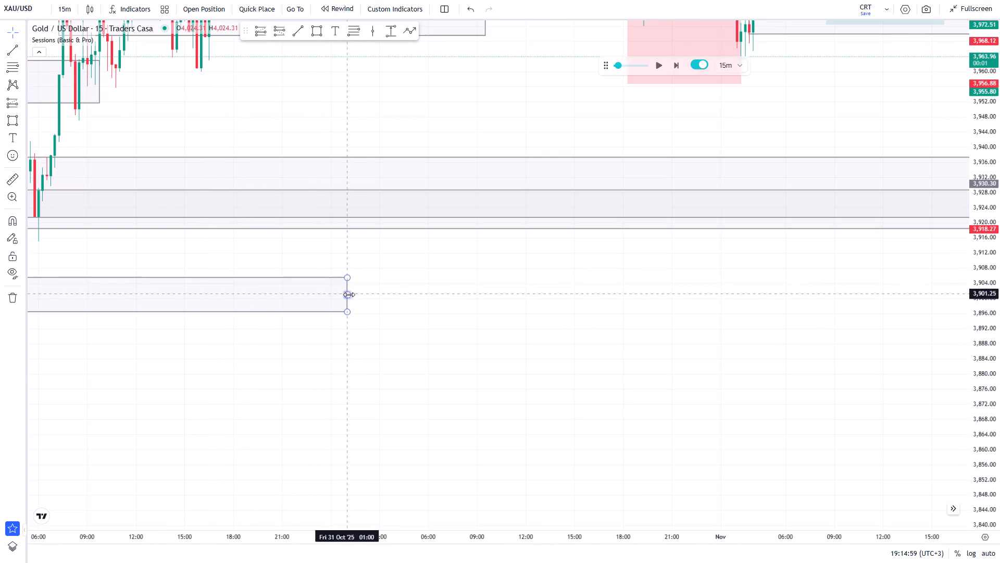
pyautogui.moveTo(349, 295); pyautogui.dragTo(914, 356)
pyautogui.moveTo(826, 417); pyautogui.dragTo(600, 416)
pyautogui.scroll(-5, 661, 356)
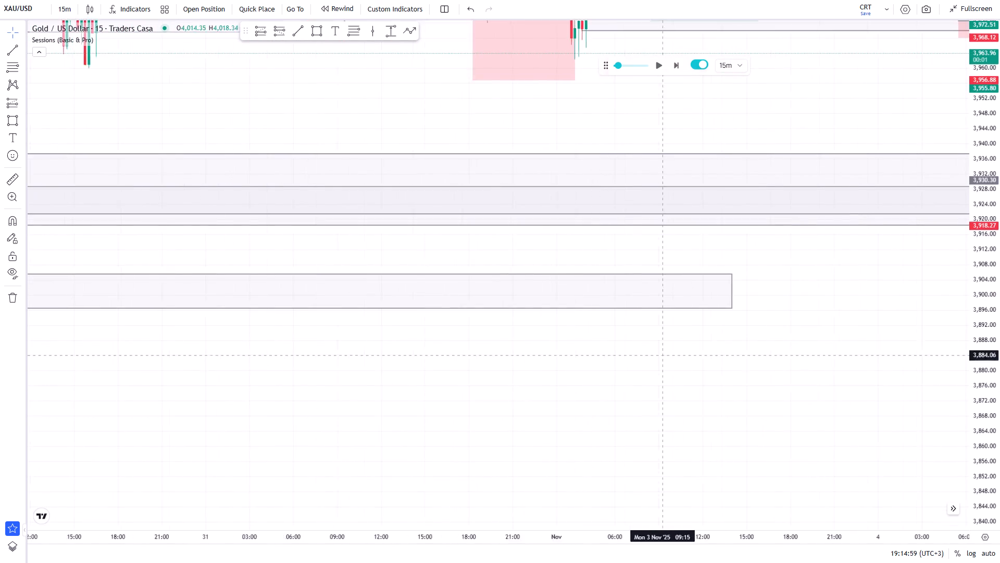
pyautogui.scroll(-1, 662, 357)
pyautogui.moveTo(807, 130); pyautogui.dragTo(453, 275)
pyautogui.moveTo(531, 248); pyautogui.dragTo(470, 246)
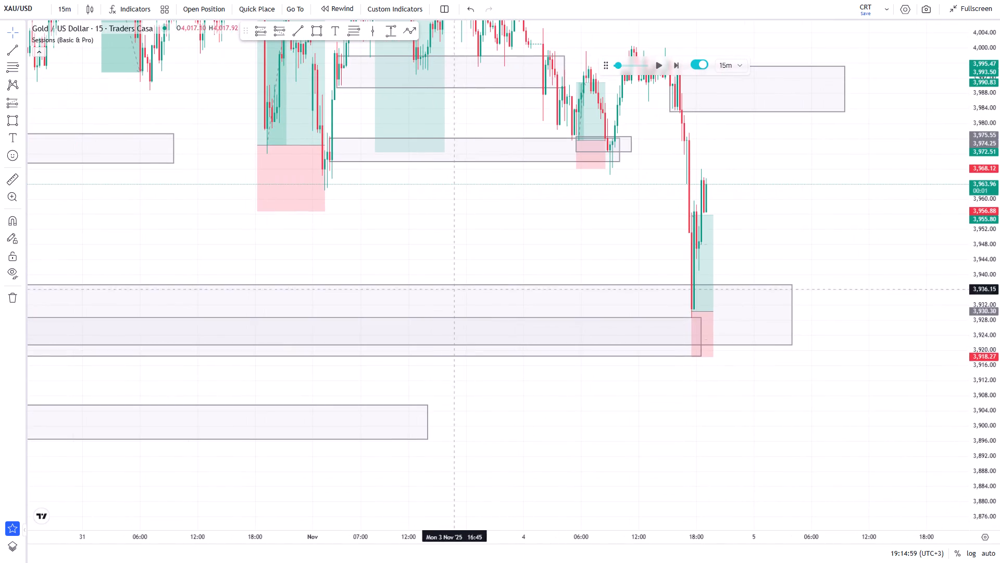
pyautogui.moveTo(425, 422); pyautogui.dragTo(854, 473)
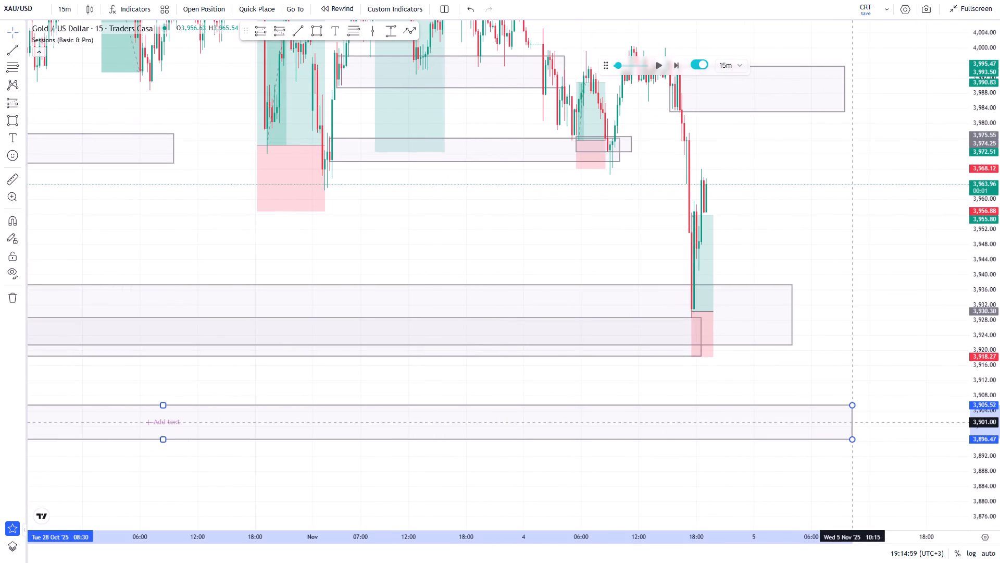
pyautogui.click(815, 299)
# Examine the zones and past positions from 28 October onward against the 4 November drop and rebound.
pyautogui.scroll(-13, 740, 317)
pyautogui.scroll(4, 726, 306)
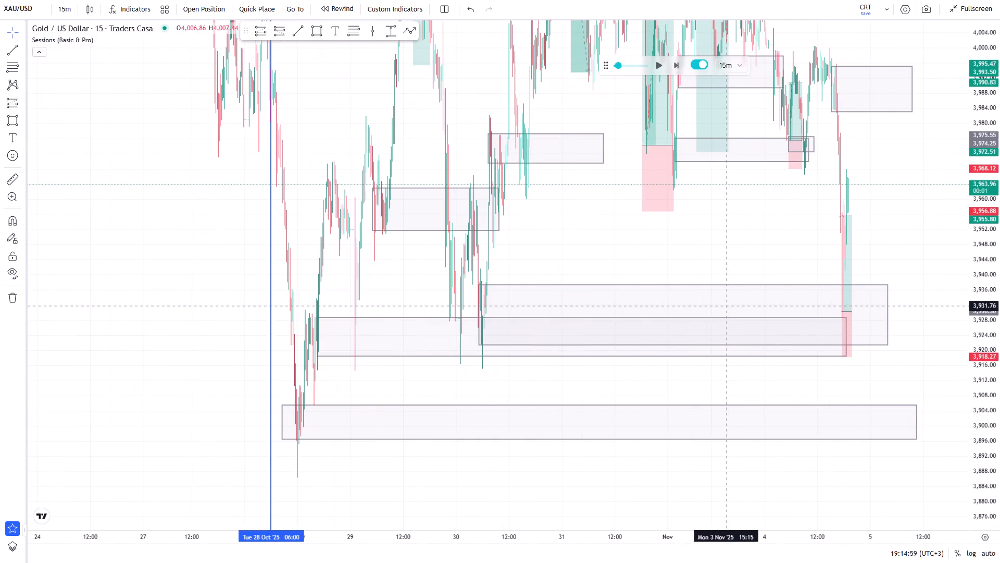
pyautogui.scroll(4, 728, 305)
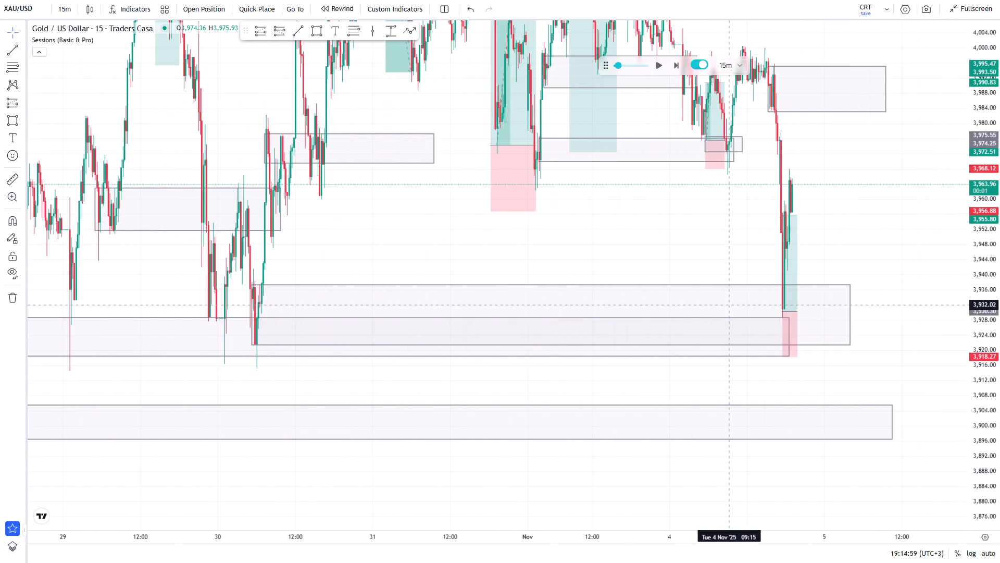
pyautogui.scroll(-1, 728, 305)
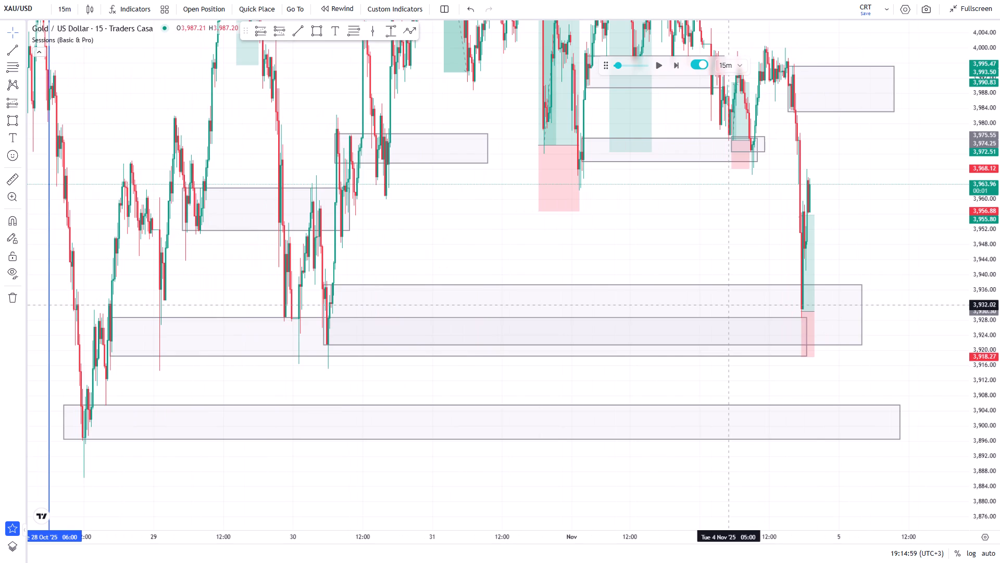
pyautogui.scroll(6, 729, 305)
pyautogui.moveTo(854, 206); pyautogui.dragTo(753, 322)
pyautogui.moveTo(755, 287); pyautogui.dragTo(717, 319)
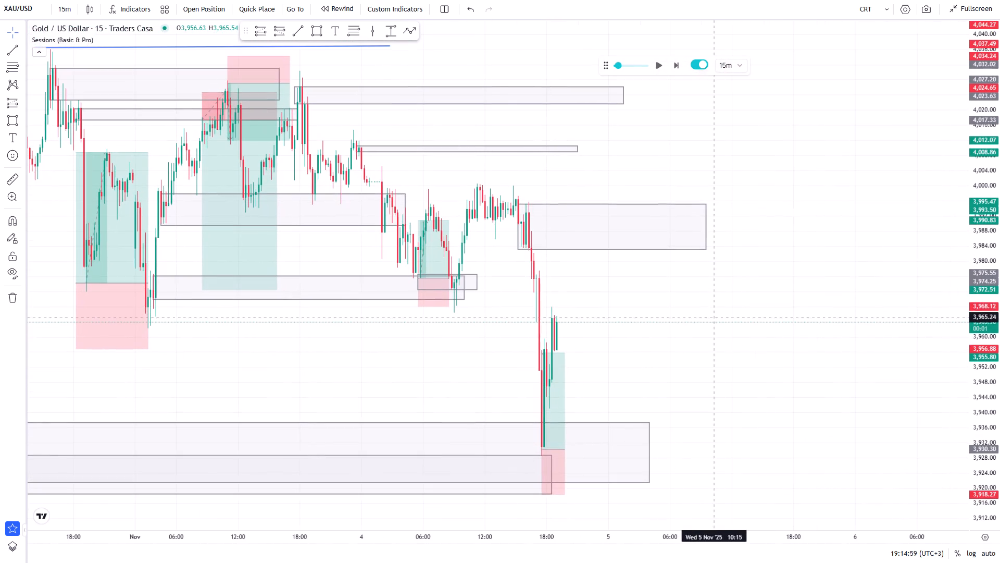
pyautogui.moveTo(692, 307); pyautogui.dragTo(707, 363)
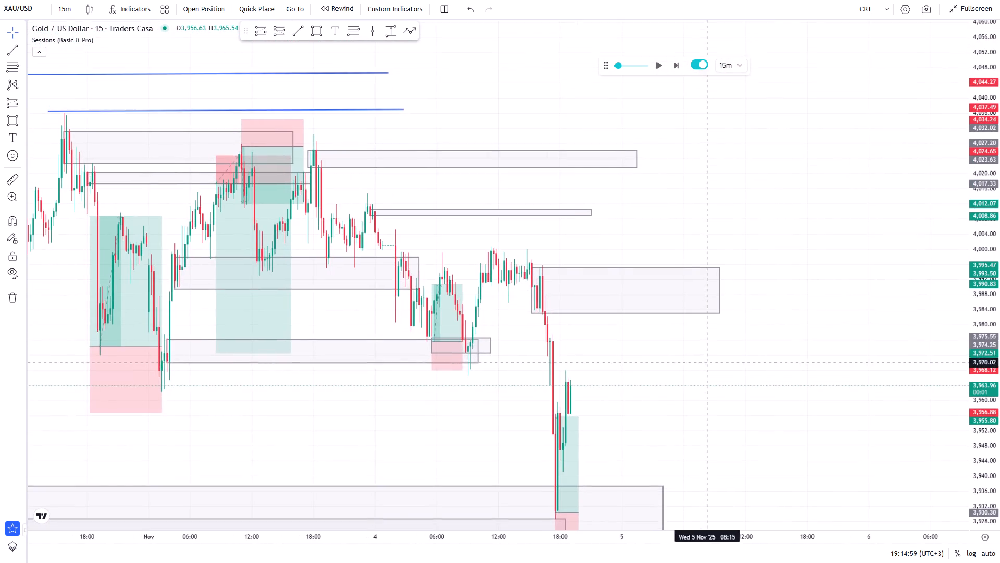
pyautogui.scroll(2, 702, 344)
pyautogui.moveTo(659, 240); pyautogui.dragTo(734, 244)
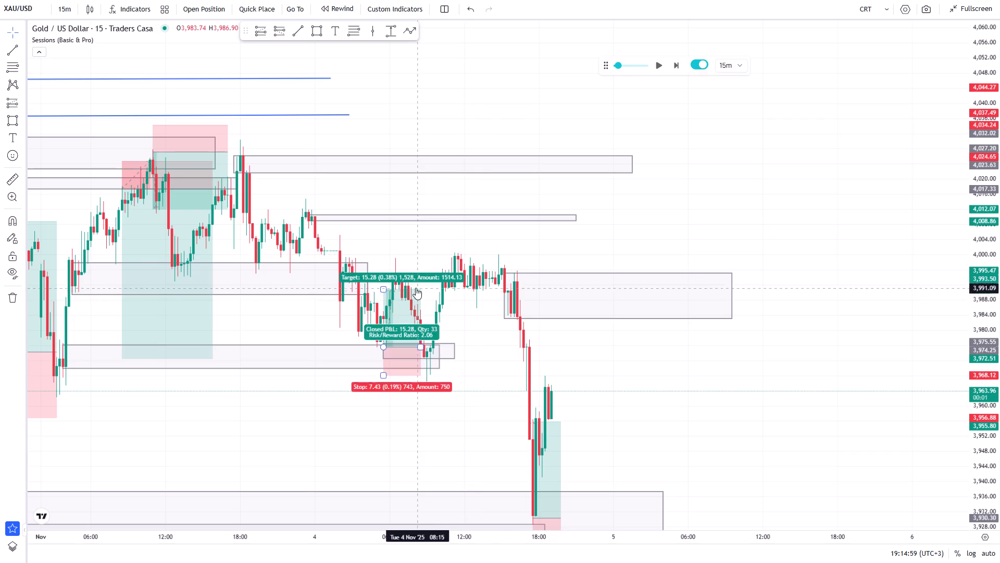
pyautogui.scroll(3, 608, 356)
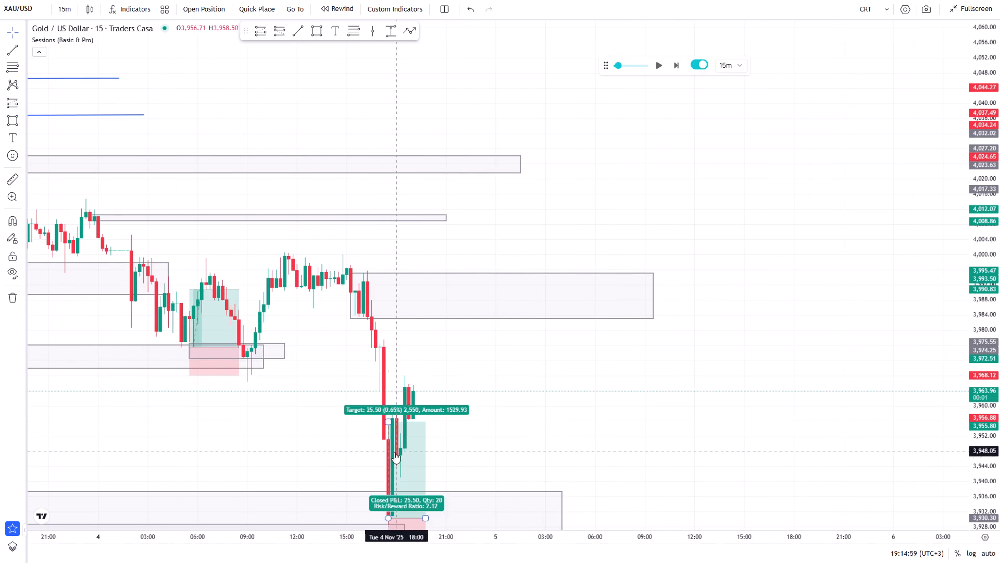
# Draw a short, nearly flat trend line at about 3,959 from 17:30 to 18:30 on 4 November.
pyautogui.scroll(2, 485, 376)
pyautogui.moveTo(476, 375); pyautogui.dragTo(590, 353)
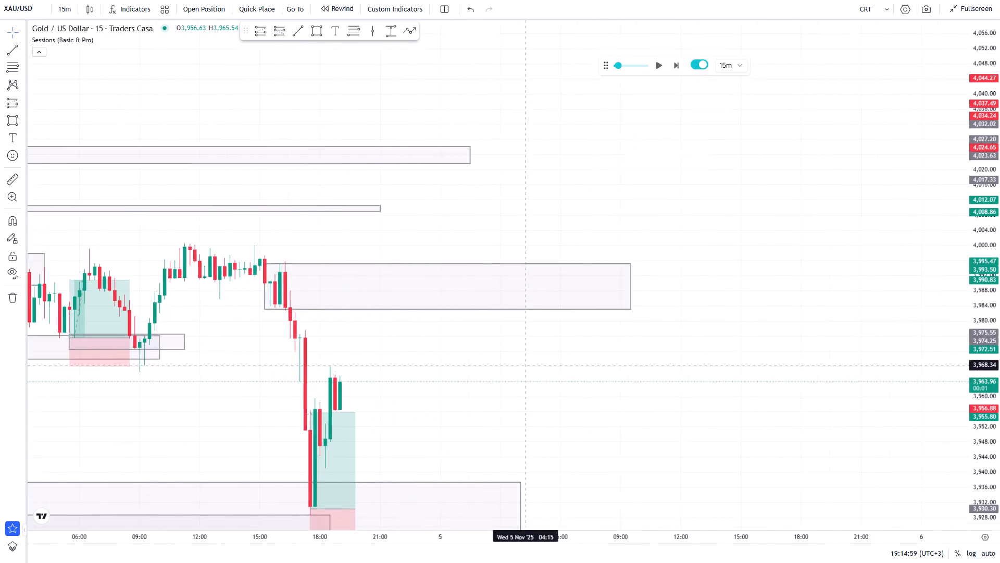
pyautogui.moveTo(590, 353); pyautogui.dragTo(592, 353)
pyautogui.scroll(2, 585, 359)
pyautogui.moveTo(528, 354); pyautogui.dragTo(597, 347)
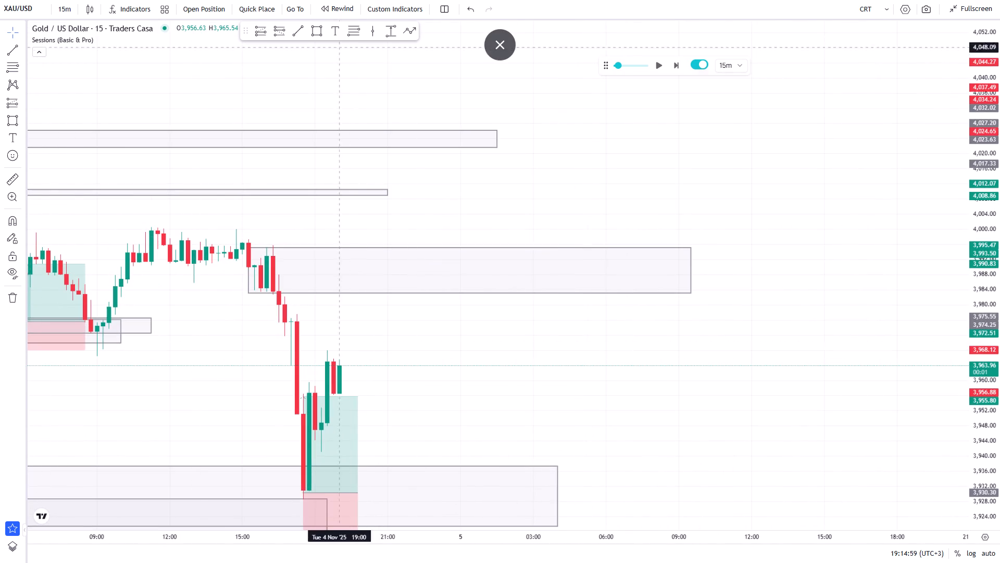
pyautogui.click(301, 34)
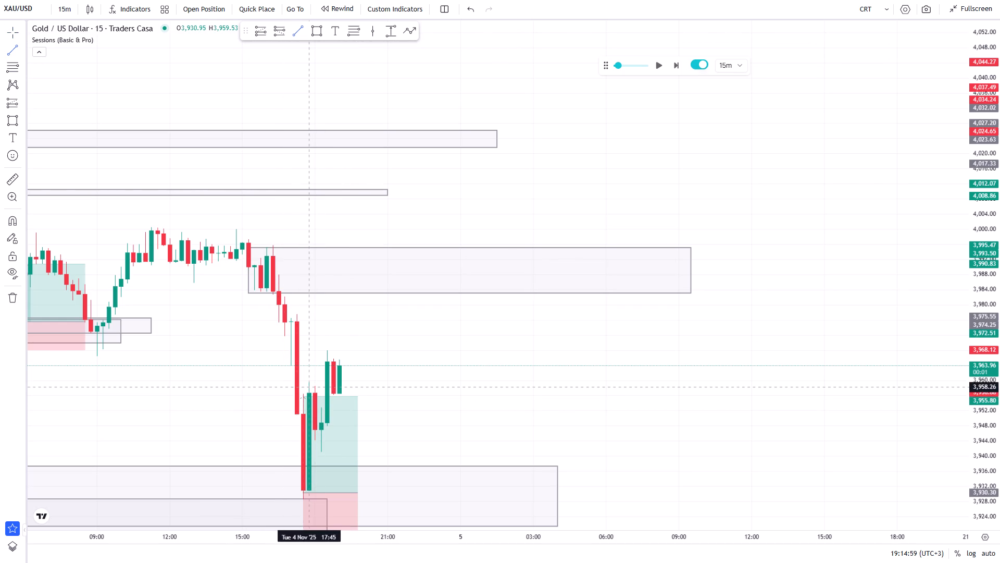
pyautogui.click(303, 383)
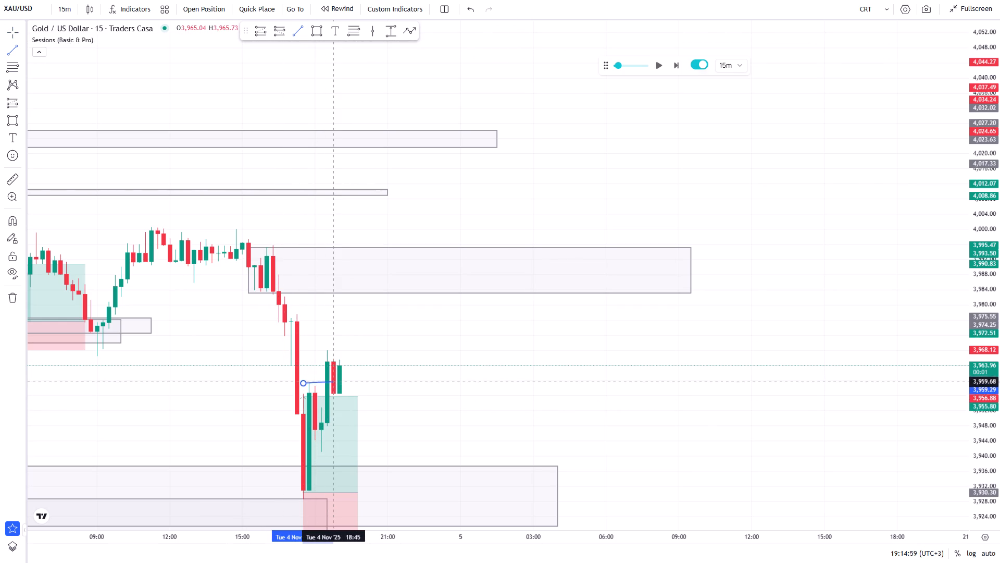
pyautogui.click(328, 384)
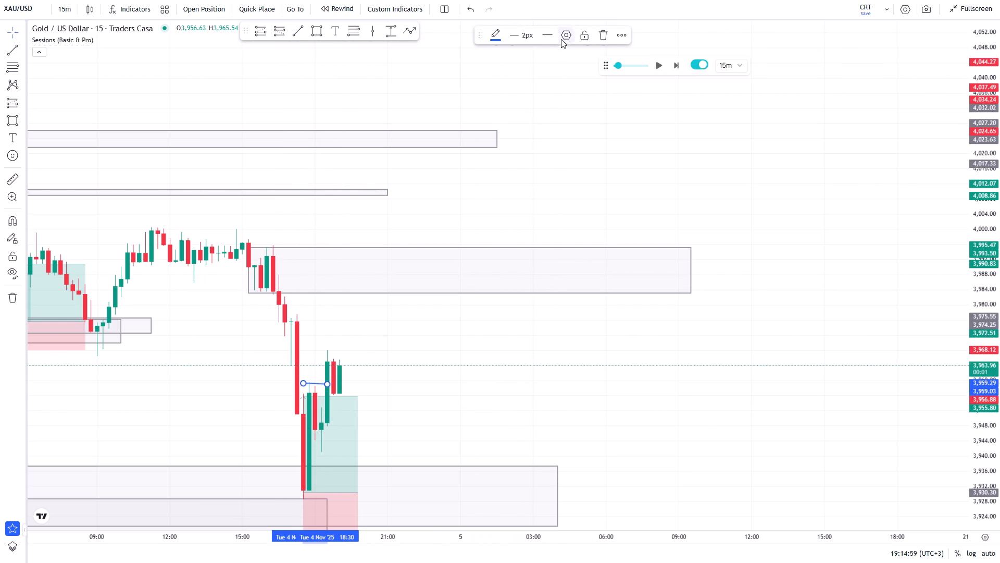
# Add a text label reading BOS in the empty area above the zones, at about 4,039 and 16:00 on 4 November.
pyautogui.click(11, 139)
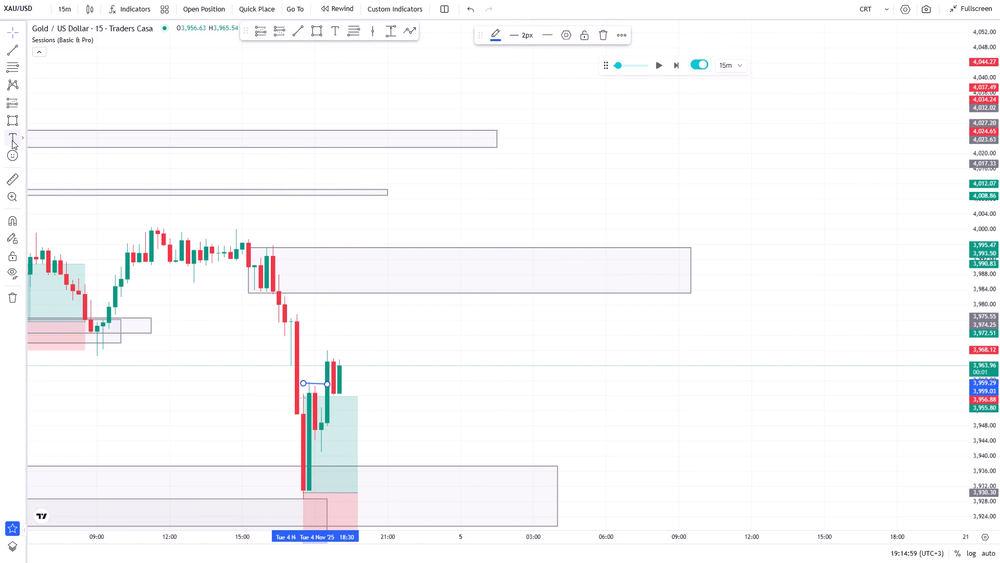
pyautogui.click(24, 140)
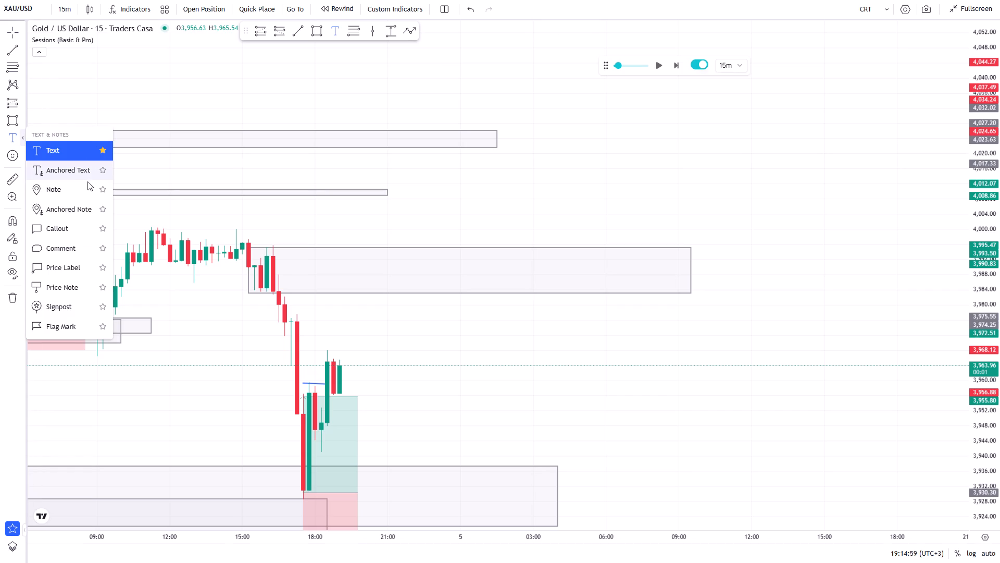
pyautogui.click(266, 83)
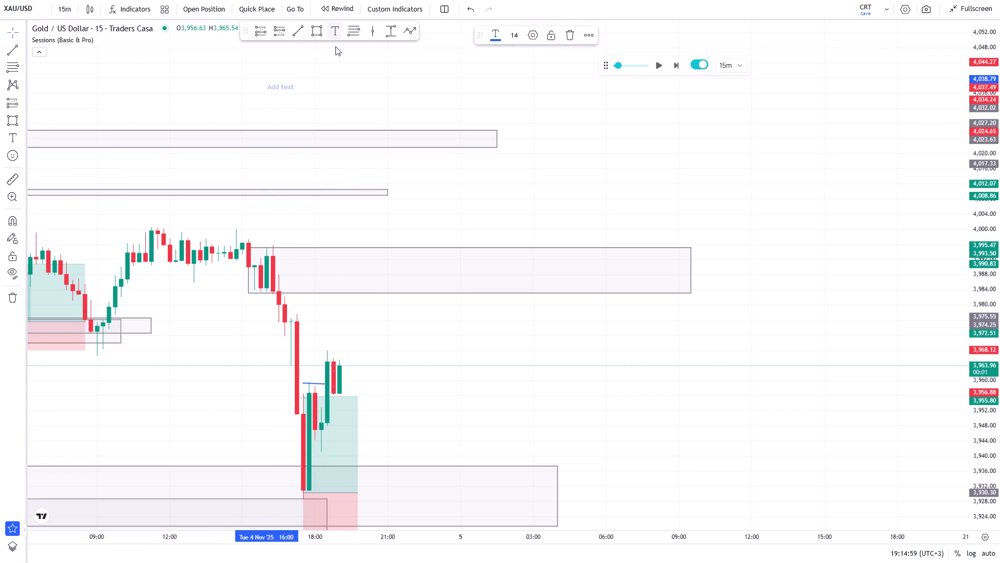
pyautogui.click(272, 89)
pyautogui.press('v')
pyautogui.press('BackSpace')
pyautogui.press('b')
pyautogui.write('OZS')
pyautogui.press('BackSpace')
pyautogui.press('BackSpace')
pyautogui.press('s')
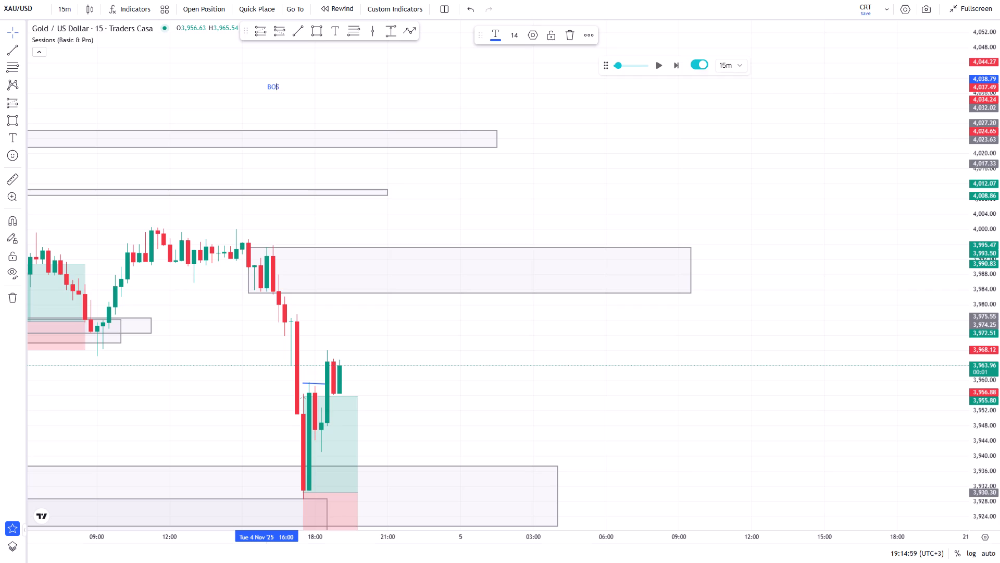
# Move the BOS text label down onto the end of the short trend line, at about 3,959 and 18:30 on 4 November.
pyautogui.moveTo(275, 88); pyautogui.dragTo(307, 131)
pyautogui.click(268, 87)
pyautogui.moveTo(270, 87); pyautogui.dragTo(304, 129)
pyautogui.click(285, 100)
pyautogui.click(279, 90)
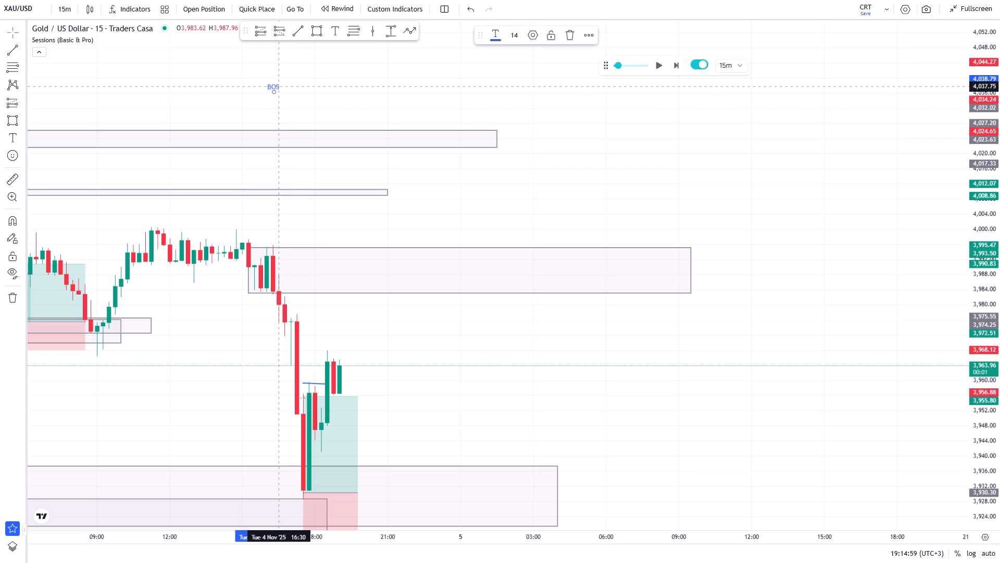
pyautogui.moveTo(276, 84); pyautogui.dragTo(372, 383)
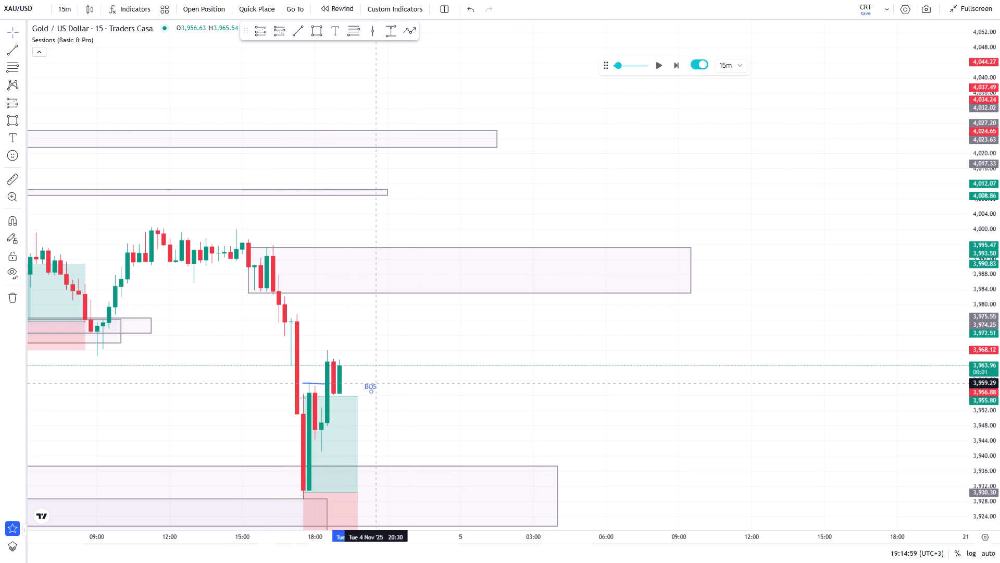
pyautogui.moveTo(372, 383); pyautogui.dragTo(335, 381)
pyautogui.click(377, 350)
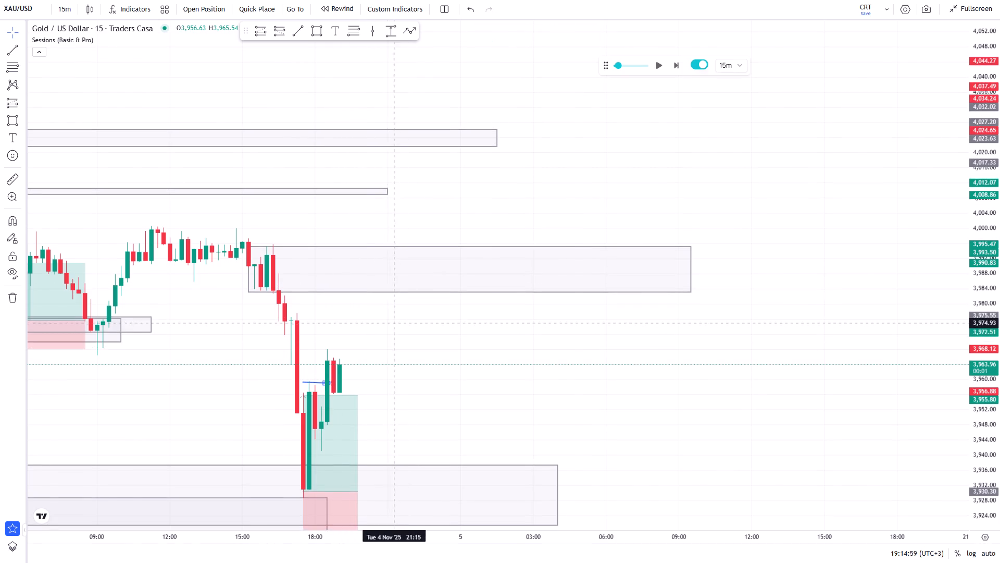
# Advance the replay candle by candle to 21:44:59 on 4 November, when price drops back into the lower demand zone.
pyautogui.scroll(2, 401, 326)
pyautogui.moveTo(355, 332); pyautogui.dragTo(426, 285)
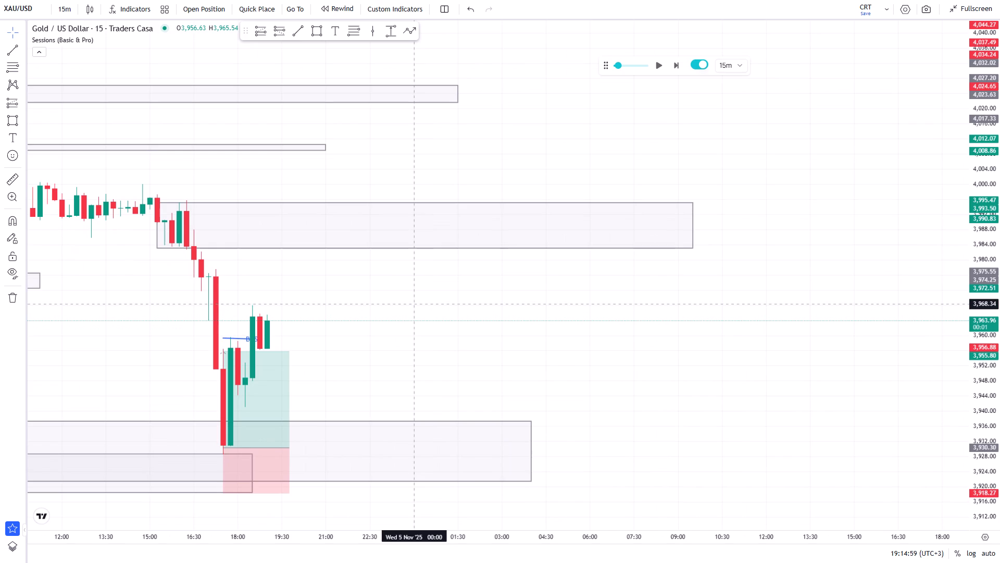
pyautogui.moveTo(415, 327); pyautogui.dragTo(442, 317)
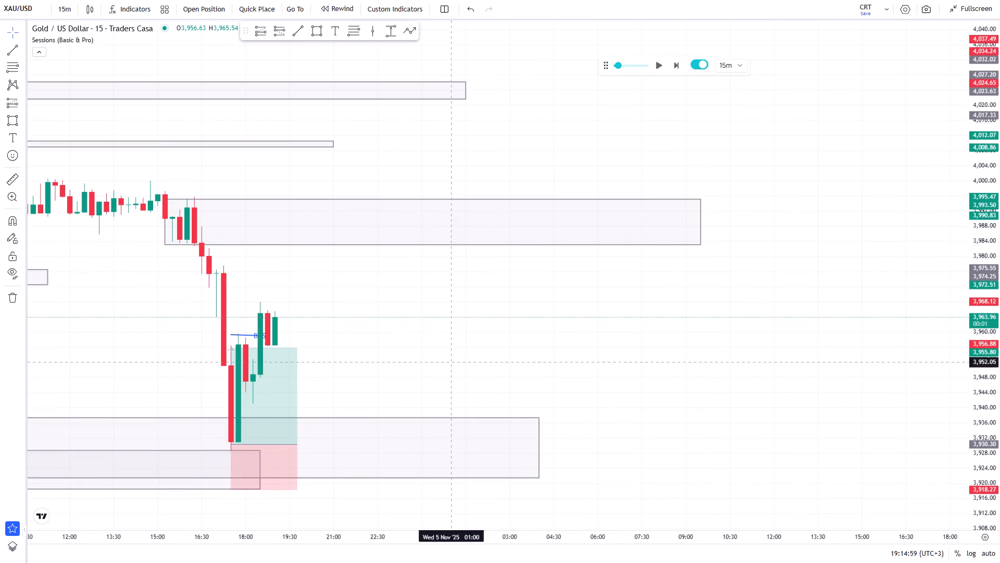
pyautogui.click(460, 373)
pyautogui.click(677, 67)
pyautogui.click(677, 67)
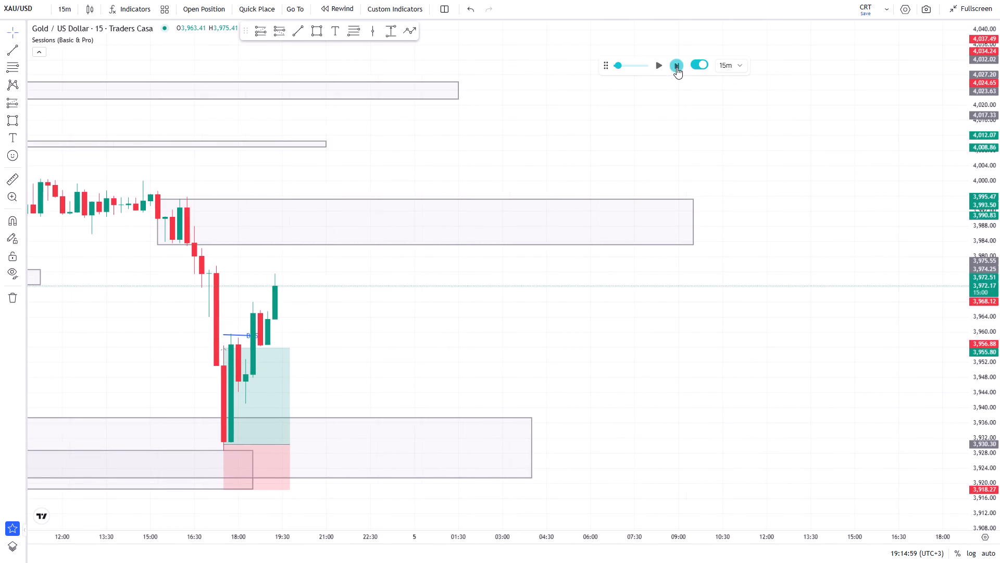
pyautogui.click(677, 67)
pyautogui.click(677, 67)
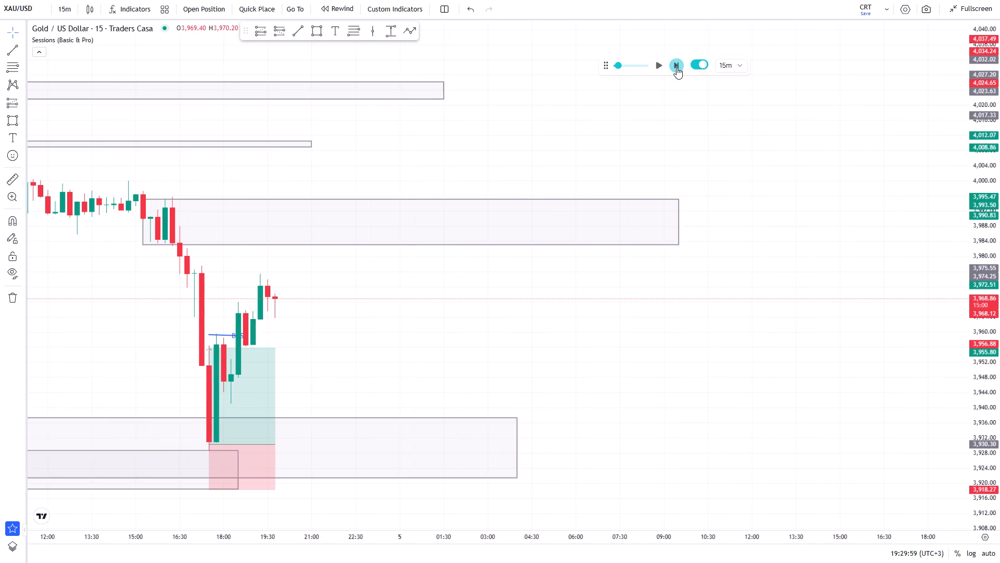
pyautogui.click(677, 67)
pyautogui.click(677, 67)
pyautogui.click(677, 67)
pyautogui.click(677, 67)
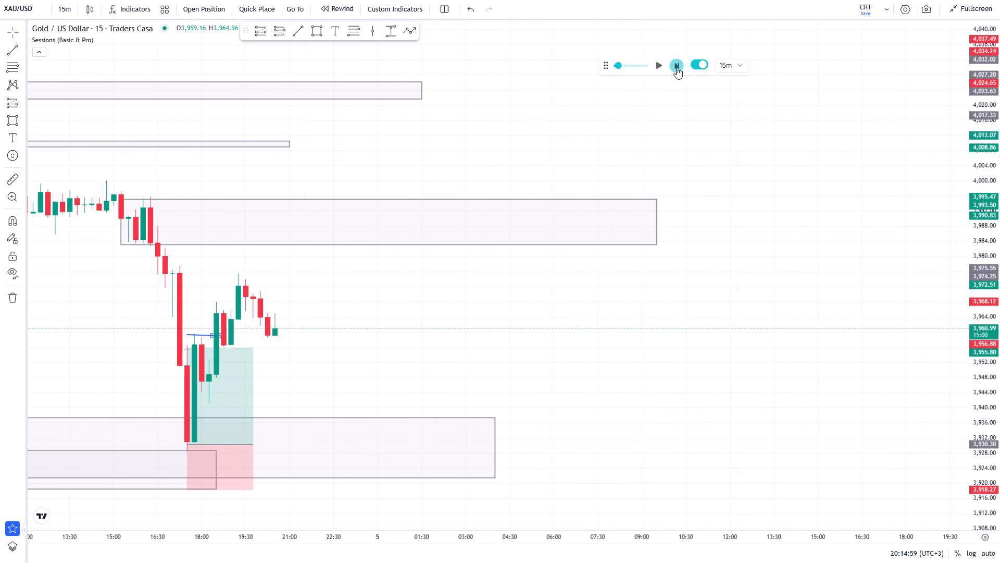
pyautogui.click(677, 67)
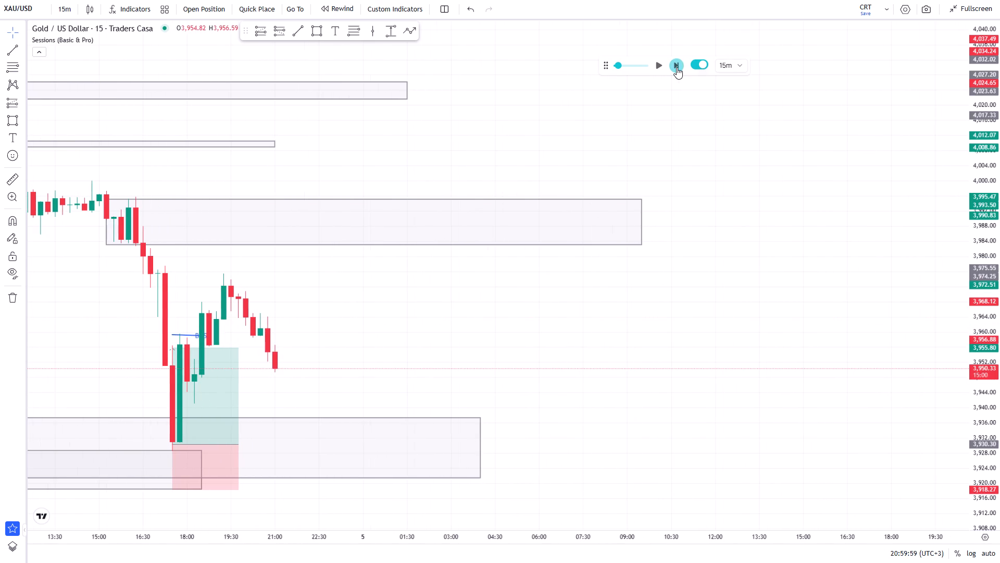
pyautogui.click(677, 67)
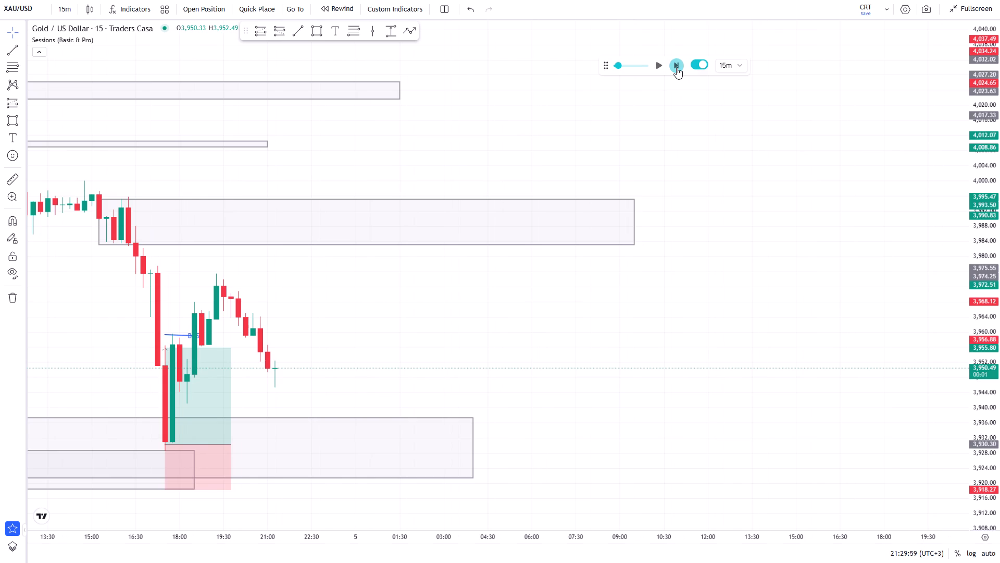
pyautogui.click(677, 67)
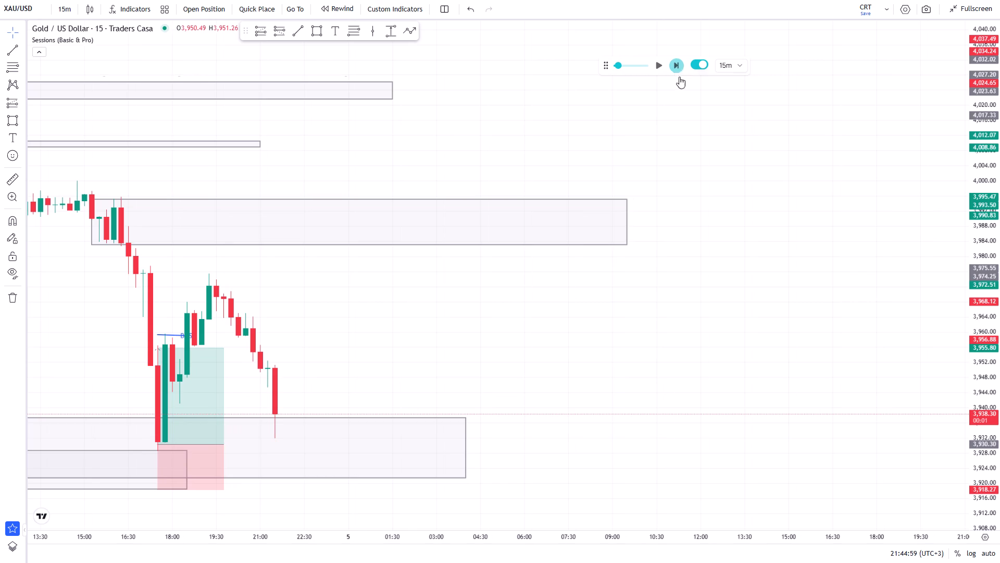
# Draw a long position from 21:30 on 4 November to about 00:30, with entry 3,933.18, stop 3,918.19 and target 3,963.95.
pyautogui.moveTo(469, 293); pyautogui.dragTo(578, 221)
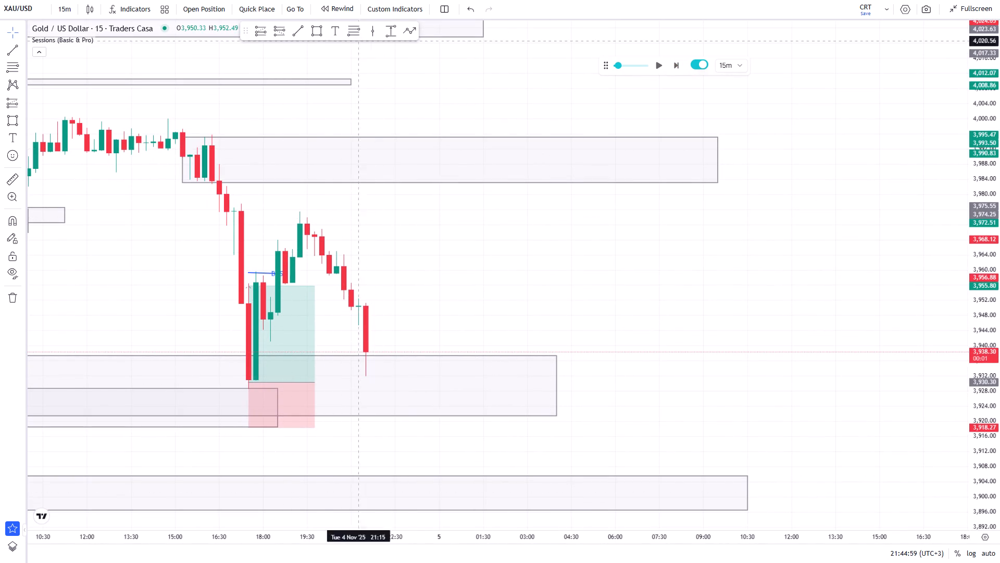
pyautogui.click(262, 31)
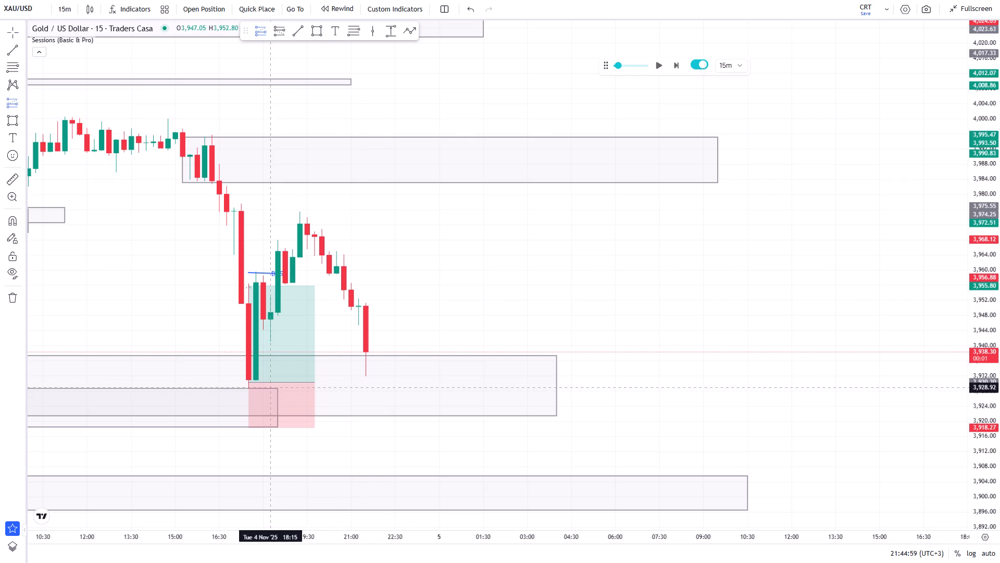
pyautogui.click(365, 372)
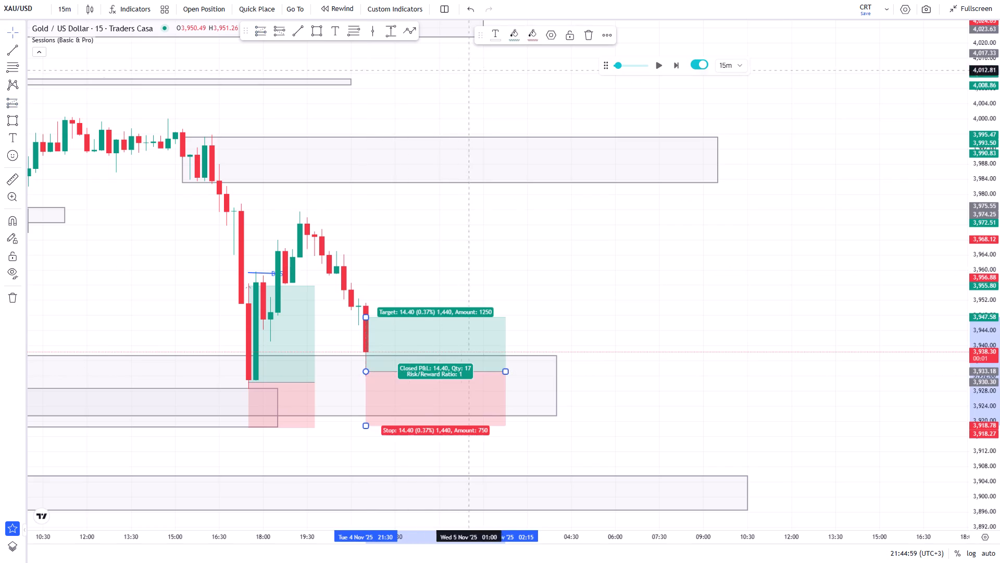
pyautogui.click(369, 428)
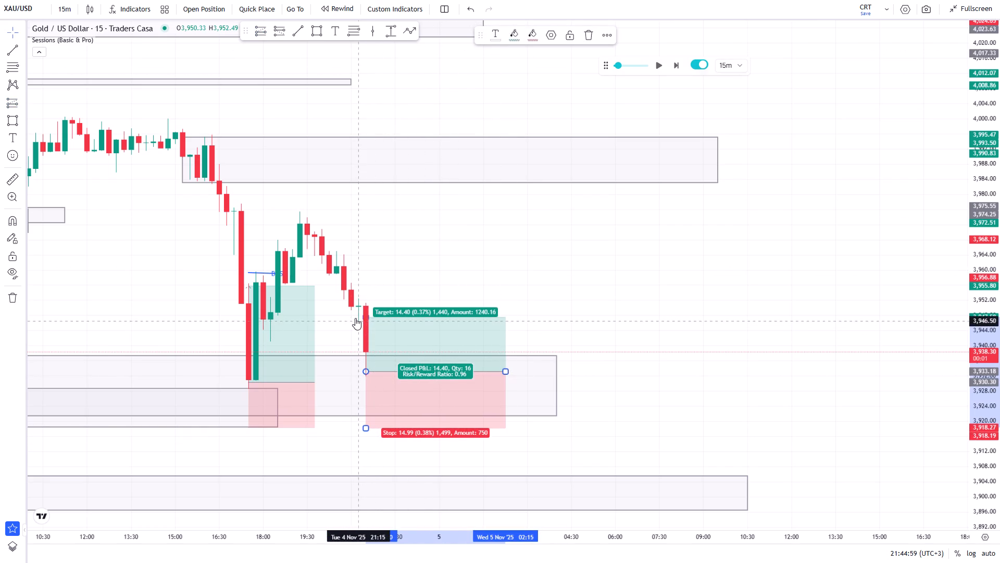
pyautogui.moveTo(366, 316); pyautogui.dragTo(379, 254)
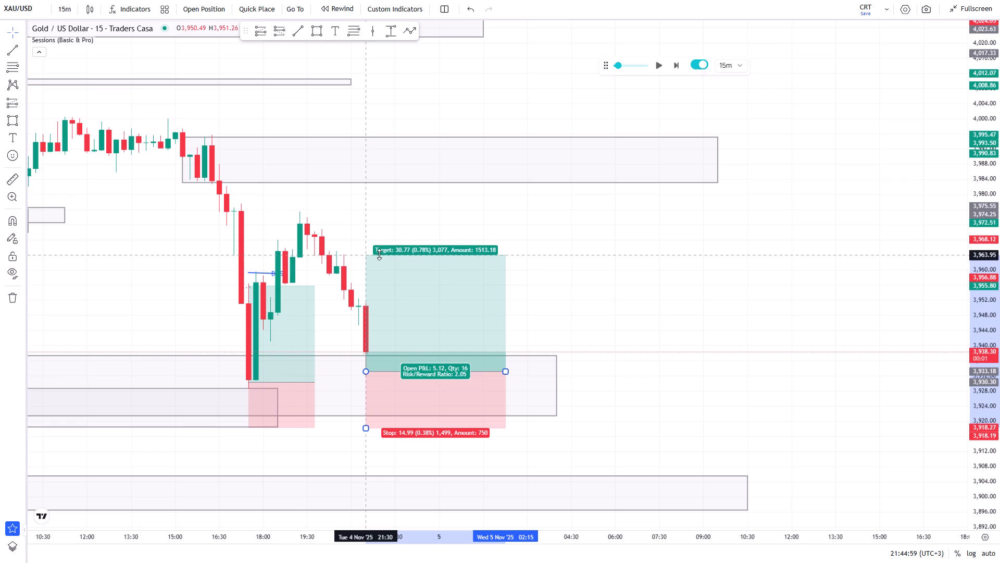
pyautogui.moveTo(379, 254); pyautogui.dragTo(379, 255)
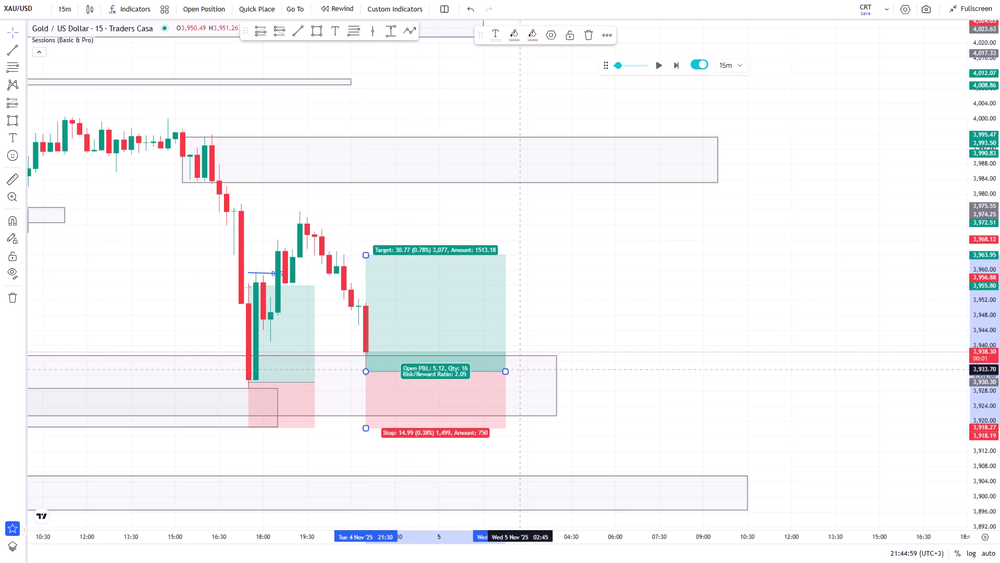
pyautogui.moveTo(506, 372); pyautogui.dragTo(452, 377)
pyautogui.click(483, 322)
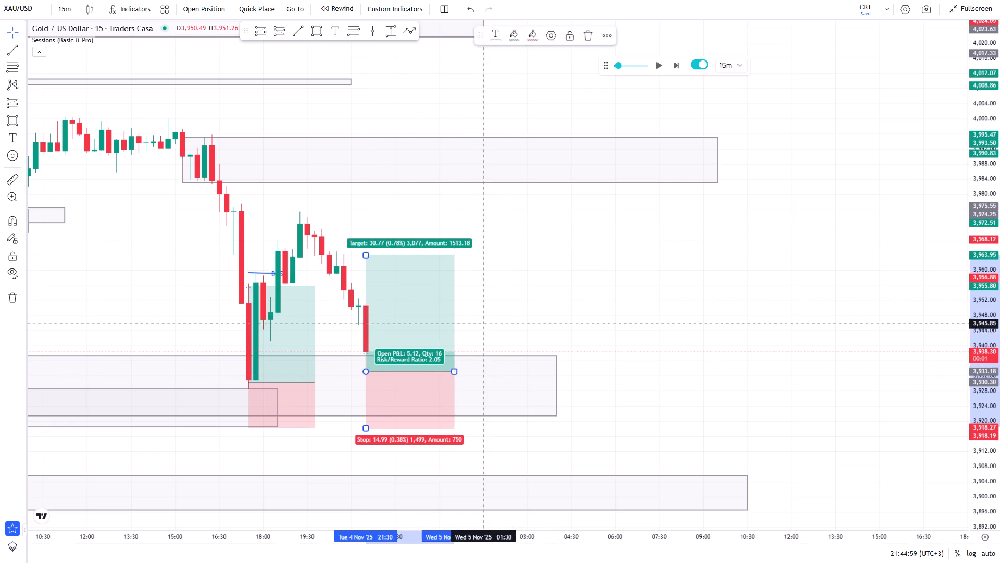
# Advance the replay candle by candle to 02:59:59 on 5 November to play out the long position.
pyautogui.click(673, 64)
pyautogui.click(673, 64)
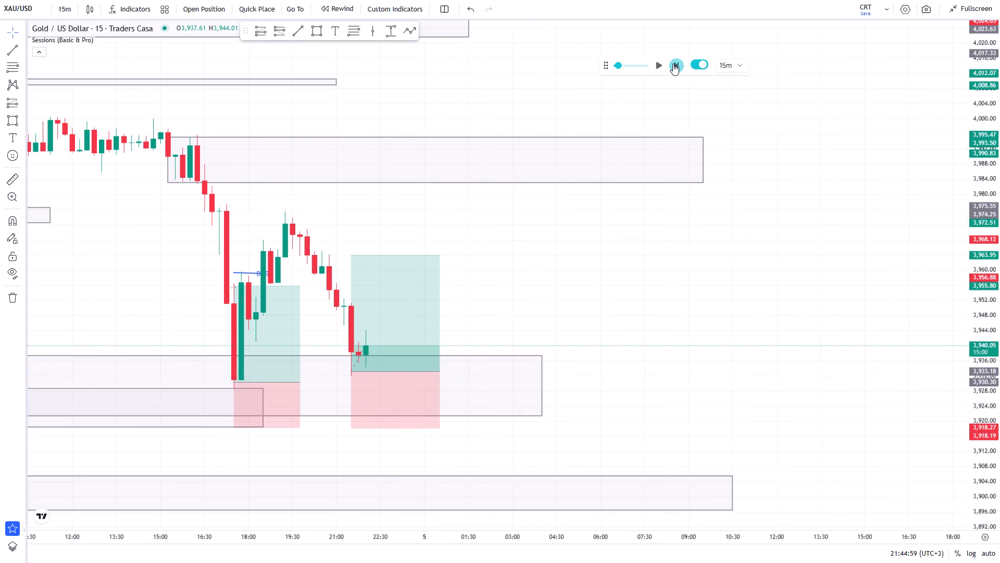
pyautogui.click(673, 64)
pyautogui.click(673, 65)
pyautogui.click(673, 65)
pyautogui.click(673, 65)
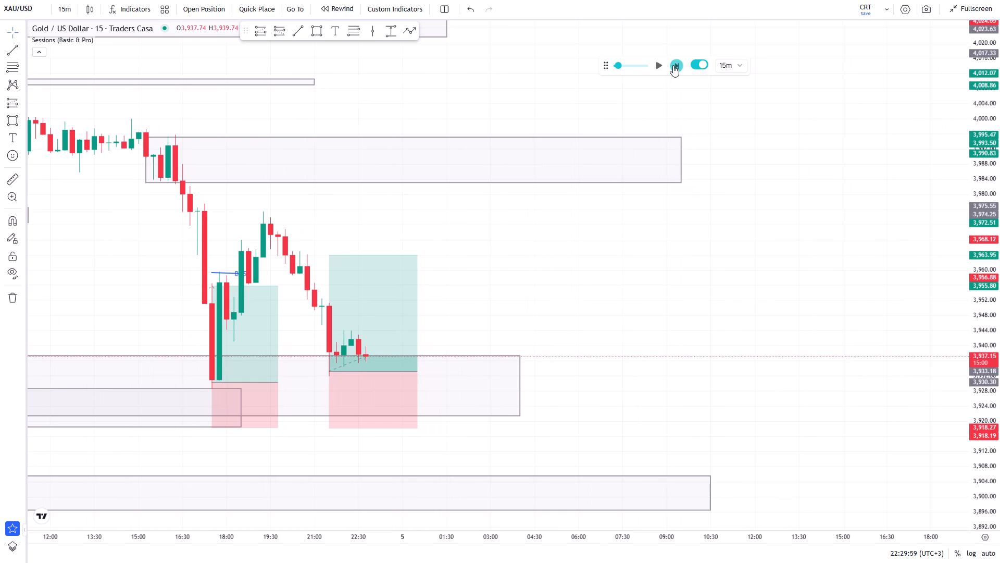
pyautogui.click(673, 65)
pyautogui.click(673, 66)
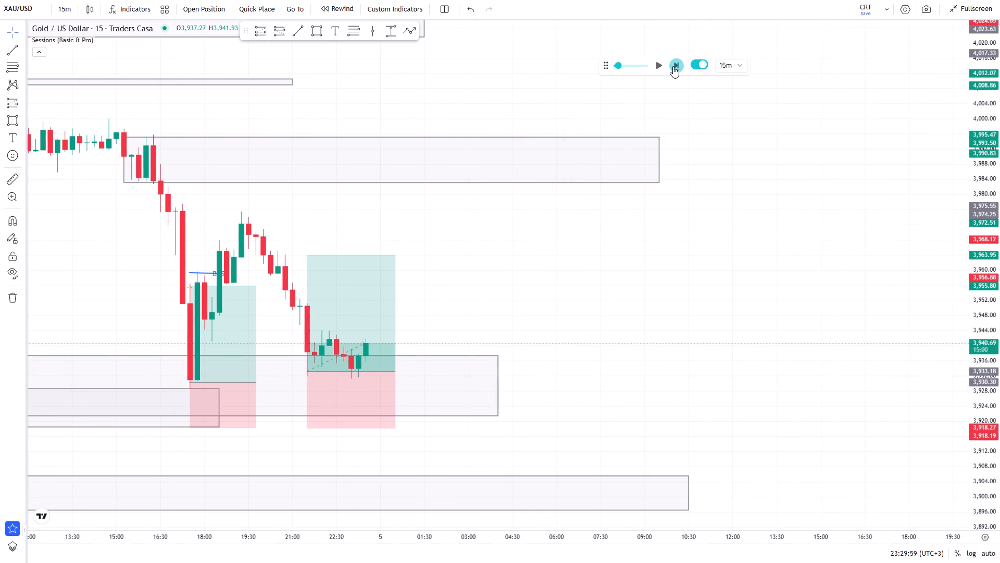
pyautogui.click(673, 66)
pyautogui.click(673, 66)
pyautogui.click(673, 66)
pyautogui.click(673, 67)
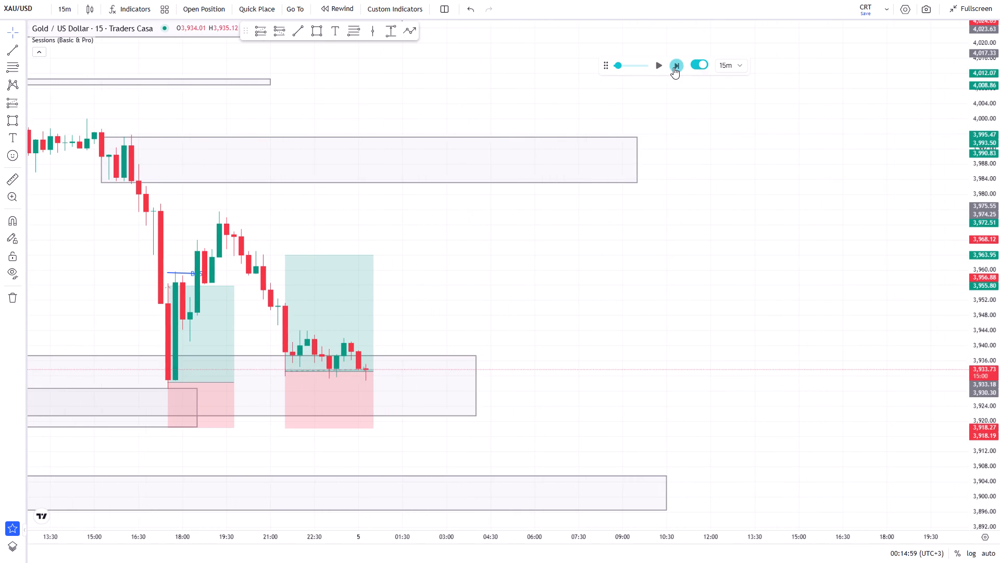
pyautogui.click(673, 67)
pyautogui.click(674, 68)
pyautogui.tripleClick(674, 68)
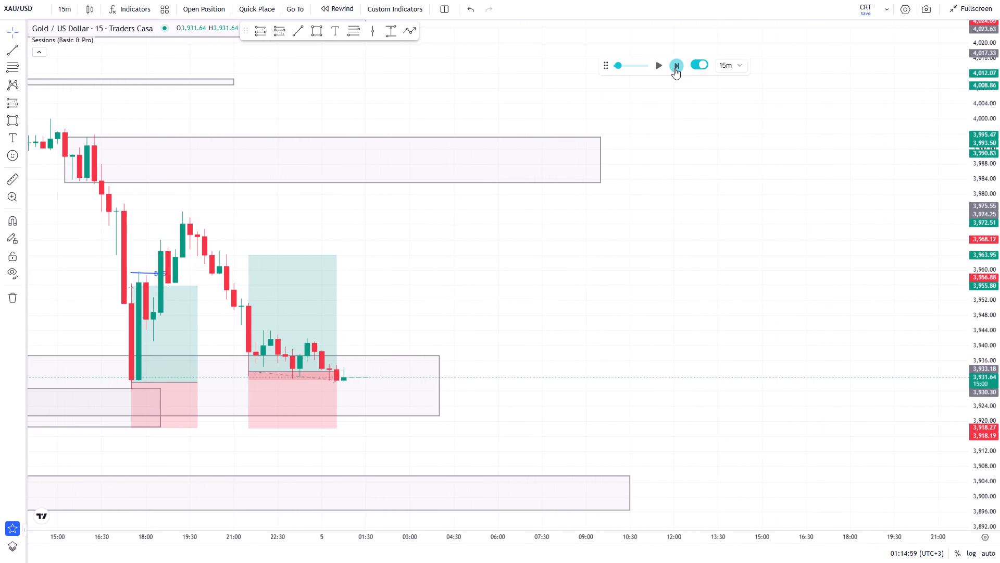
pyautogui.click(674, 68)
pyautogui.click(674, 68)
pyautogui.click(674, 69)
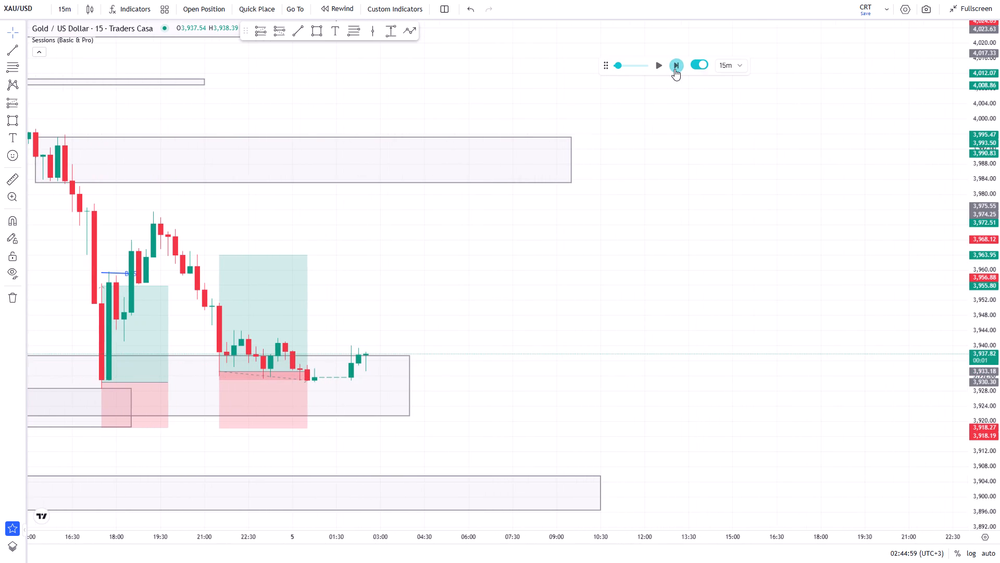
pyautogui.click(674, 69)
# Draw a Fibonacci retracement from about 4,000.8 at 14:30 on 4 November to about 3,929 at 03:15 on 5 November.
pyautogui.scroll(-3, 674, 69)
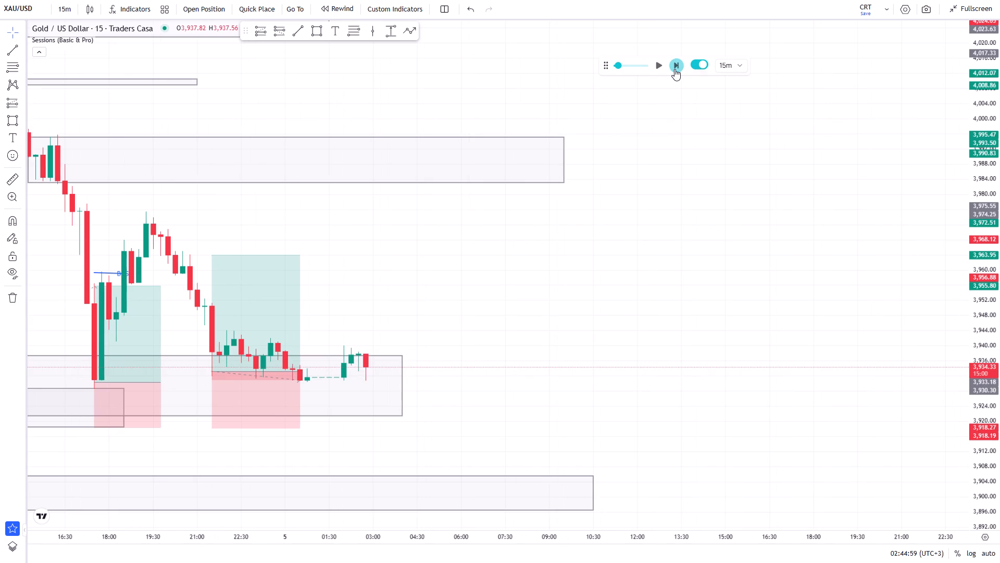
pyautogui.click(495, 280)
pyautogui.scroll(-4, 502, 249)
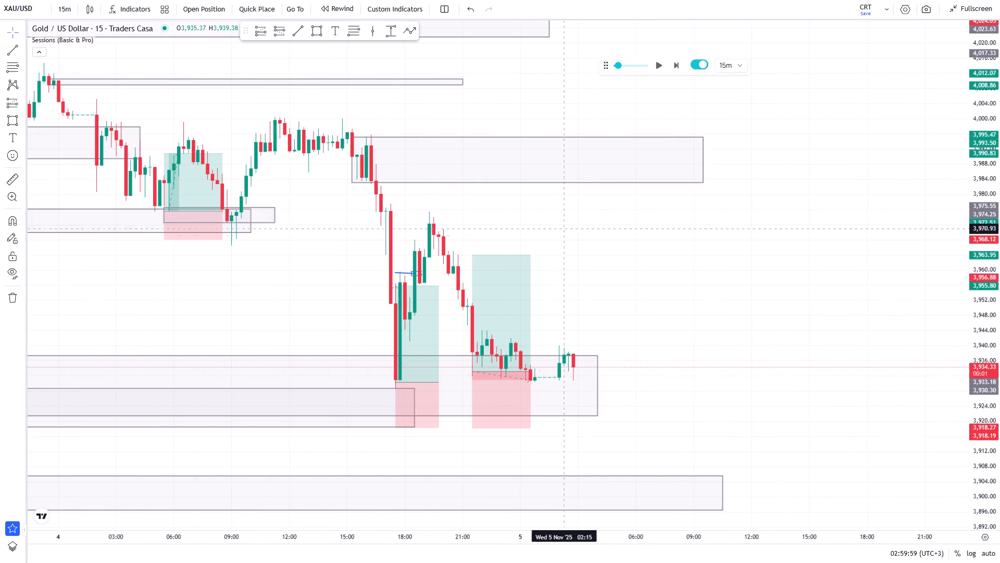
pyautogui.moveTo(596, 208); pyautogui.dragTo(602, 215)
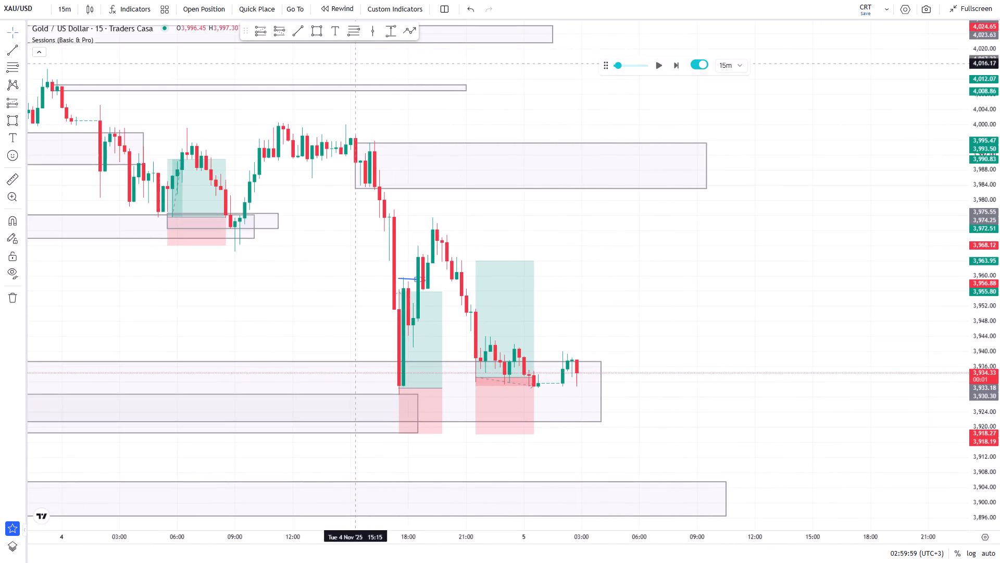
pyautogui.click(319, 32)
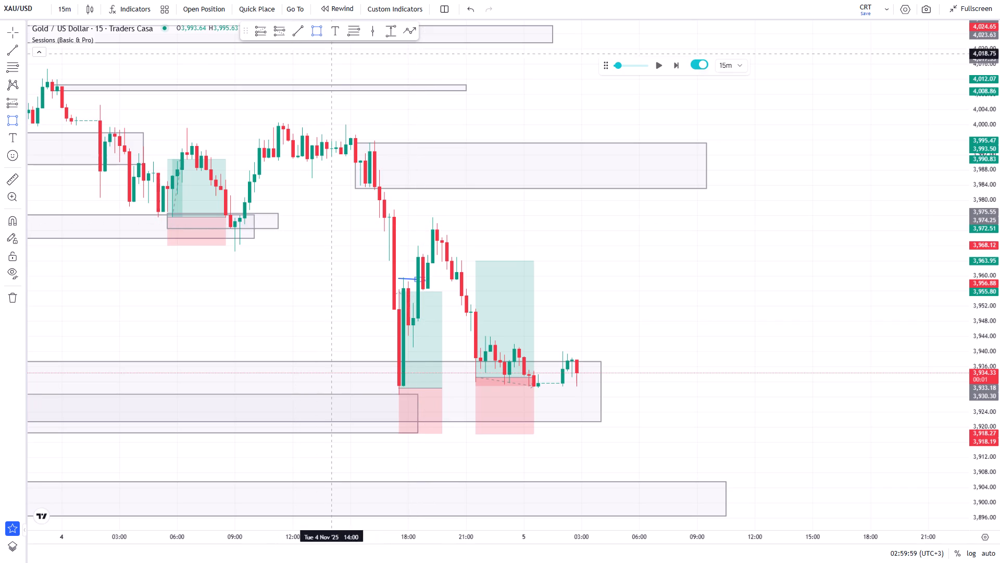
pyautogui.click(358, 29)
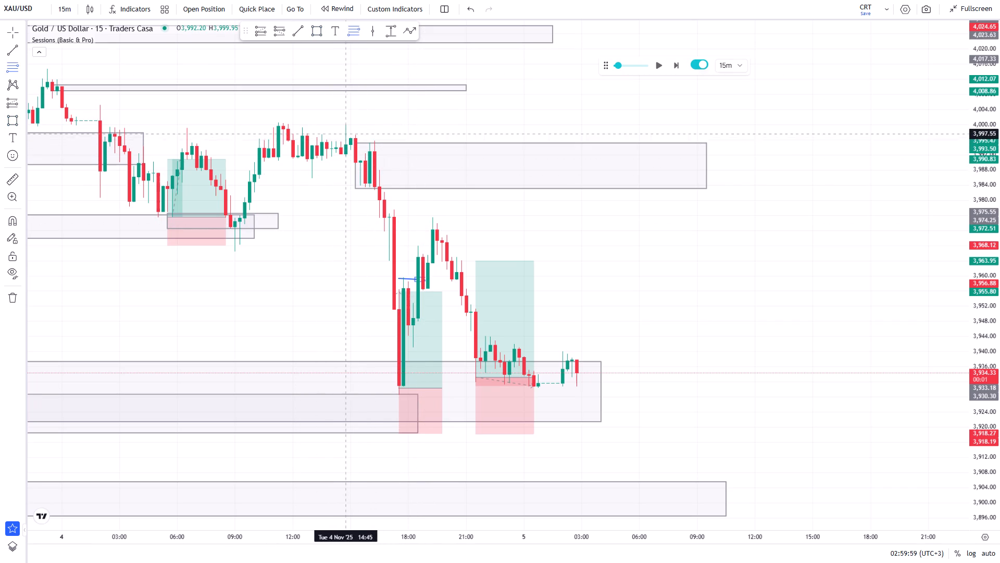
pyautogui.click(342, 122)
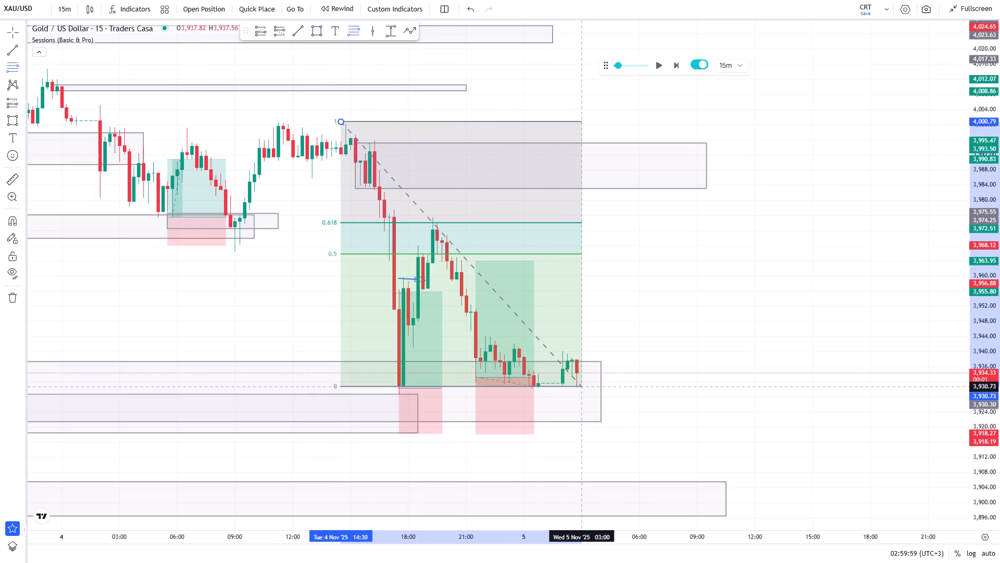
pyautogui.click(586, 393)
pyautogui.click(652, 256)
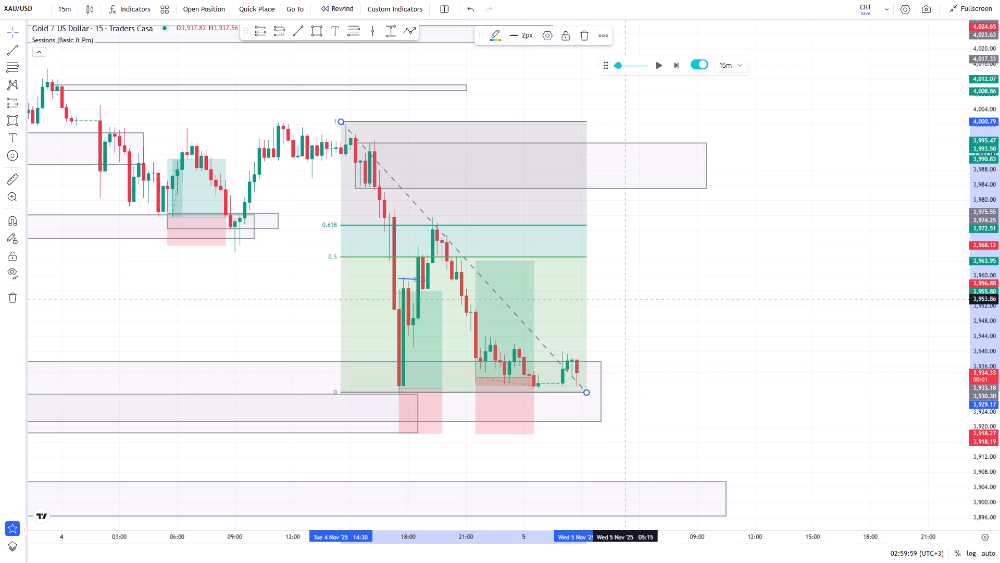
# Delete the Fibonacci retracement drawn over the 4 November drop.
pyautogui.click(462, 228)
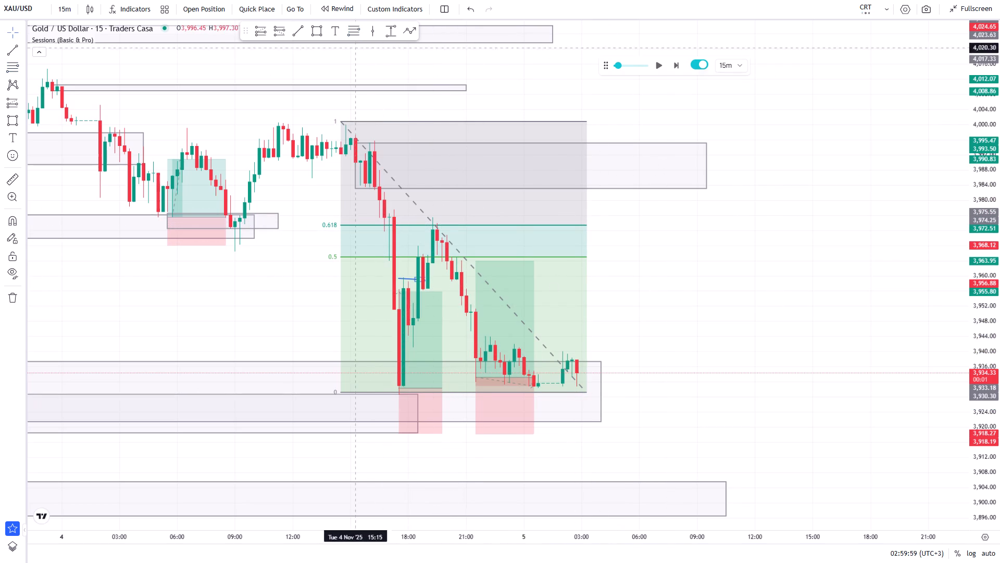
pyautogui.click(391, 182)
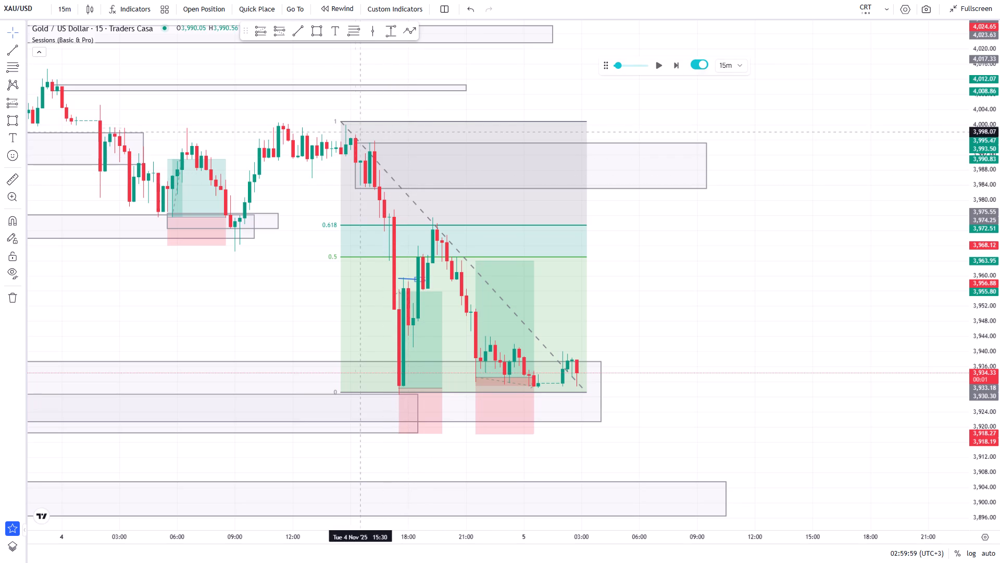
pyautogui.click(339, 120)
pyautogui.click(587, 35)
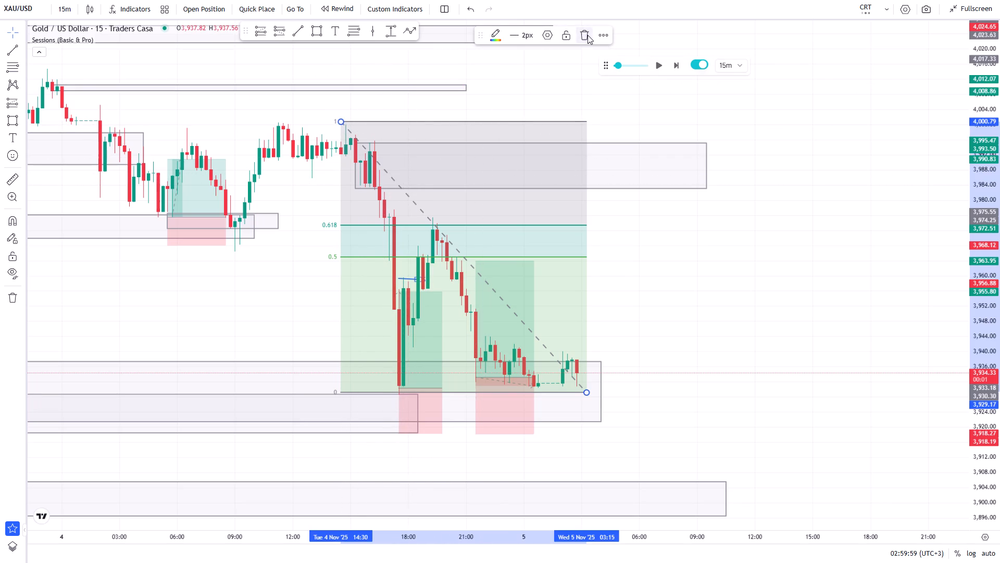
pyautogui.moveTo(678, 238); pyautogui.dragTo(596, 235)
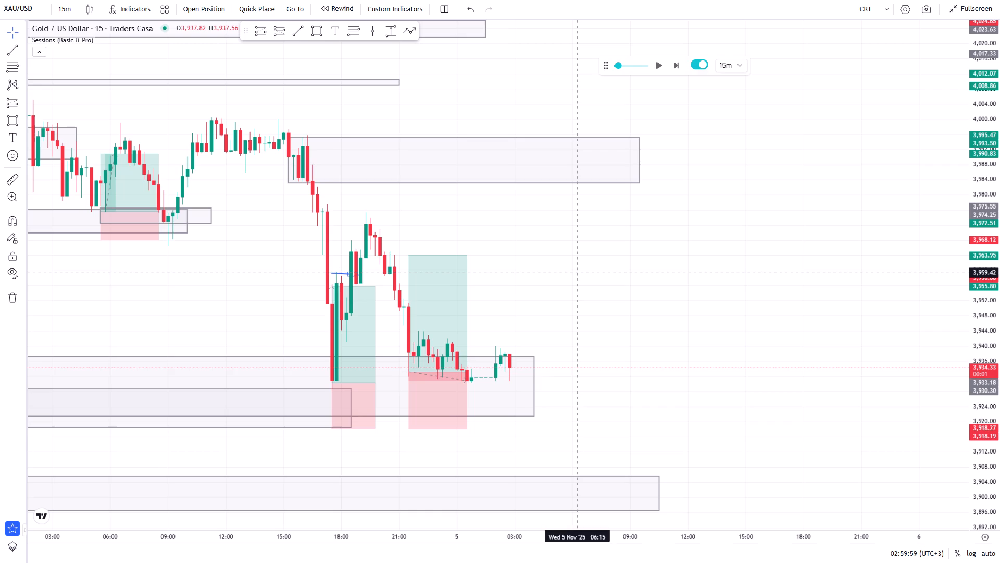
# Advance the replay candle by candle to 06:59:59 on 5 November to play out the long position.
pyautogui.moveTo(577, 272); pyautogui.dragTo(515, 256)
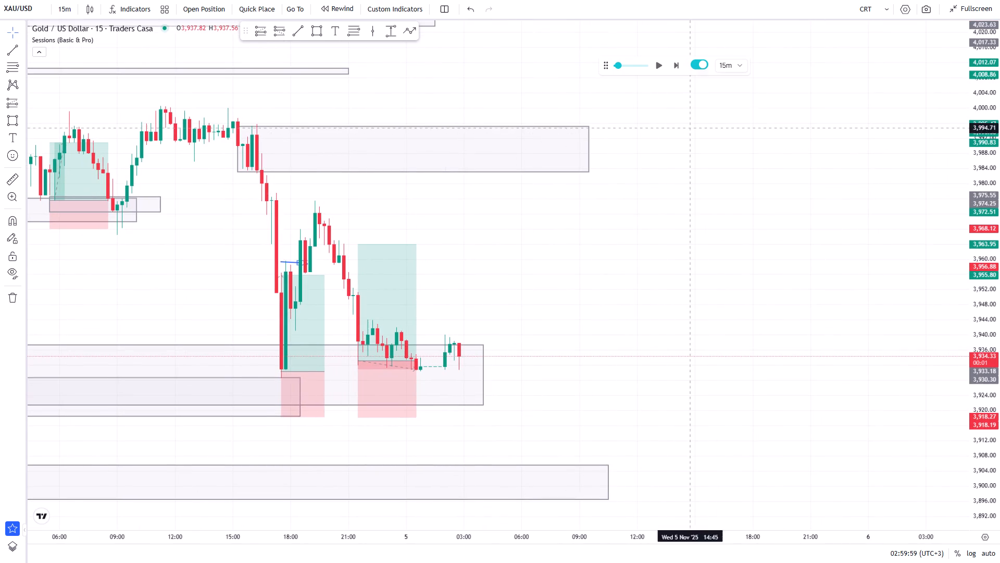
pyautogui.click(677, 69)
pyautogui.click(677, 69)
pyautogui.click(678, 70)
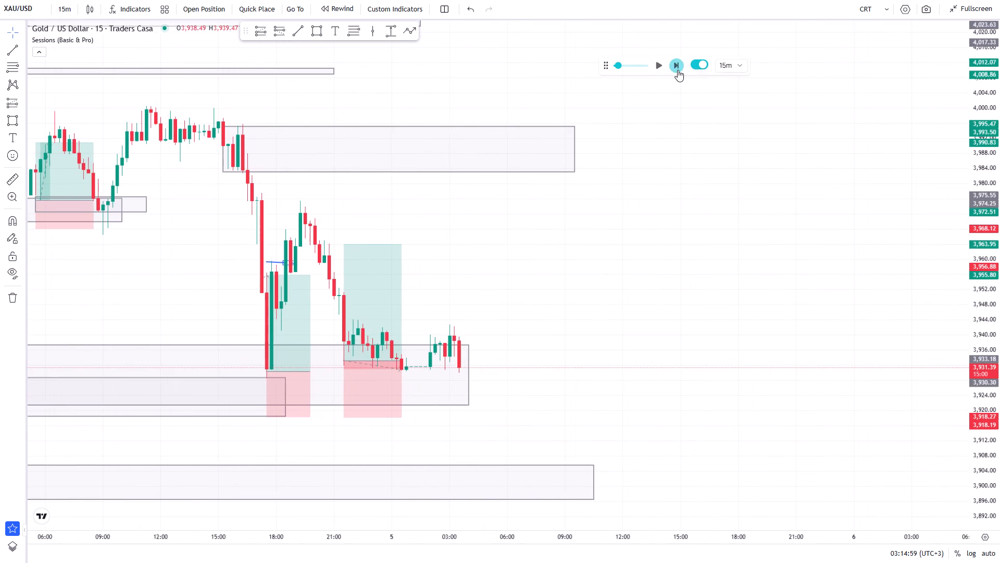
pyautogui.click(678, 70)
pyautogui.click(678, 70)
pyautogui.click(678, 70)
pyautogui.click(678, 70)
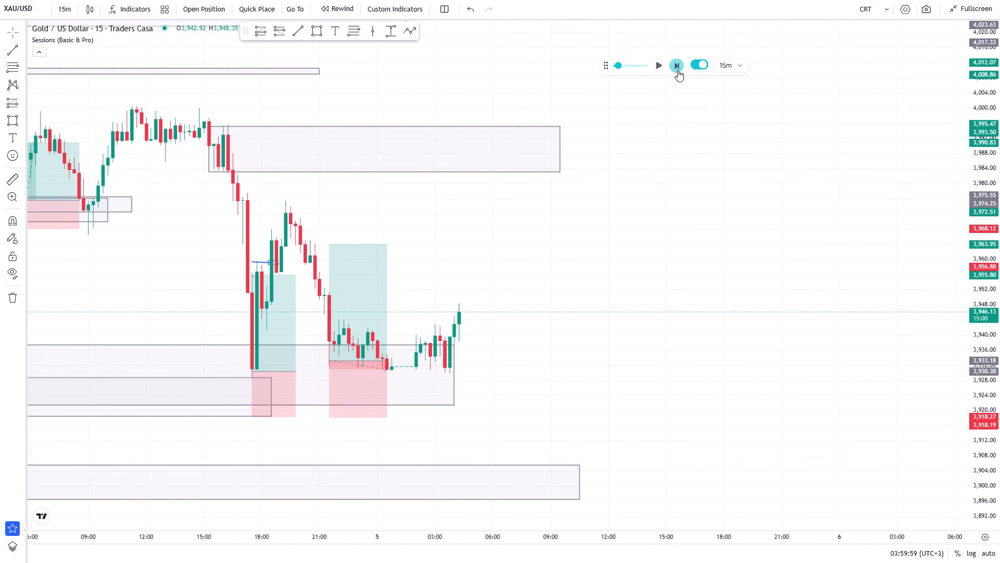
pyautogui.click(678, 70)
pyautogui.click(678, 70)
pyautogui.tripleClick(678, 70)
pyautogui.doubleClick(678, 70)
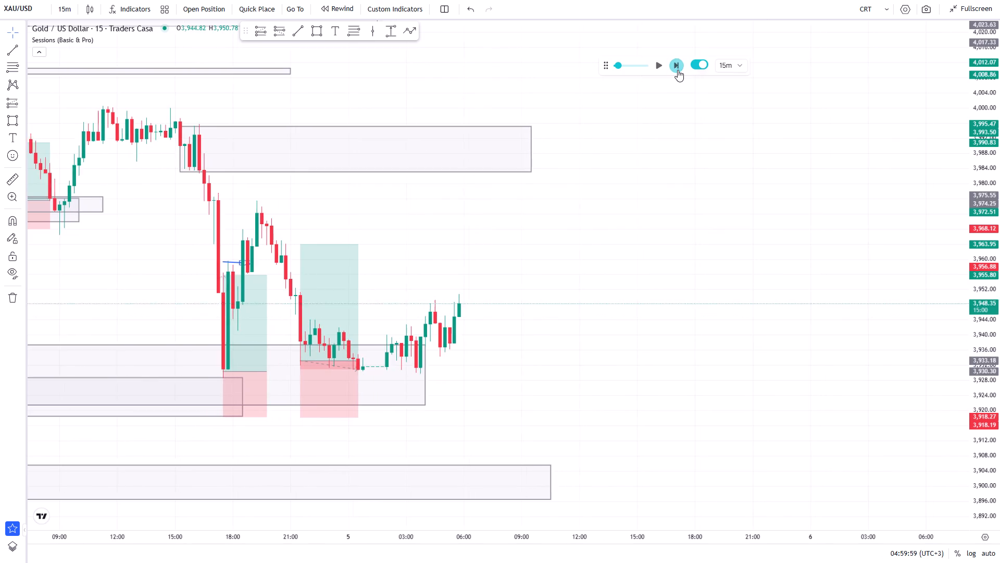
pyautogui.click(678, 70)
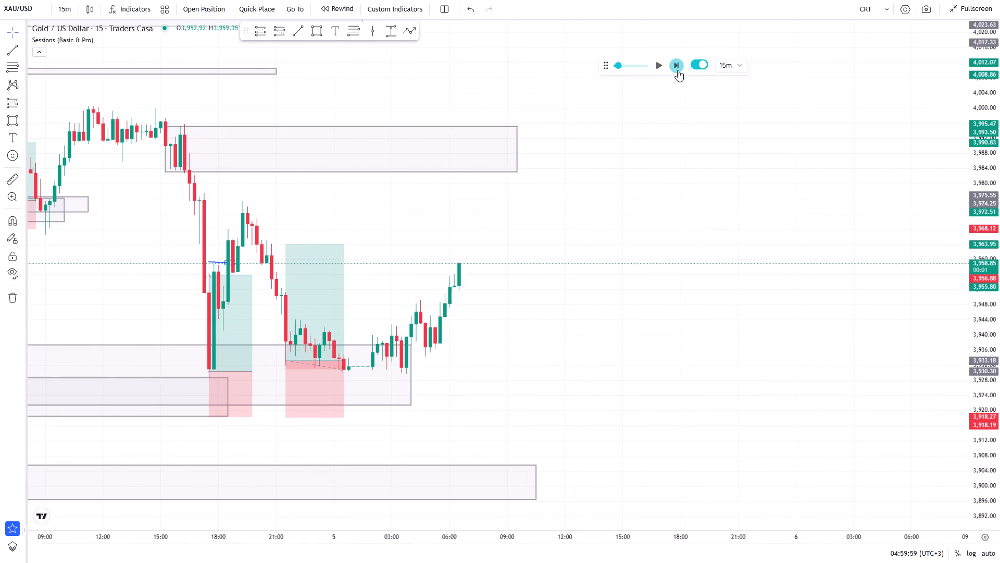
pyautogui.click(678, 70)
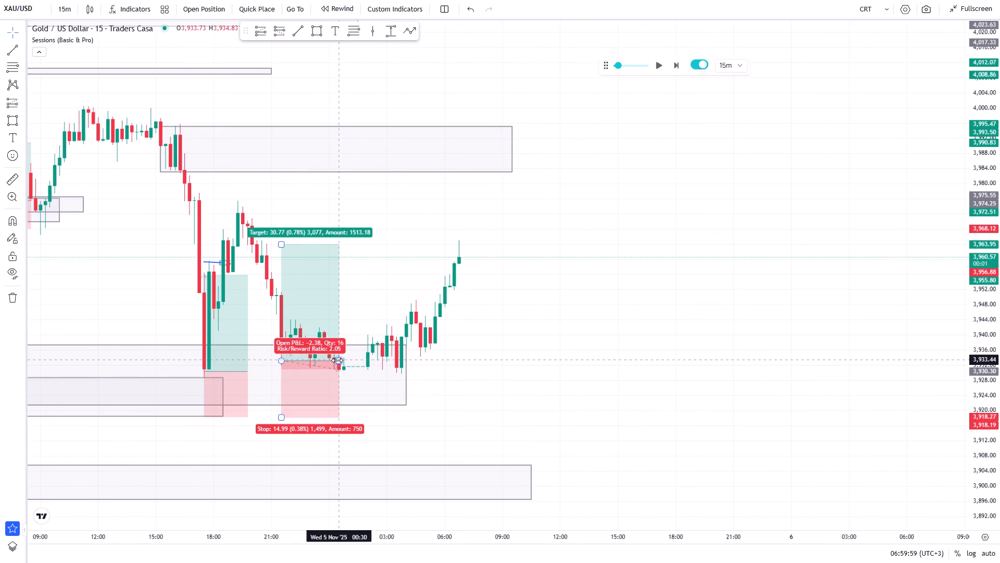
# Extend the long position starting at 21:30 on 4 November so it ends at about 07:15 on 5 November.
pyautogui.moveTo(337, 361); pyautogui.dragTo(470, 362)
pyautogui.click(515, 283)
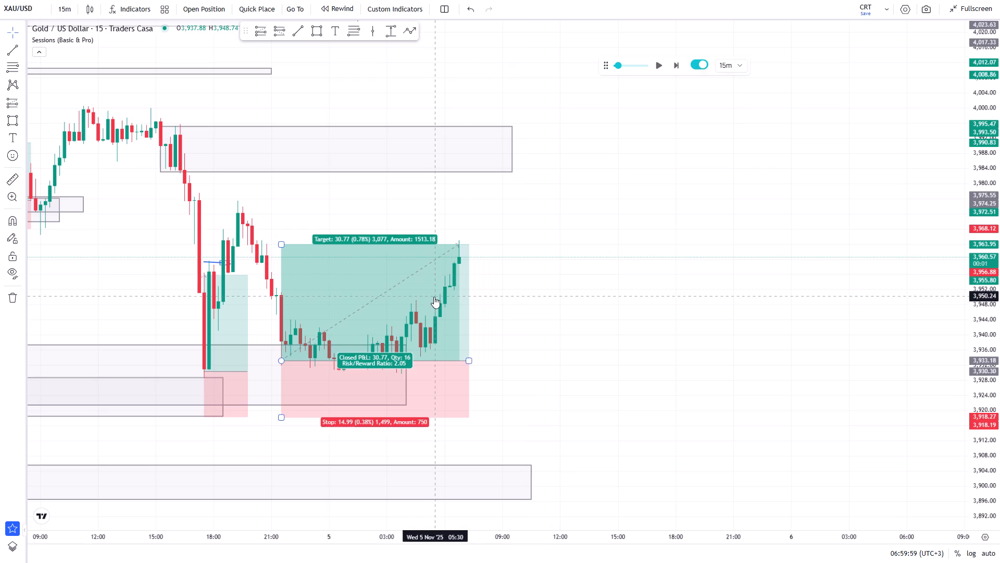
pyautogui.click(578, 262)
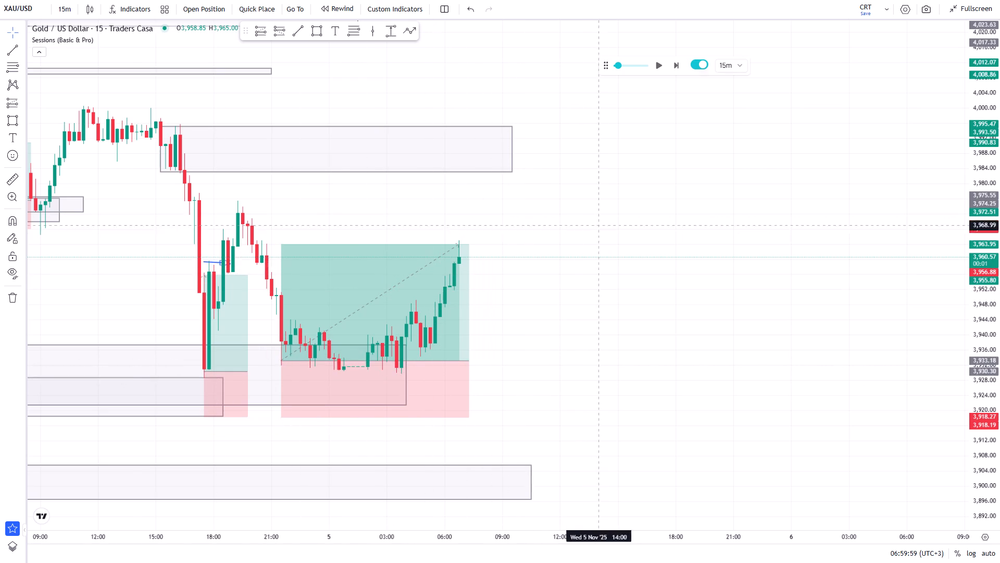
# Draw a supply zone rectangle from 17:00 on 4 November at about 3,972.5 to 13:45 on 5 November at about 3,963.2.
pyautogui.scroll(-1, 595, 225)
pyautogui.scroll(-2, 615, 168)
pyautogui.moveTo(653, 227); pyautogui.dragTo(656, 243)
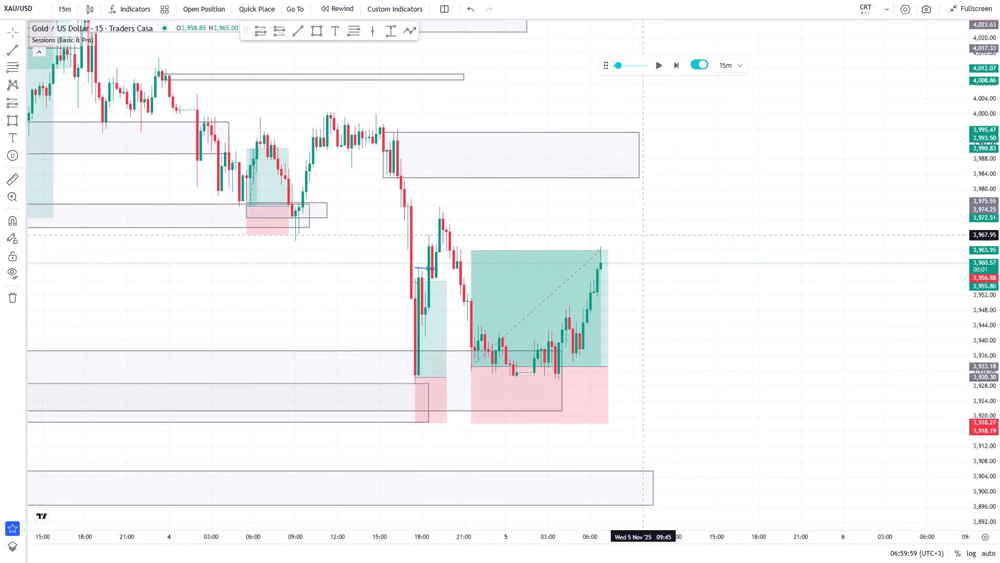
pyautogui.moveTo(576, 211); pyautogui.dragTo(580, 224)
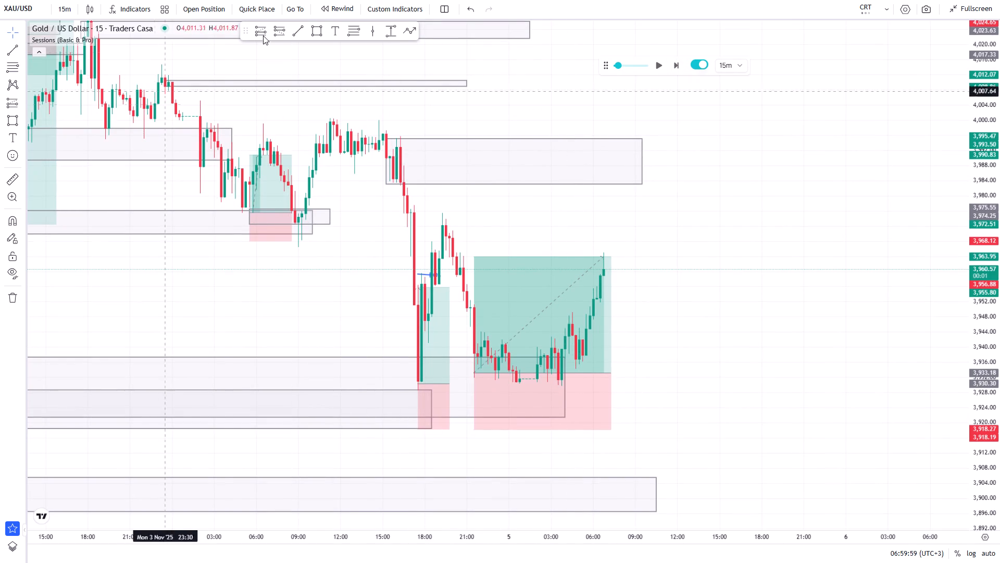
pyautogui.click(316, 25)
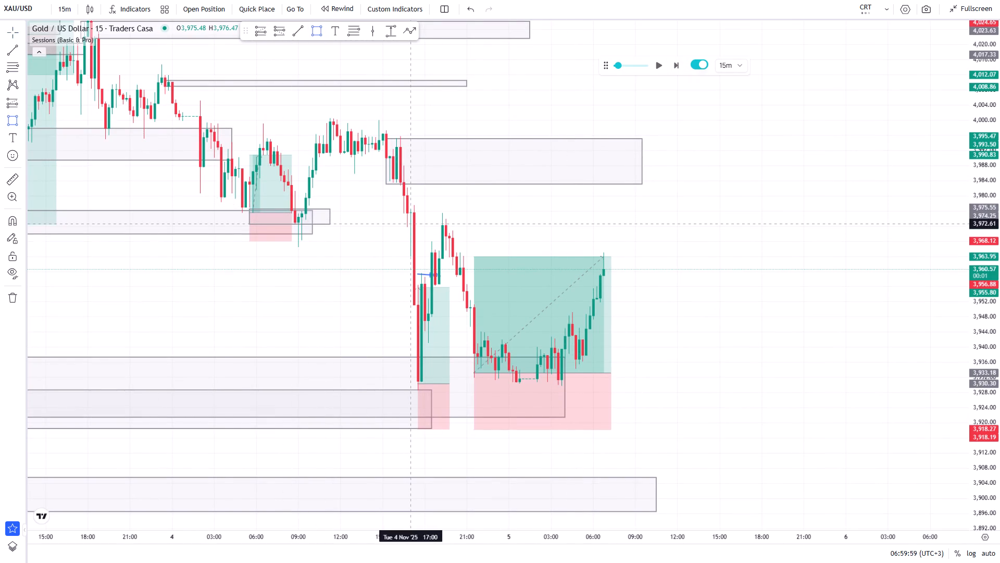
pyautogui.click(411, 225)
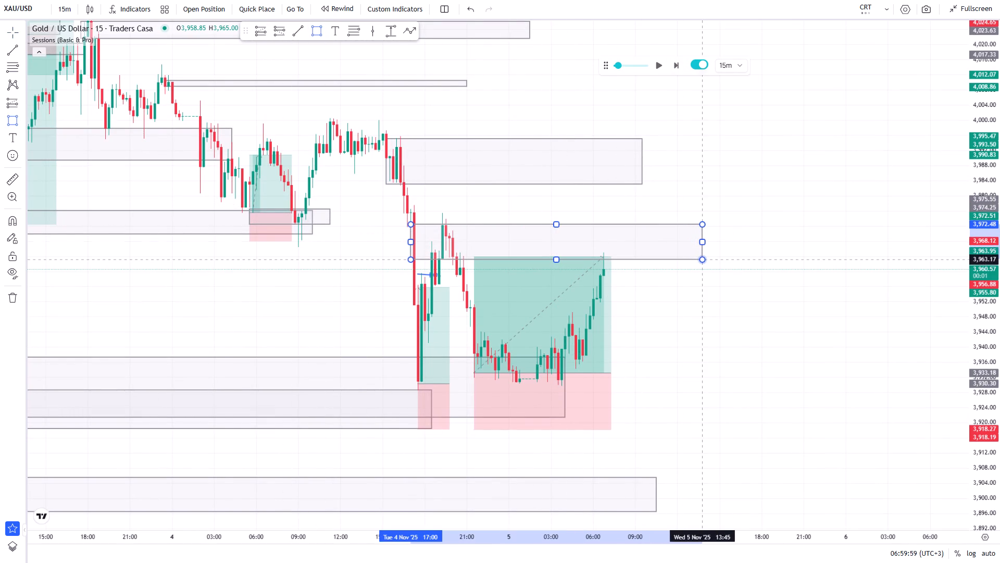
pyautogui.click(700, 259)
pyautogui.click(712, 208)
# Draw a short position from about 07:30 to 17:30 on 5 November, with entry 3,967.31, stop 3,976.87 and target 3,945.33.
pyautogui.moveTo(686, 145); pyautogui.dragTo(674, 153)
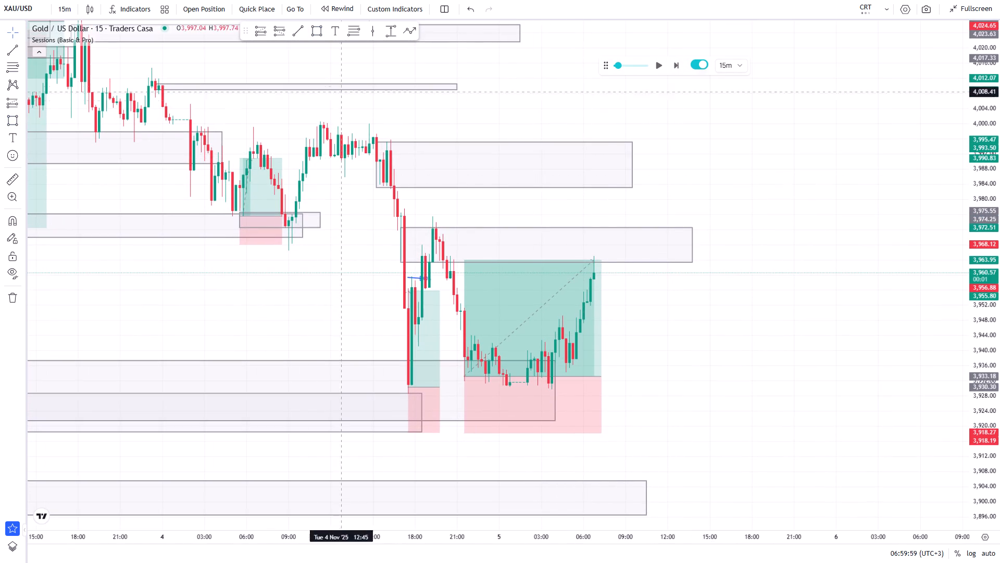
pyautogui.click(275, 33)
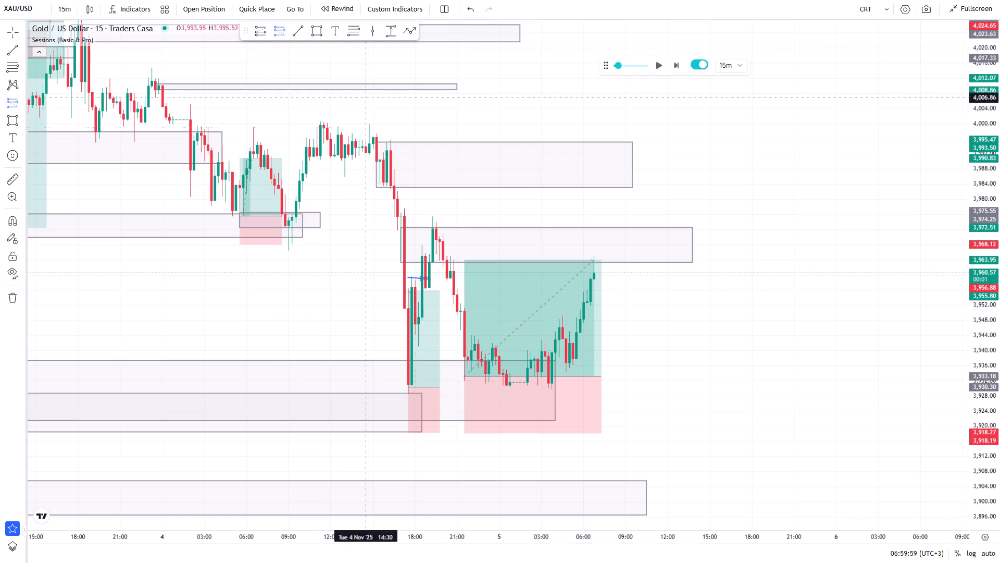
pyautogui.click(605, 248)
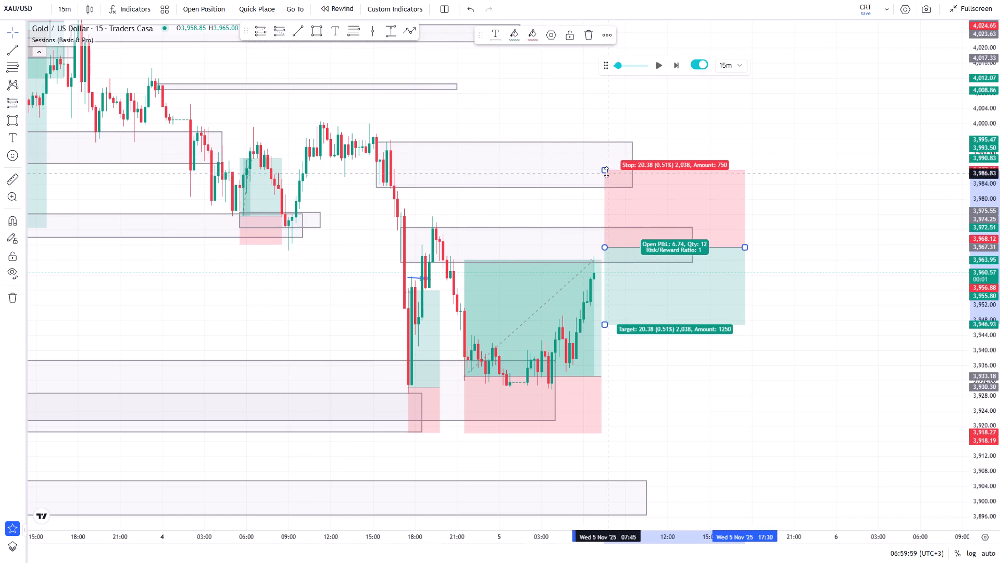
pyautogui.moveTo(607, 170); pyautogui.dragTo(597, 211)
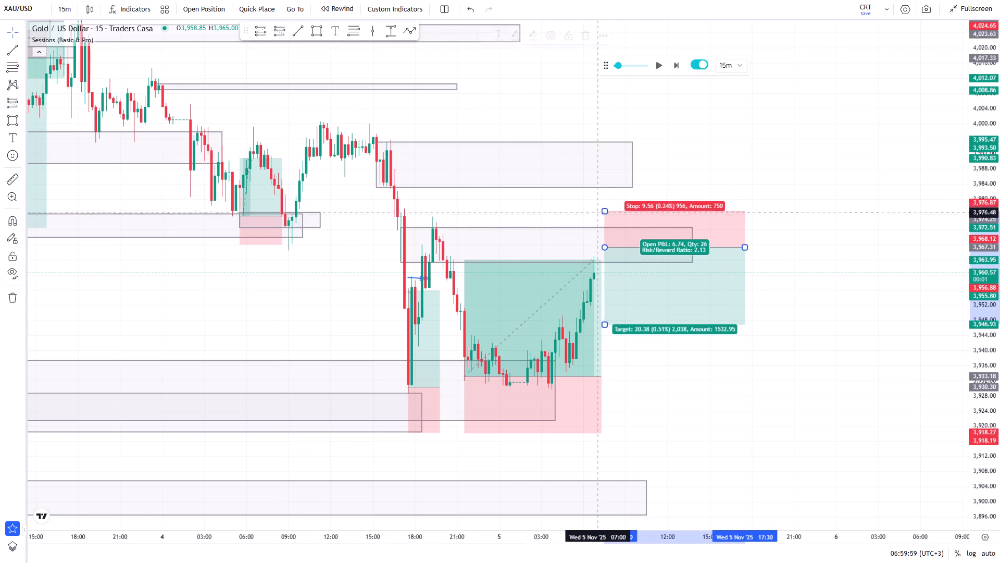
pyautogui.click(606, 330)
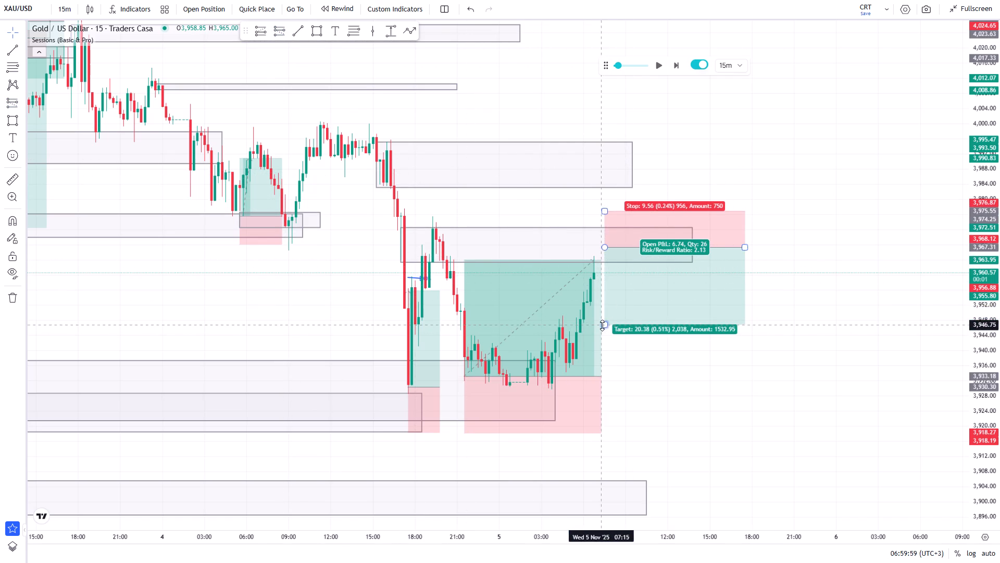
pyautogui.moveTo(602, 325); pyautogui.dragTo(608, 340)
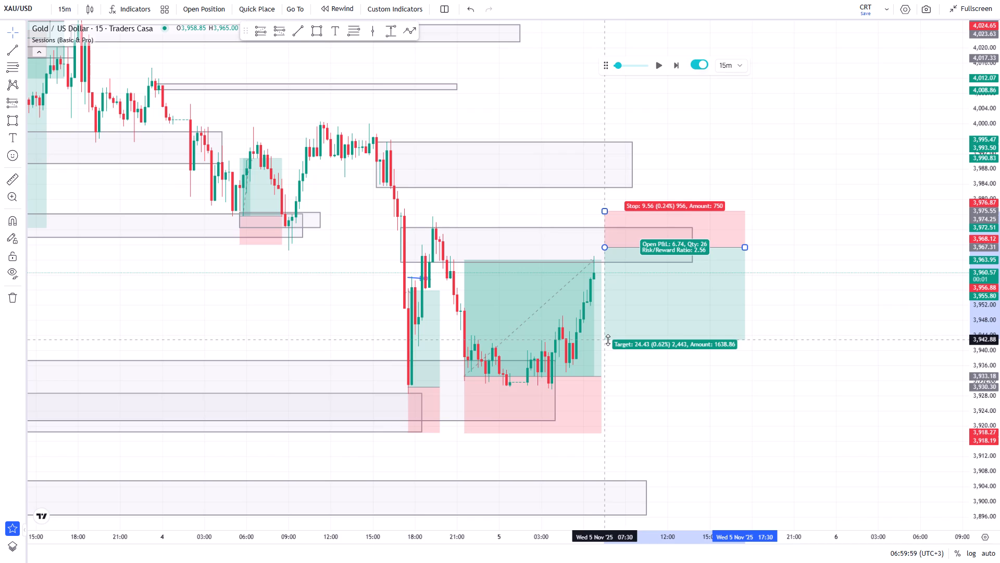
pyautogui.moveTo(608, 340); pyautogui.dragTo(609, 334)
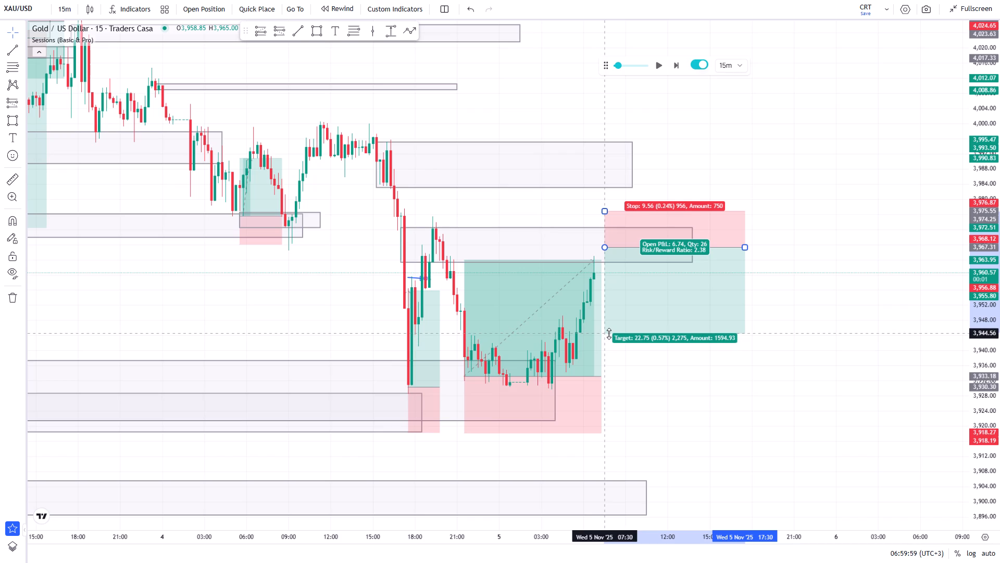
pyautogui.moveTo(609, 334); pyautogui.dragTo(612, 331)
pyautogui.click(684, 126)
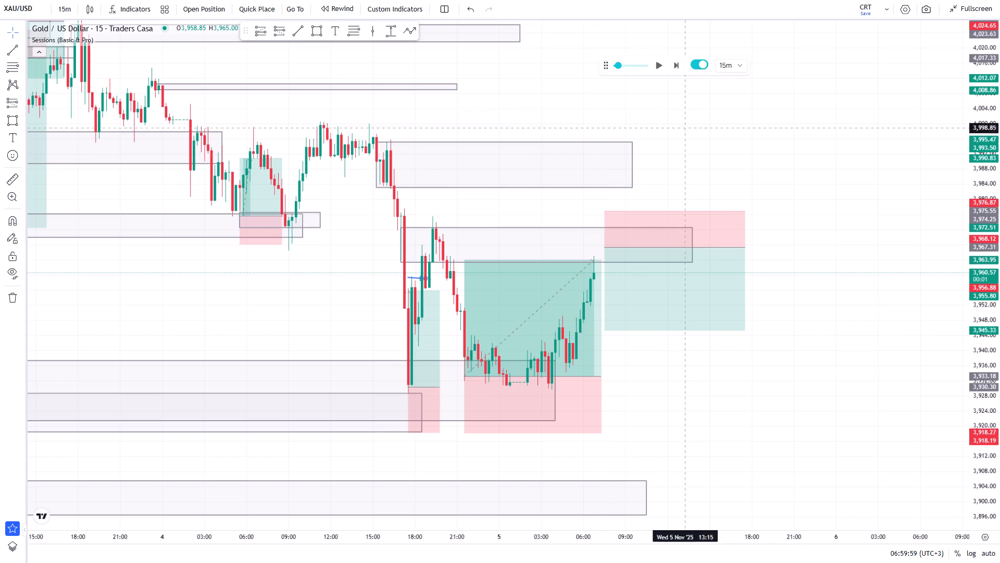
# Advance the replay candle by candle to 11:29:59 on 5 November to play out the short position.
pyautogui.click(673, 66)
pyautogui.click(674, 69)
pyautogui.click(674, 69)
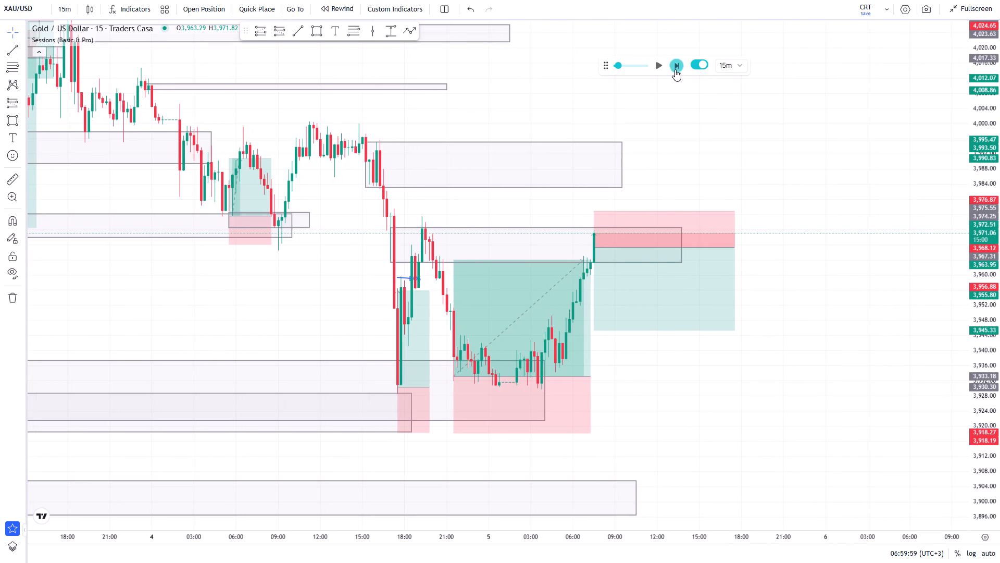
pyautogui.click(676, 69)
pyautogui.click(676, 69)
pyautogui.click(676, 69)
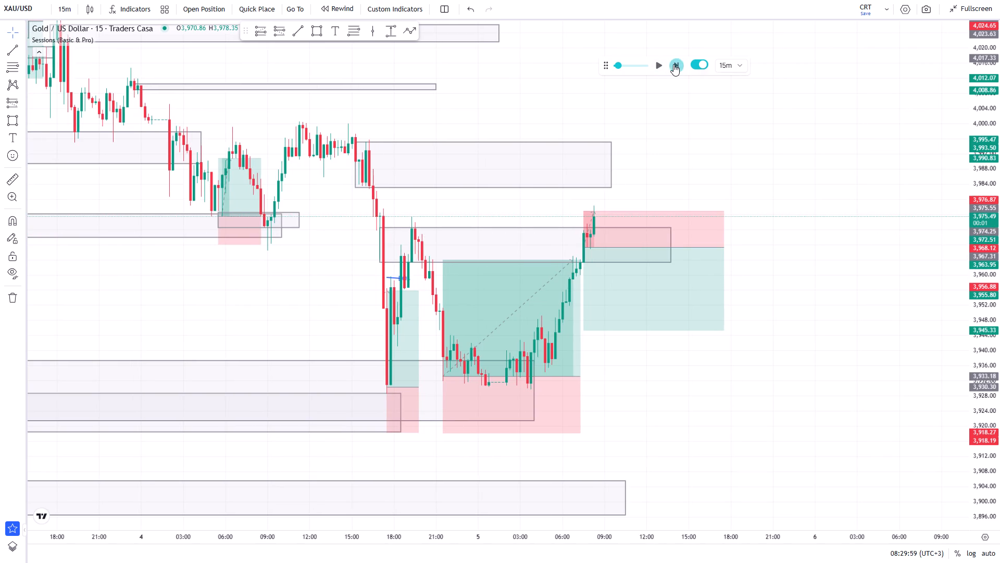
pyautogui.click(675, 65)
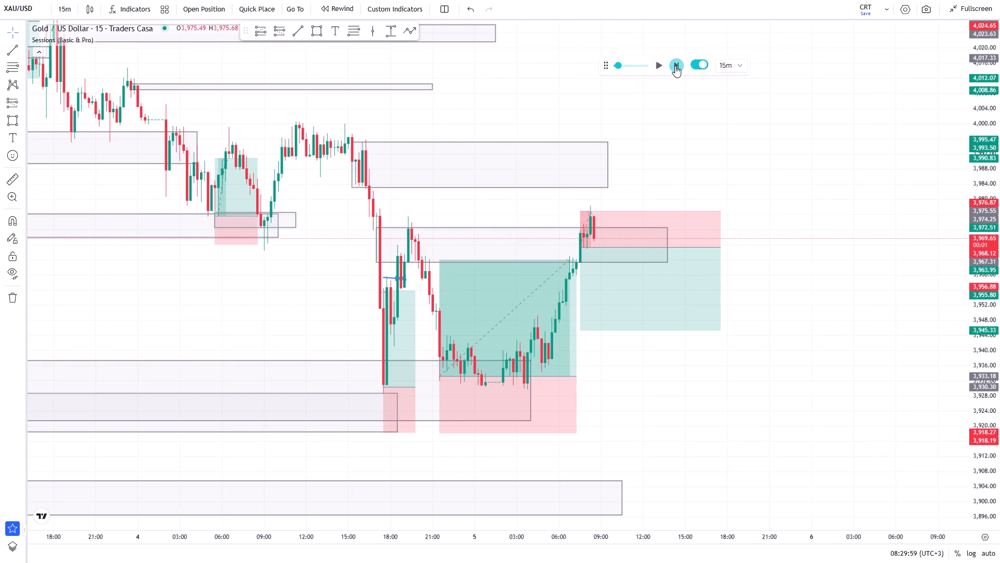
pyautogui.click(675, 66)
pyautogui.click(675, 66)
pyautogui.doubleClick(675, 66)
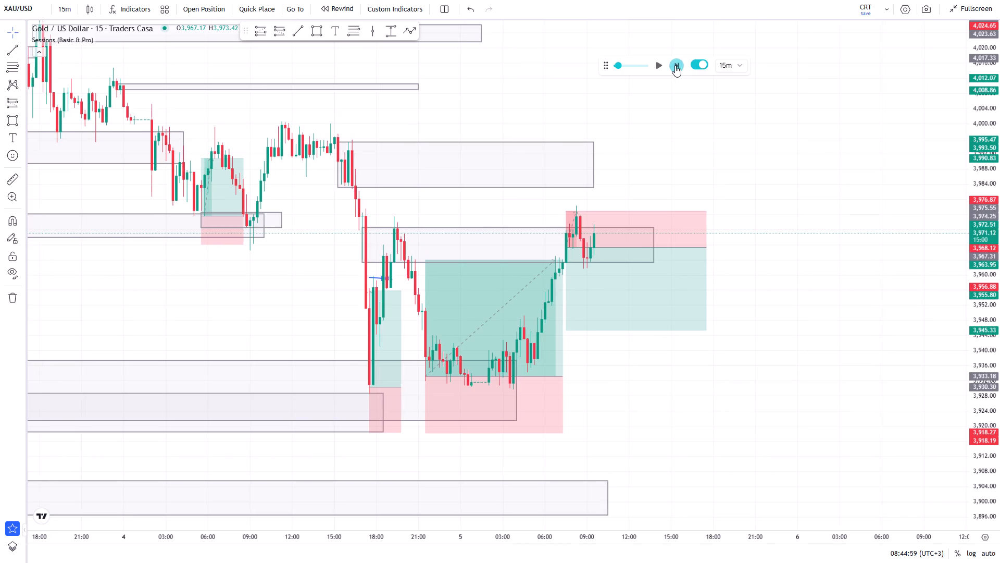
pyautogui.click(675, 65)
pyautogui.tripleClick(675, 65)
pyautogui.doubleClick(675, 64)
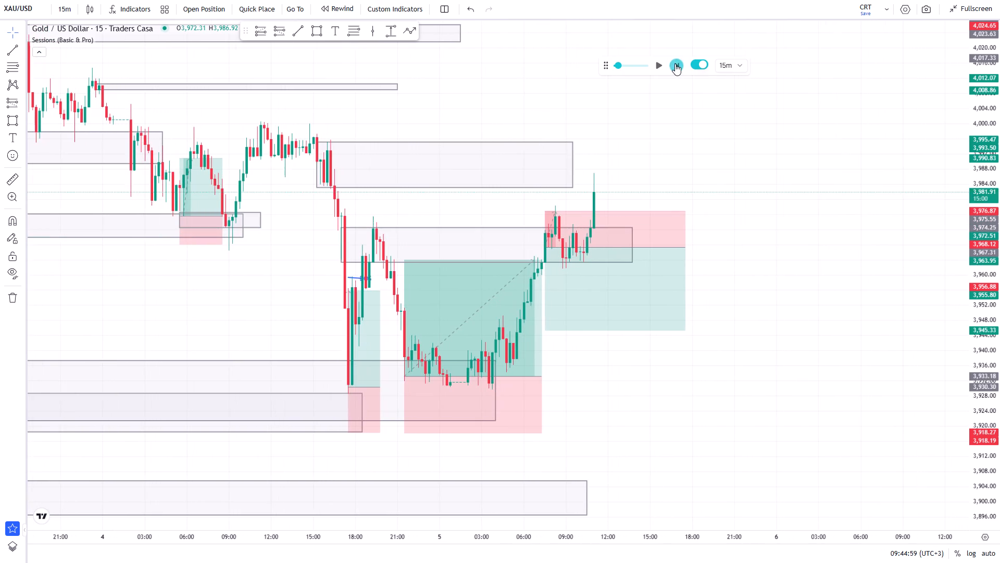
pyautogui.click(675, 64)
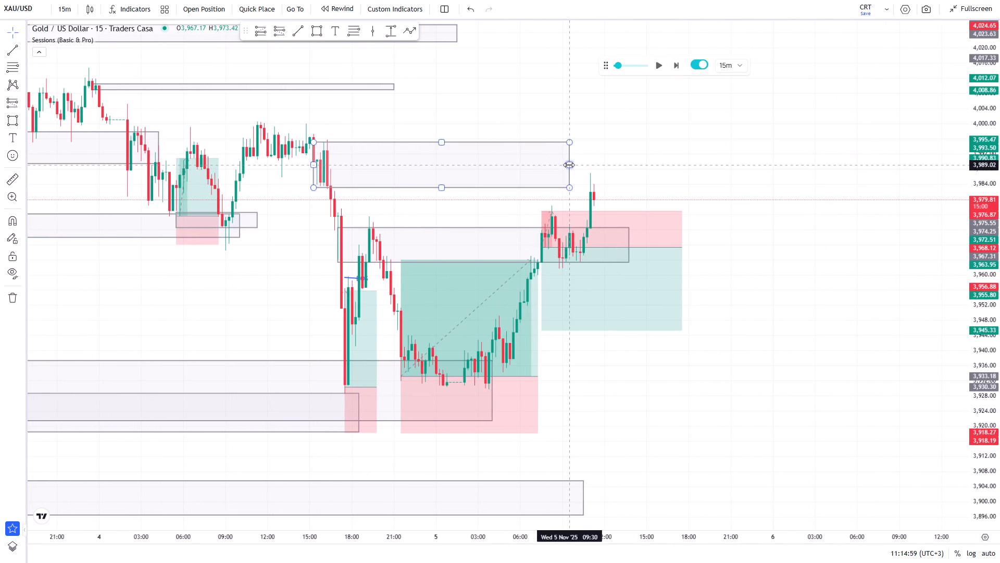
# Extend the supply zone between about 3,983 and 3,995 so it ends at about 14:00 on 5 November.
pyautogui.moveTo(570, 164); pyautogui.dragTo(634, 169)
pyautogui.click(682, 145)
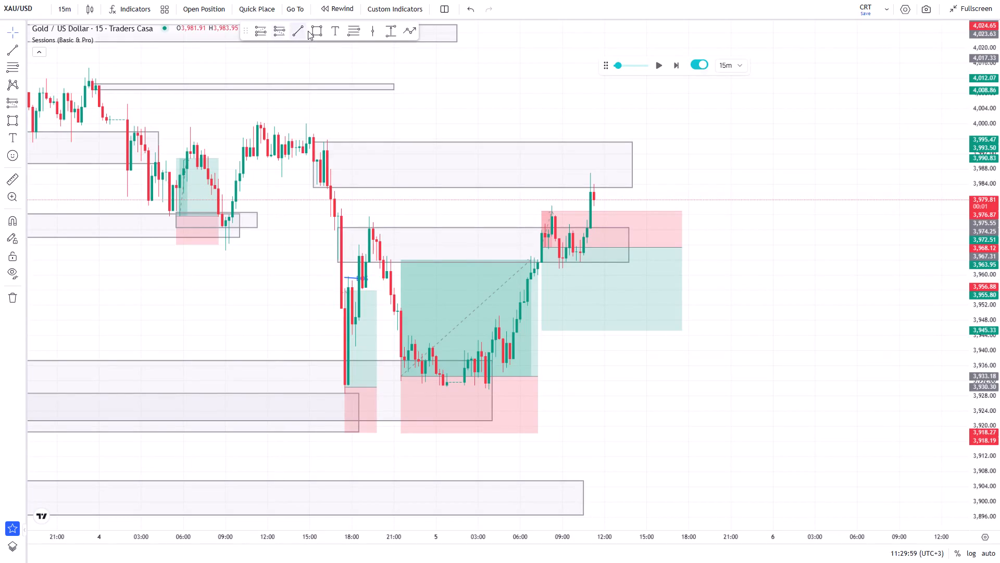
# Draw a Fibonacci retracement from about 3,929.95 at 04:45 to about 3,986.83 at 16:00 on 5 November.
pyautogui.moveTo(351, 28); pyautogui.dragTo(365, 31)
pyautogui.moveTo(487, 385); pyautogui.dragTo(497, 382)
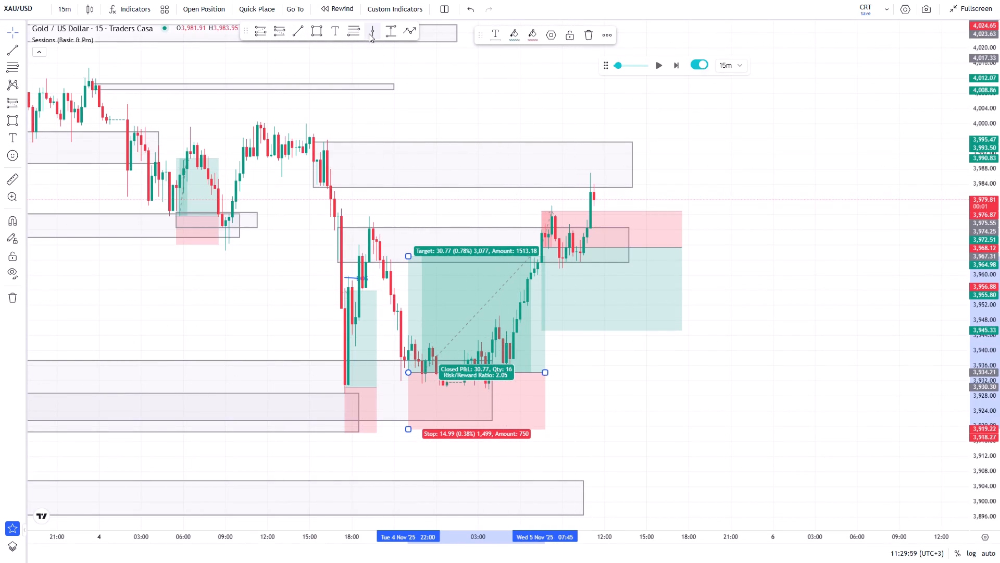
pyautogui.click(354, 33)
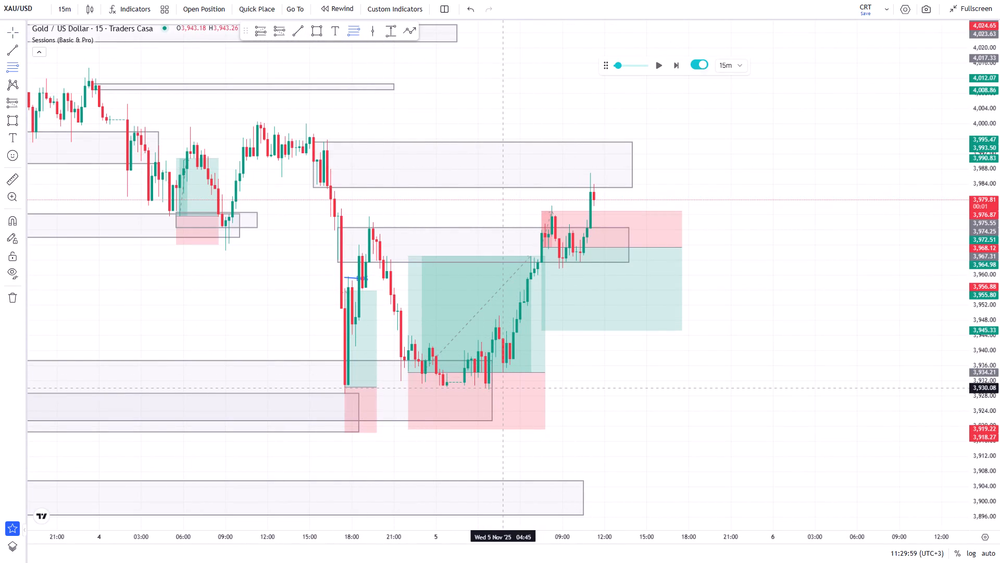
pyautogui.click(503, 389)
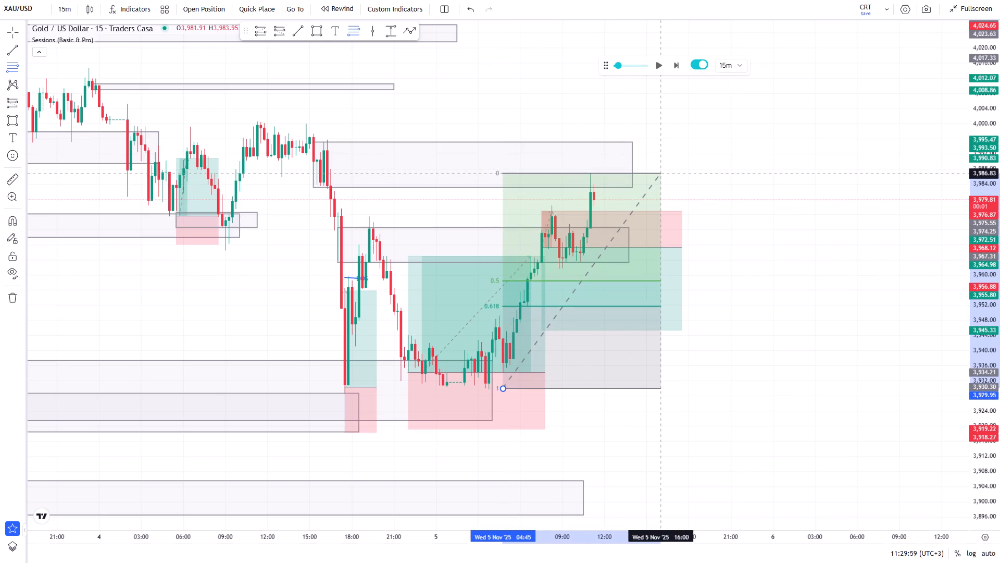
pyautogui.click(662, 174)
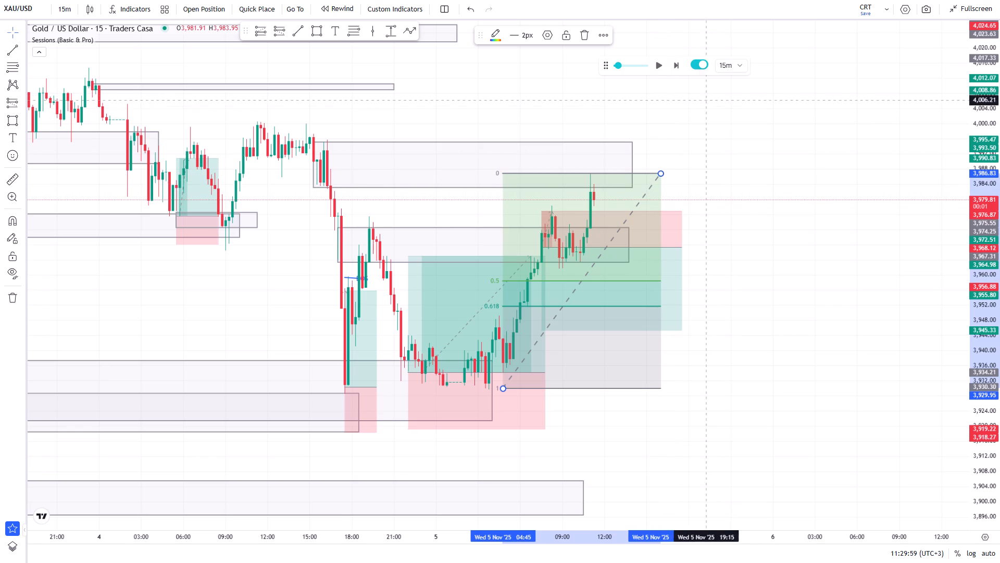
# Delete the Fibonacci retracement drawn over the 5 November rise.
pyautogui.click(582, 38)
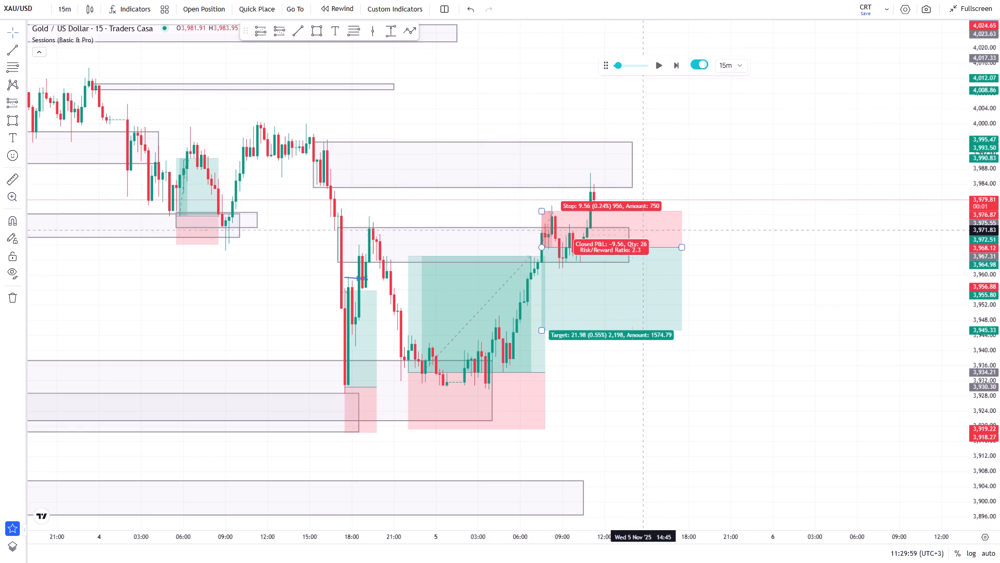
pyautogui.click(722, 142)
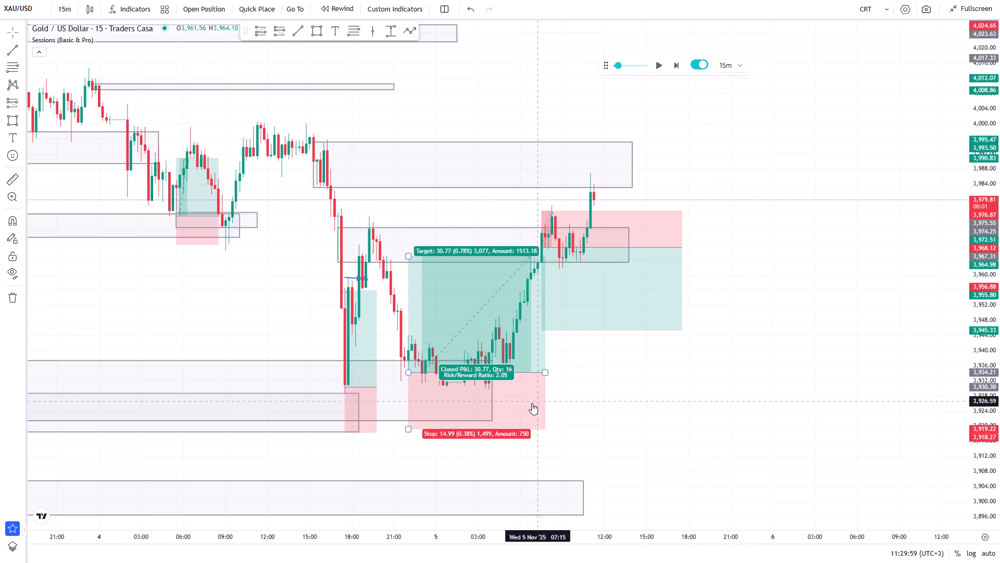
# Delete the long position that spans the night of 4 to 5 November.
pyautogui.click(522, 391)
pyautogui.click(590, 38)
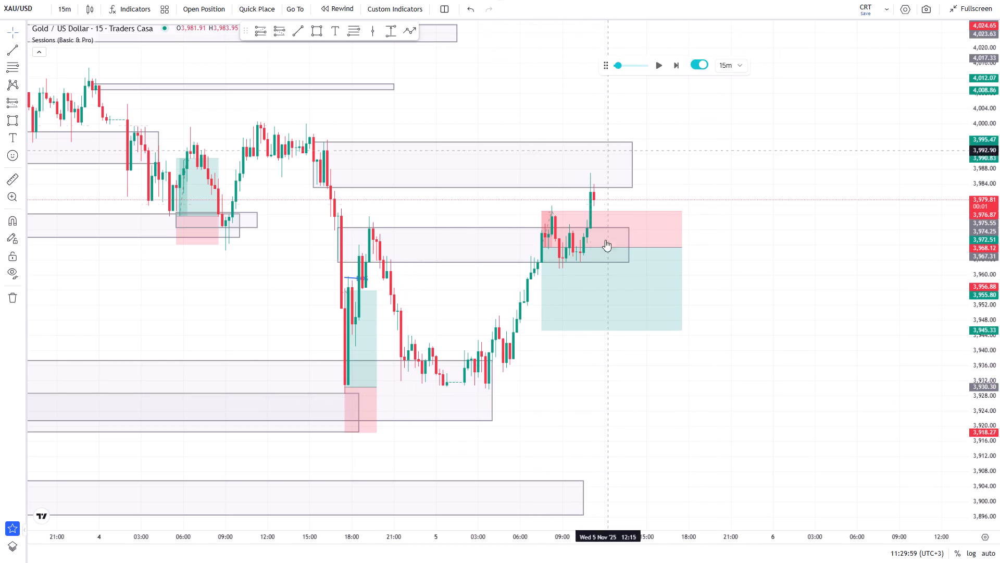
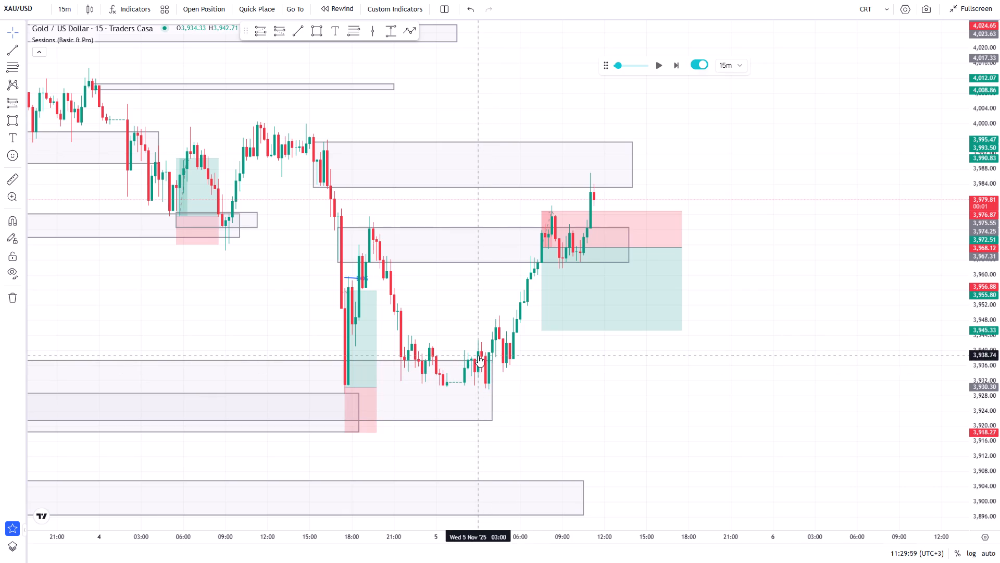
# Draw a rectangular demand zone from 02:45 to 11:45 on 5 November, between about 3,931 and 3,938.
pyautogui.click(311, 32)
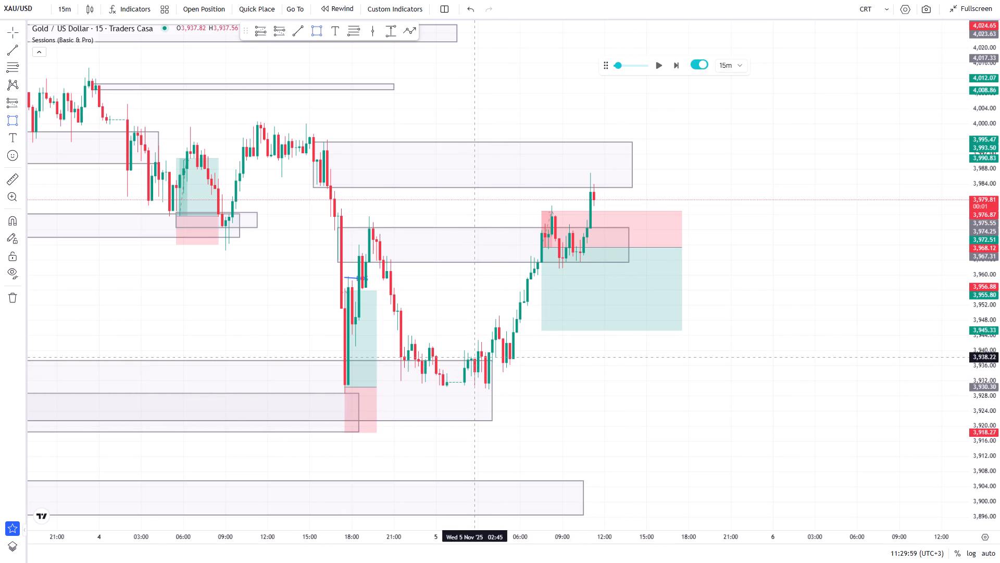
pyautogui.click(476, 357)
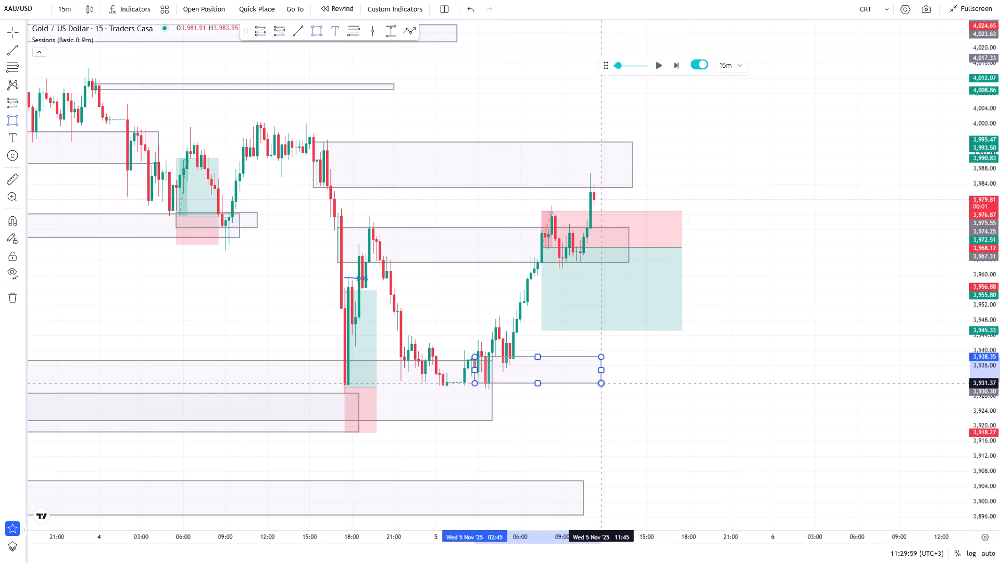
pyautogui.click(601, 385)
pyautogui.click(652, 346)
pyautogui.click(674, 378)
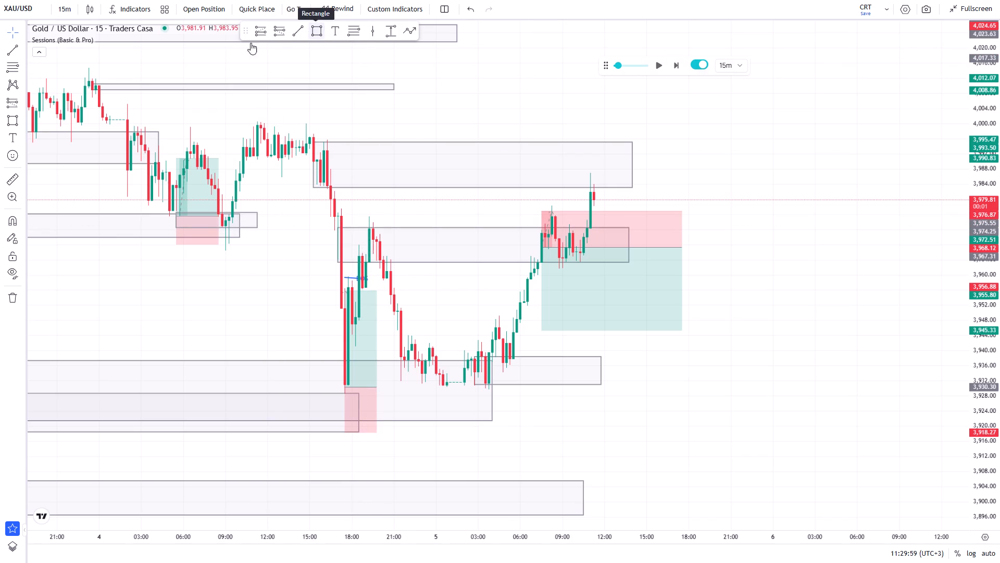
# Place a long position at 05:00 on 5 November with entry at about 3,935.90 and stop at about 3,928.40.
pyautogui.click(276, 28)
pyautogui.click(263, 38)
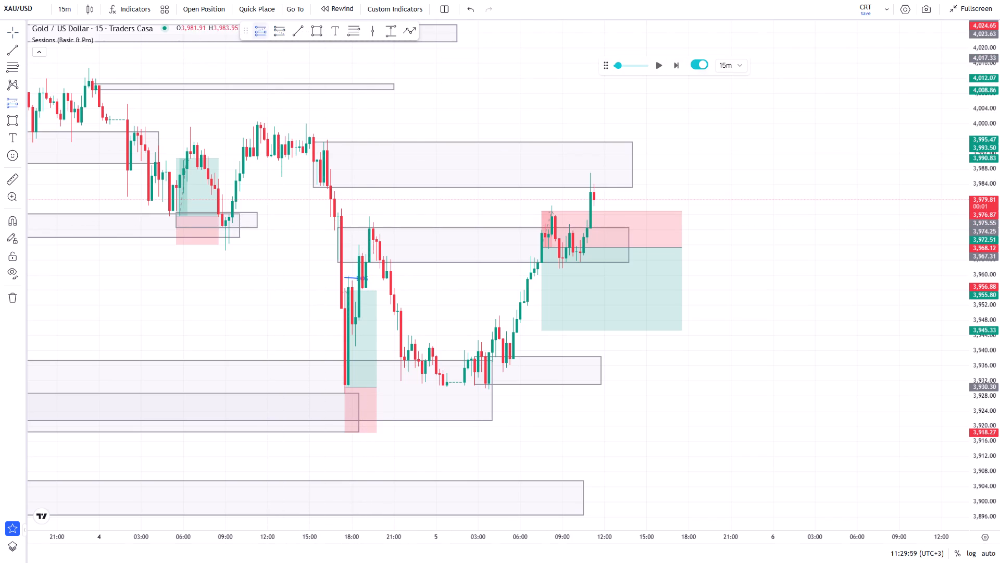
pyautogui.click(505, 366)
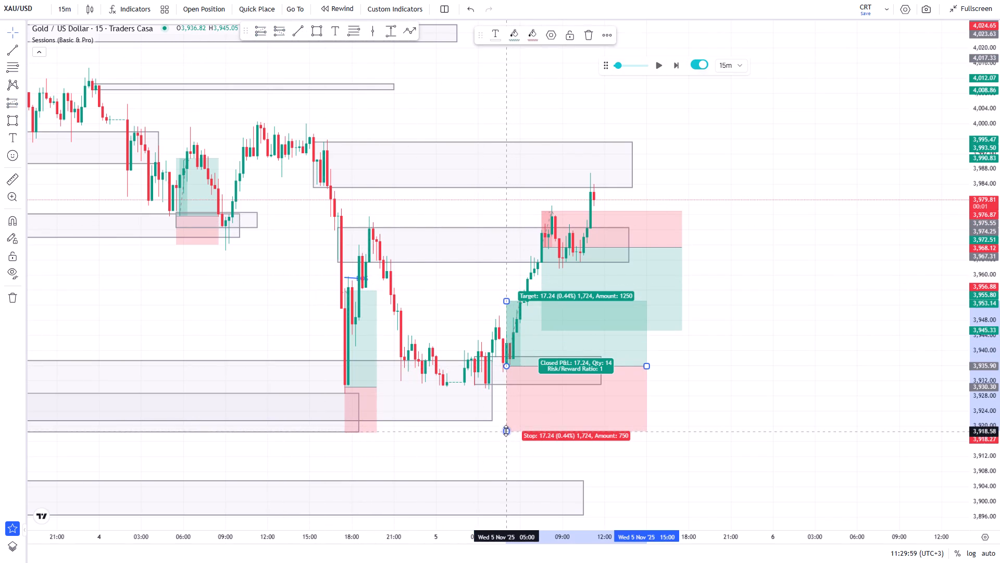
pyautogui.moveTo(505, 430); pyautogui.dragTo(498, 396)
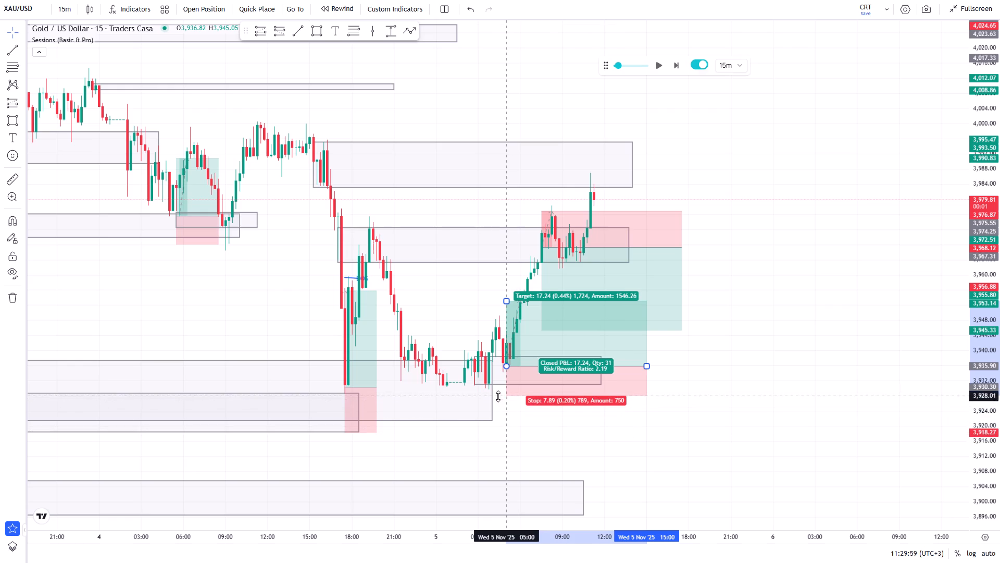
pyautogui.moveTo(498, 396); pyautogui.dragTo(497, 395)
pyautogui.click(421, 265)
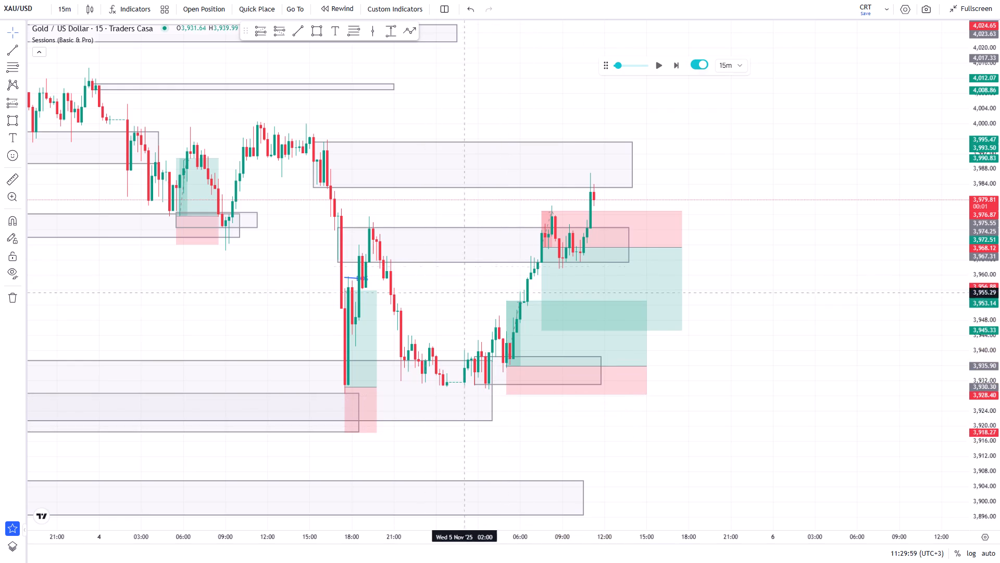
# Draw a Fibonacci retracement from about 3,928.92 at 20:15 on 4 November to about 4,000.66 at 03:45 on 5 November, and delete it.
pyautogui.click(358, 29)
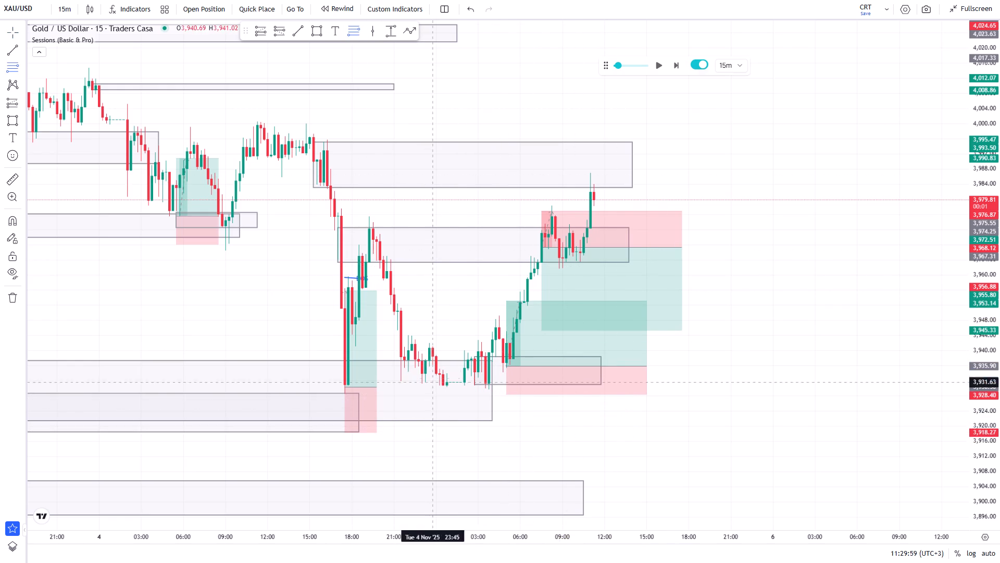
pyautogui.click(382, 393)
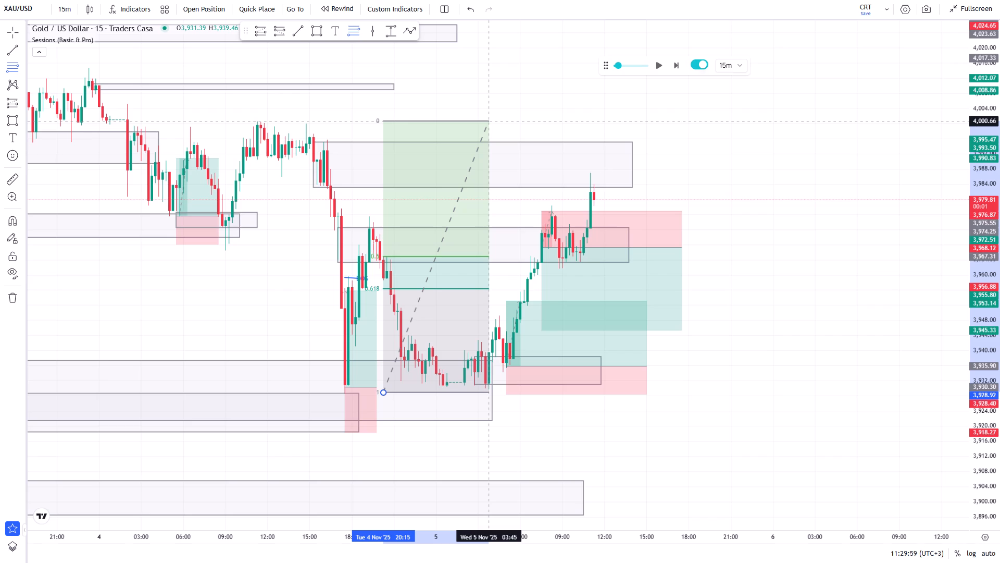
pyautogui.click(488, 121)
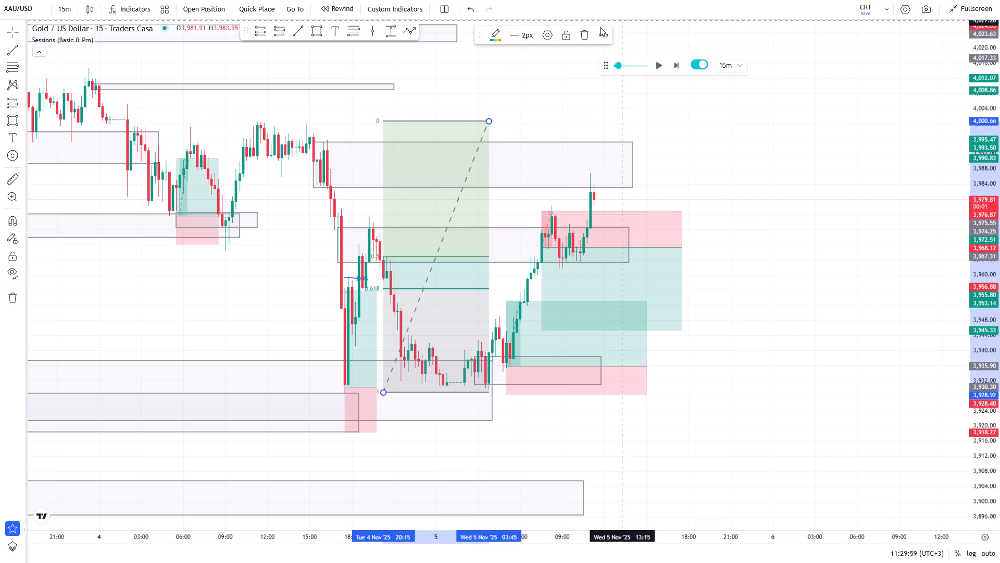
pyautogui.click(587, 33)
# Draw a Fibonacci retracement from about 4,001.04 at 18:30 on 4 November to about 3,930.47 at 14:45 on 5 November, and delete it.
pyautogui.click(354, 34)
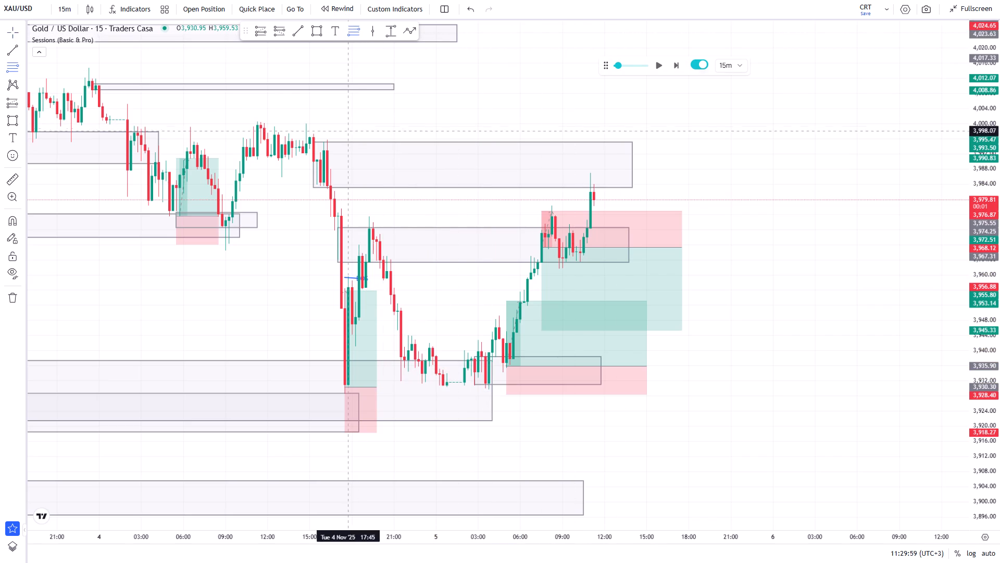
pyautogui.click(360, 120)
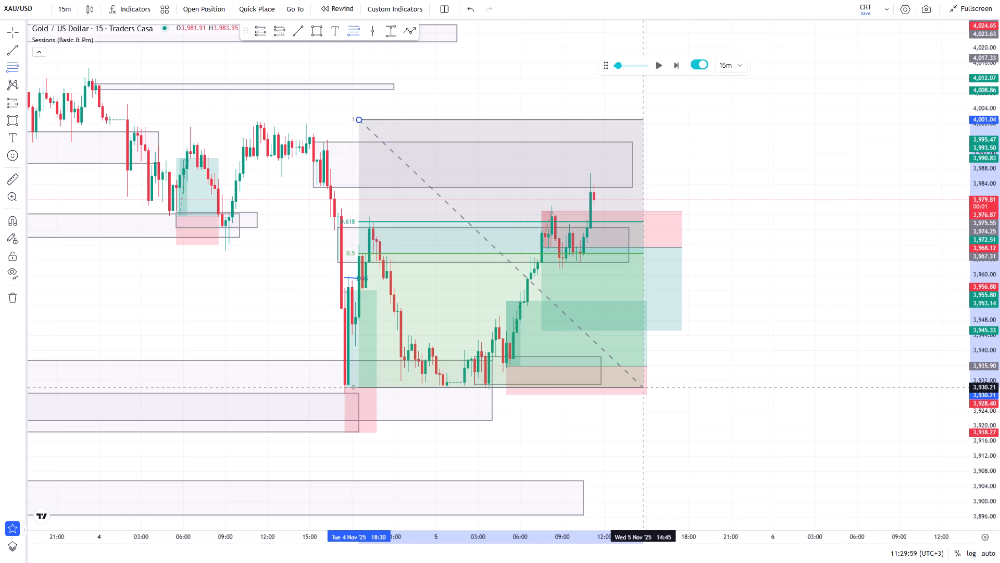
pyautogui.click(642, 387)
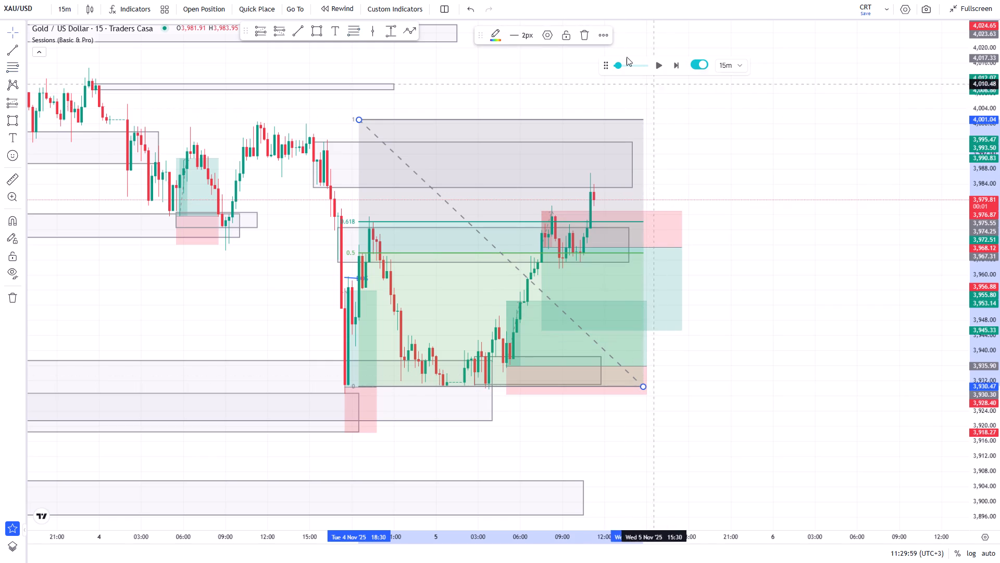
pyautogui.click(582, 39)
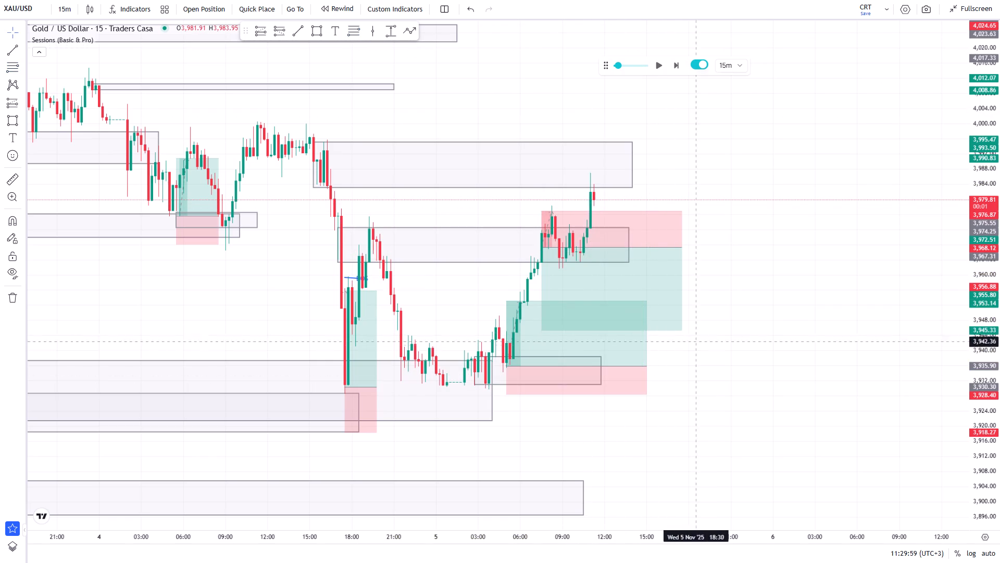
# Delete the short position with its entry at about 3,967 on 5 November.
pyautogui.click(675, 324)
pyautogui.click(585, 43)
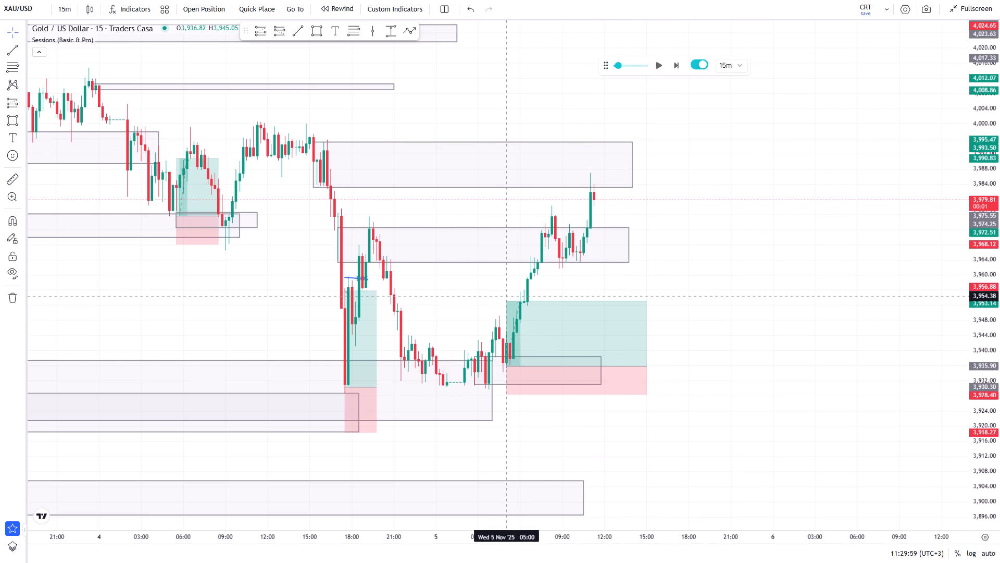
# Raise the 5 November long position's target to about 3,971.96 and shorten the position so it ends at about 12:00.
pyautogui.moveTo(505, 301); pyautogui.dragTo(514, 236)
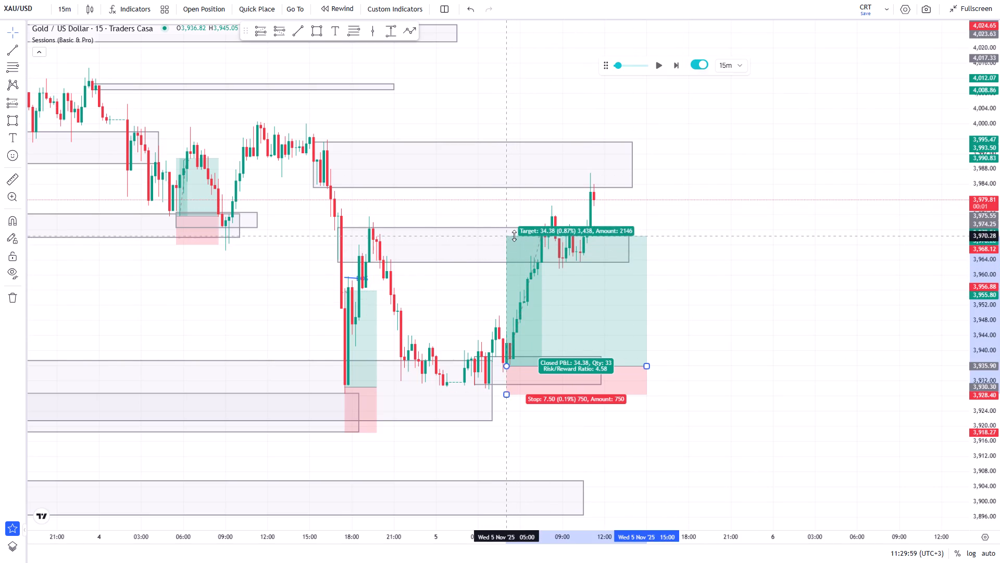
pyautogui.moveTo(514, 236); pyautogui.dragTo(515, 234)
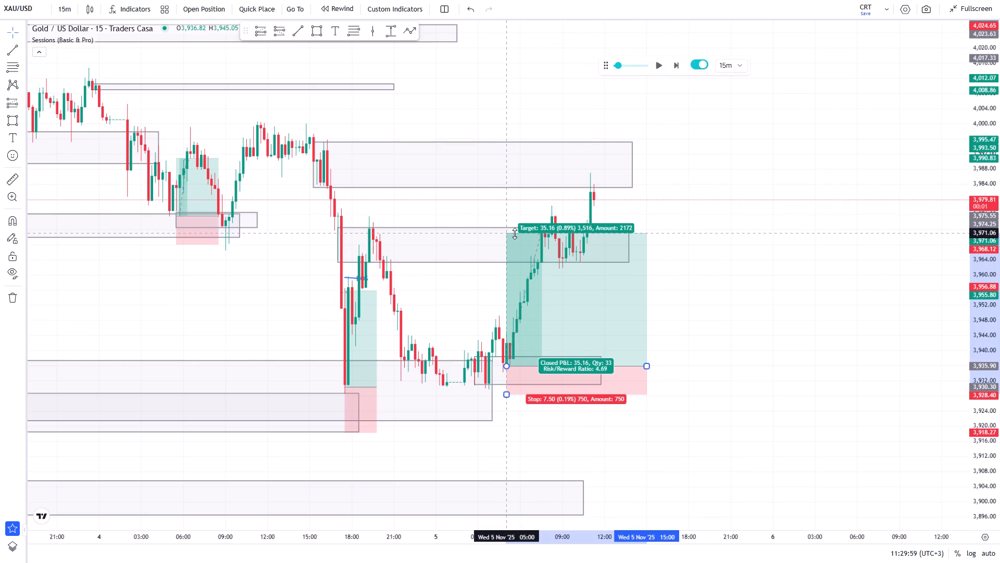
pyautogui.moveTo(515, 234); pyautogui.dragTo(515, 230)
pyautogui.click(515, 230)
pyautogui.click(498, 199)
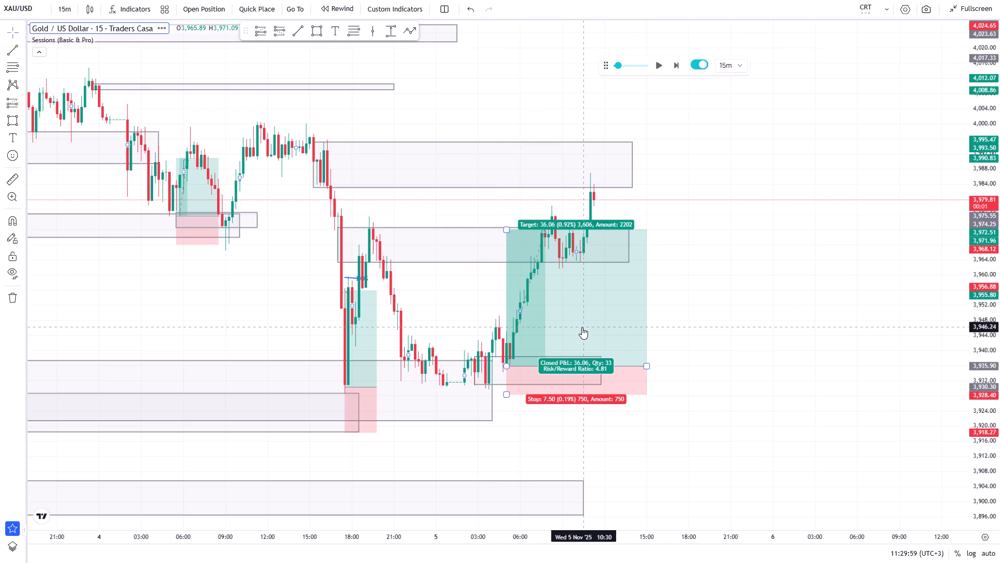
pyautogui.moveTo(646, 364); pyautogui.dragTo(634, 364)
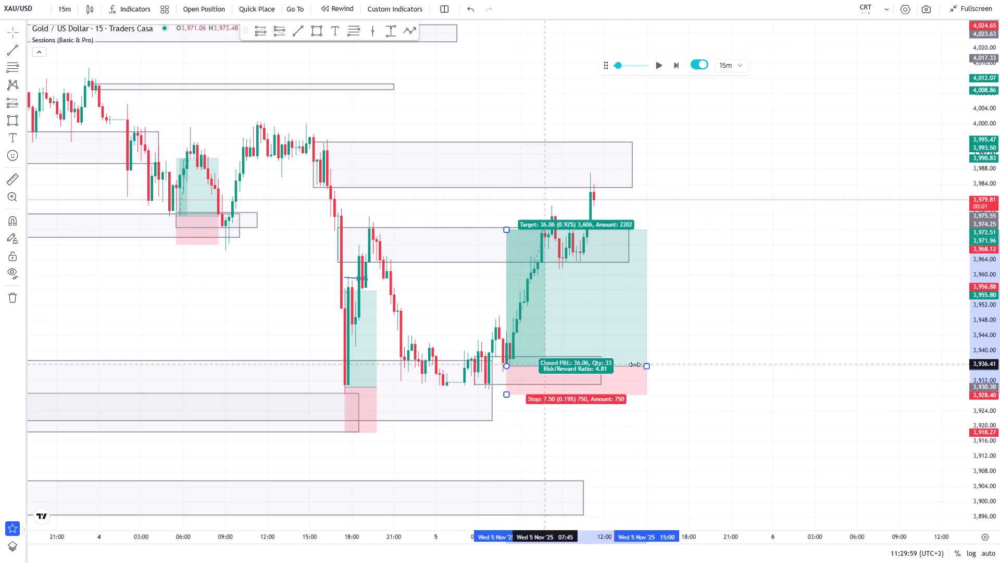
pyautogui.moveTo(634, 364); pyautogui.dragTo(605, 364)
pyautogui.click(656, 341)
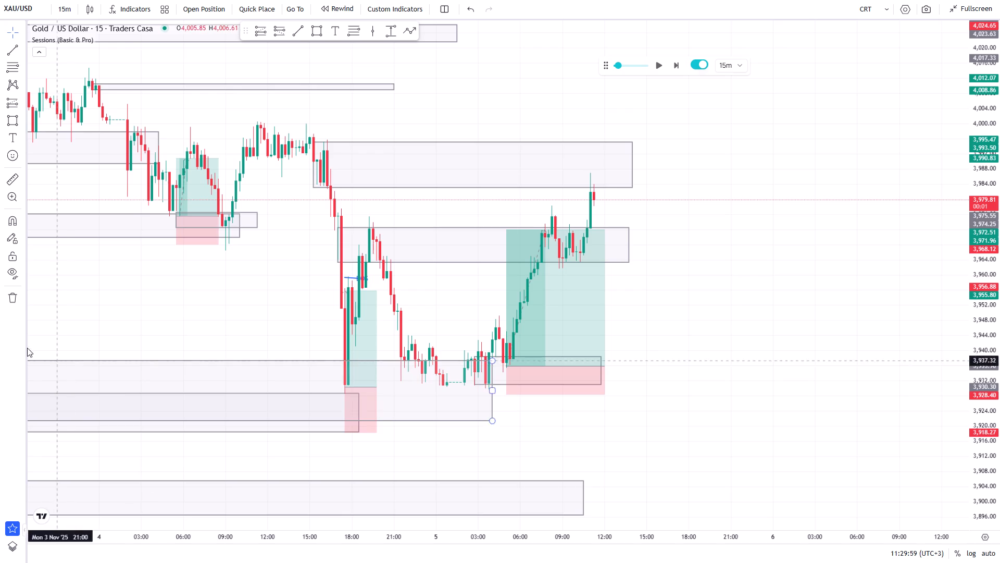
# Delete the supply zone between about 3,963 and 3,972 that runs from 17:00 on 4 November to 13:45 on 5 November.
pyautogui.scroll(-6, 298, 281)
pyautogui.moveTo(977, 49); pyautogui.dragTo(977, 51)
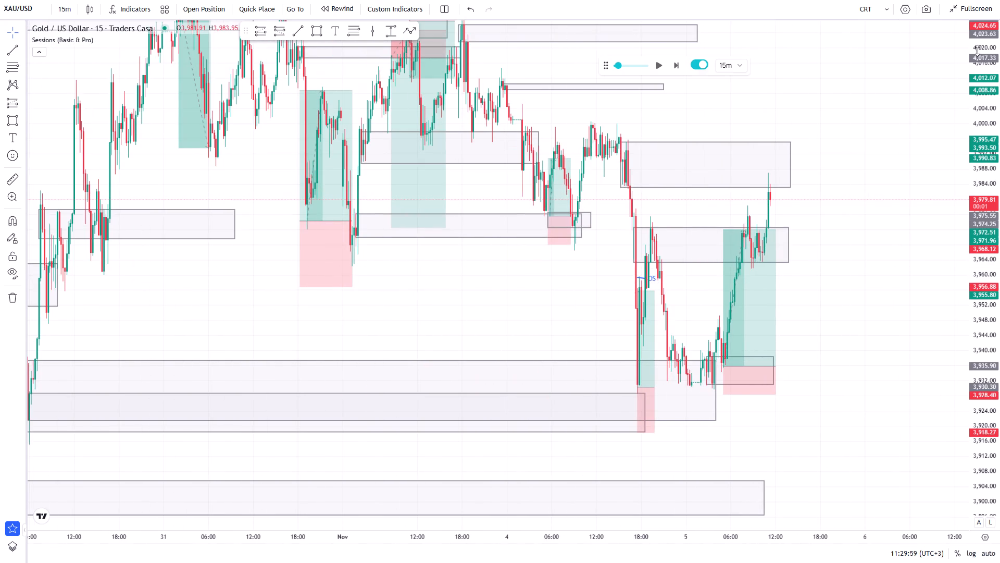
pyautogui.moveTo(977, 51); pyautogui.dragTo(999, 196)
pyautogui.moveTo(914, 200); pyautogui.dragTo(826, 327)
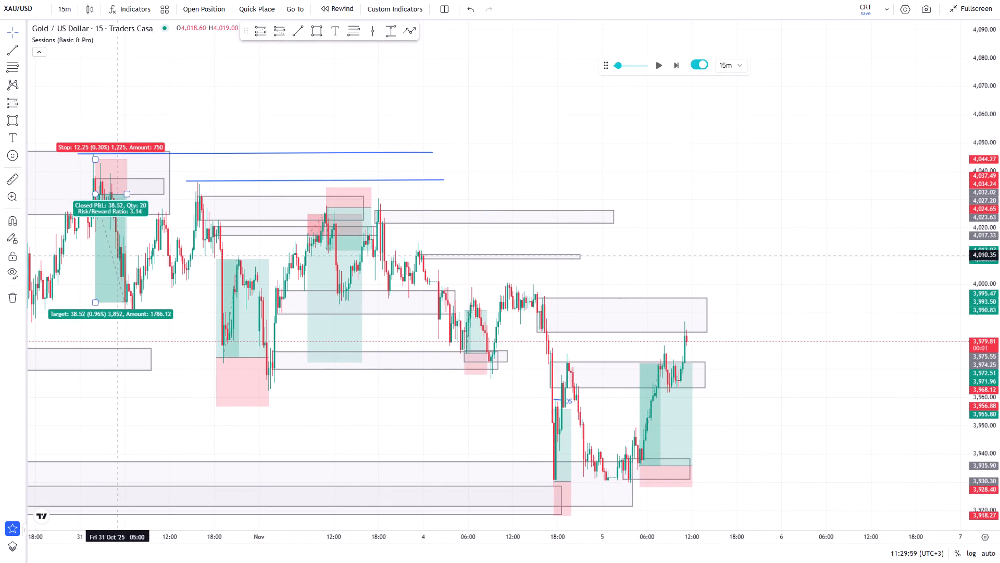
pyautogui.scroll(7, 512, 244)
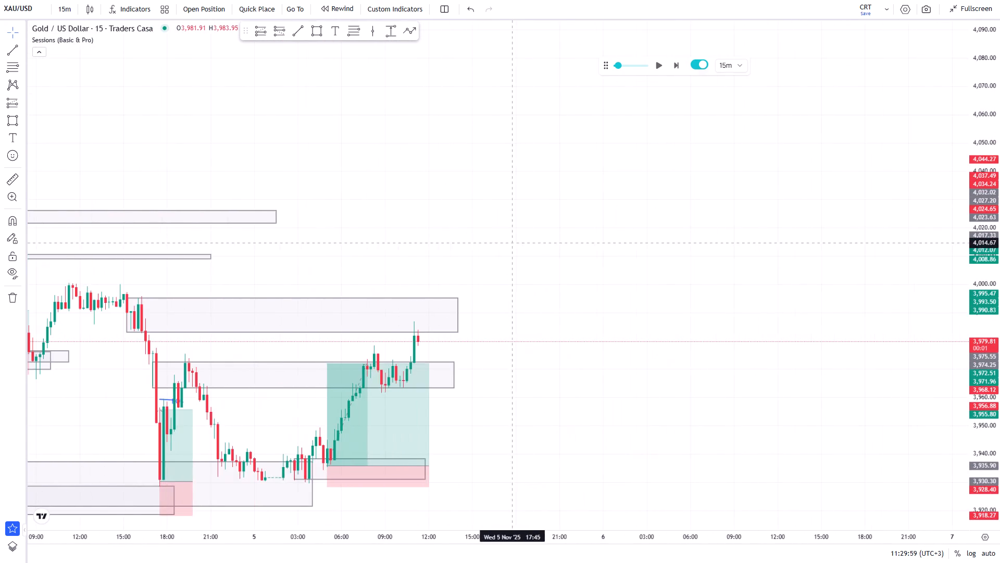
pyautogui.moveTo(604, 336); pyautogui.dragTo(619, 209)
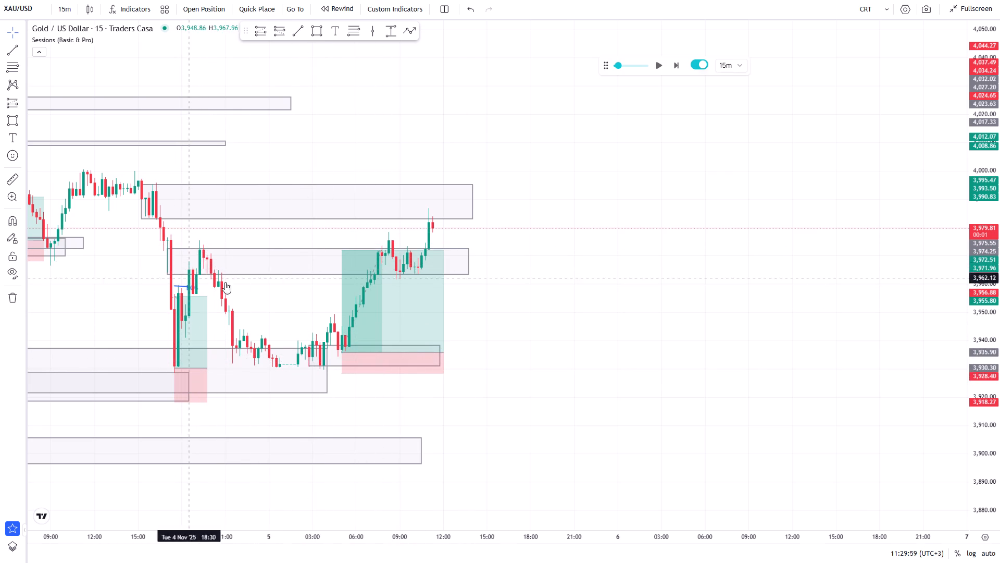
pyautogui.click(468, 257)
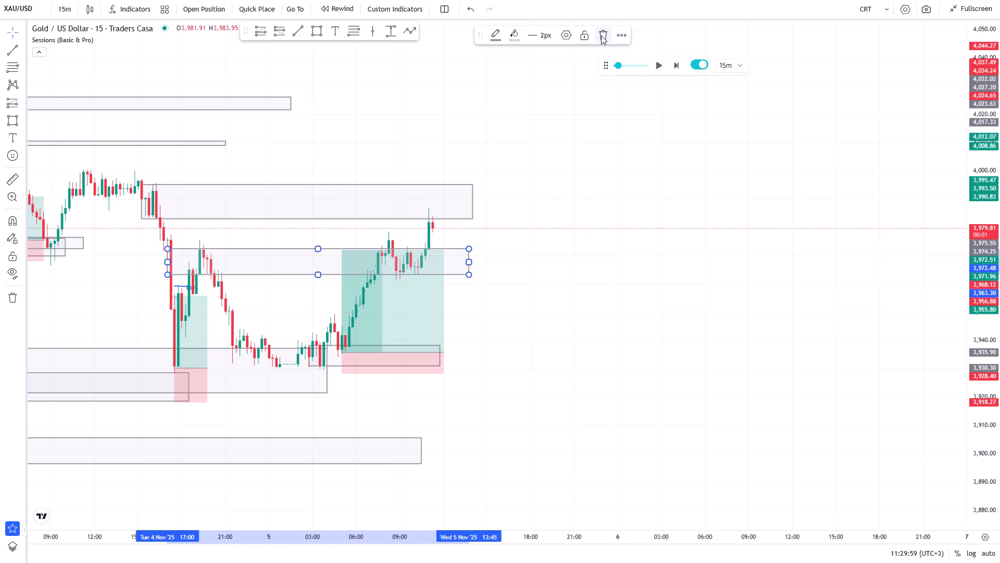
pyautogui.click(601, 35)
pyautogui.scroll(-1, 445, 303)
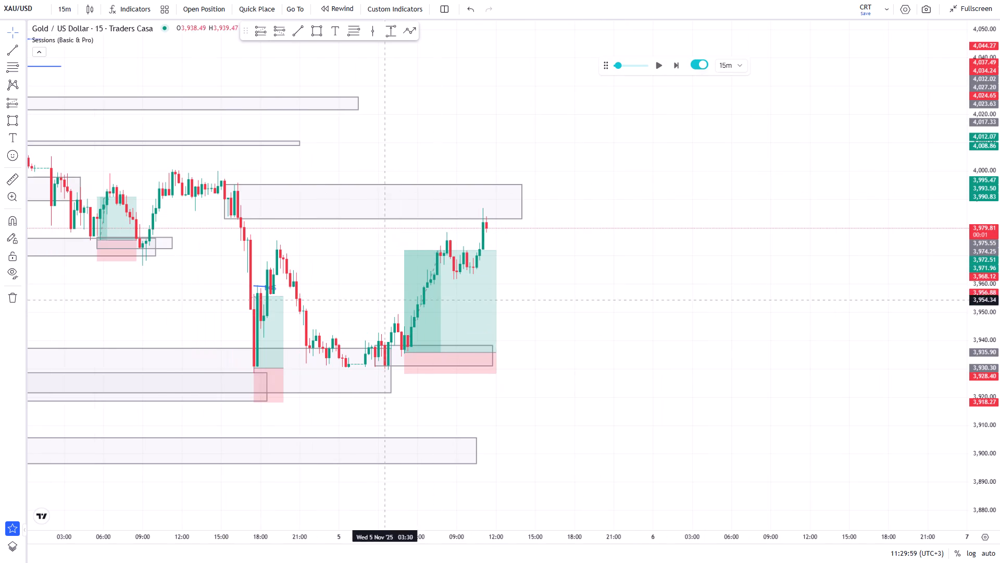
pyautogui.click(354, 285)
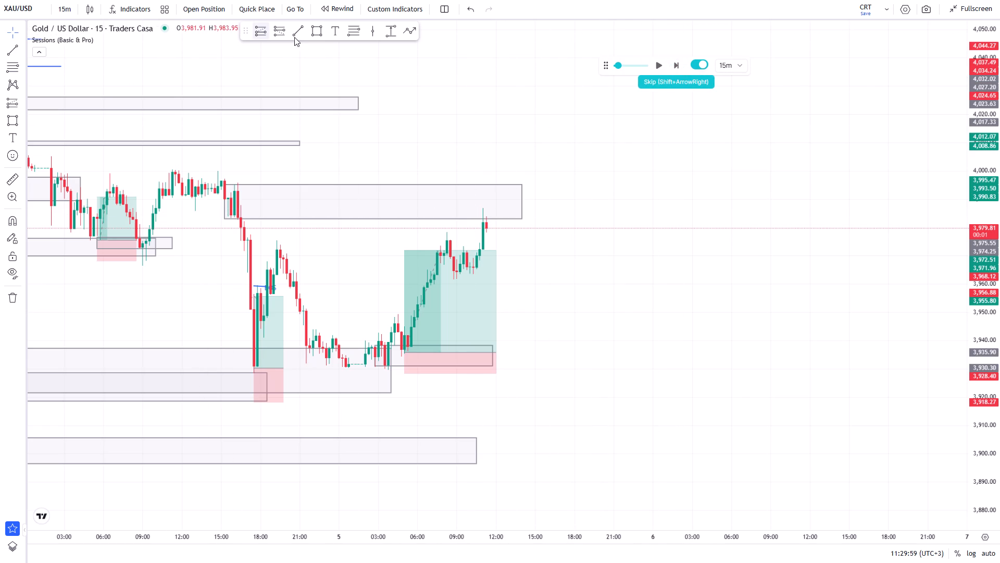
# Select the vertical line tool and open the chart settings to examine the Scales and lines and Canvas options.
pyautogui.click(374, 27)
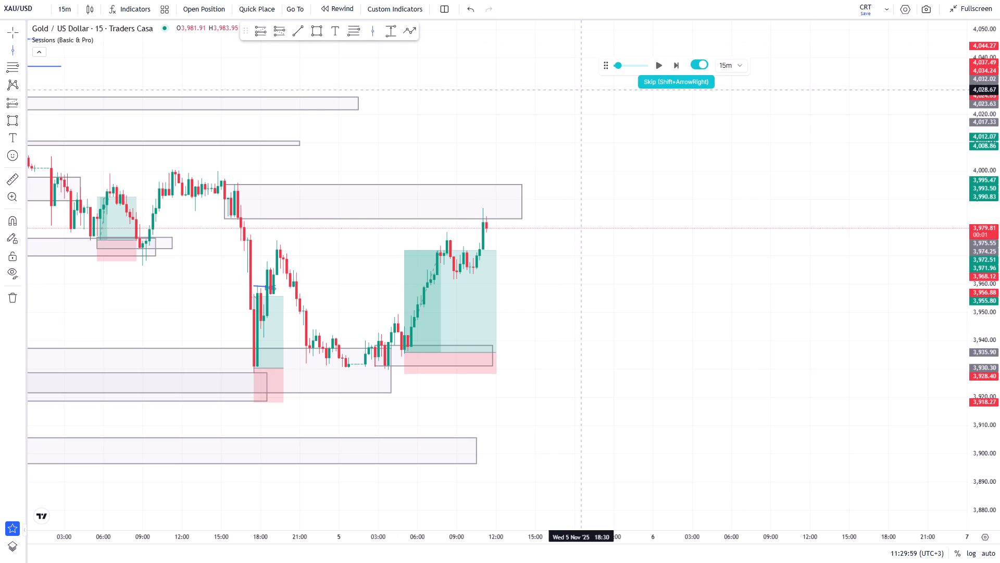
pyautogui.click(988, 534)
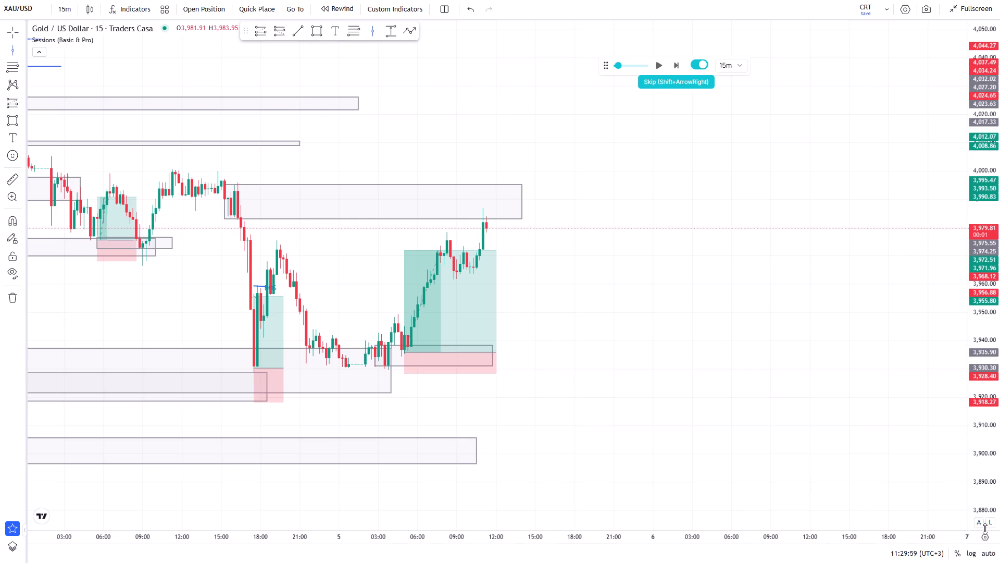
pyautogui.doubleClick(983, 536)
pyautogui.click(982, 536)
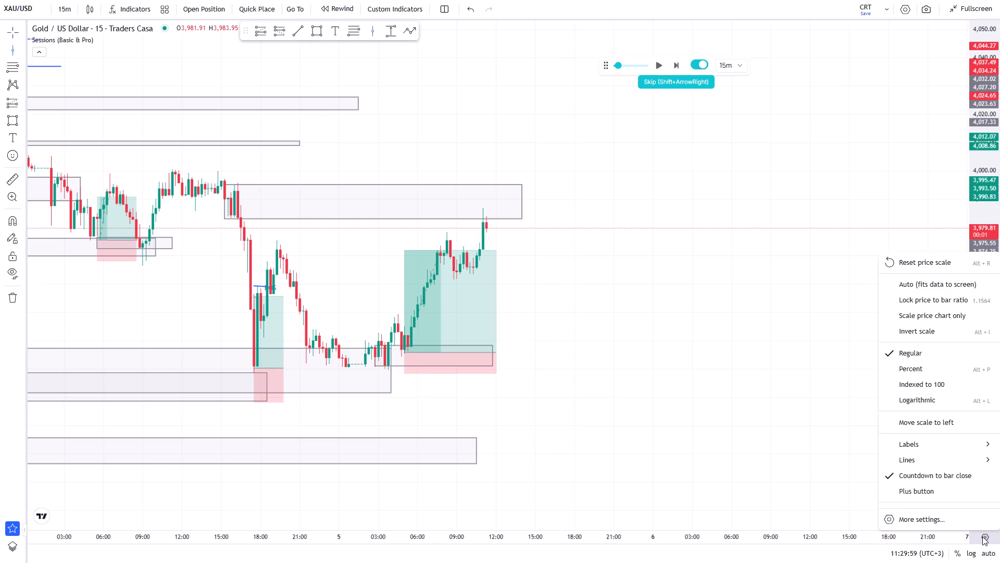
pyautogui.scroll(-2, 896, 375)
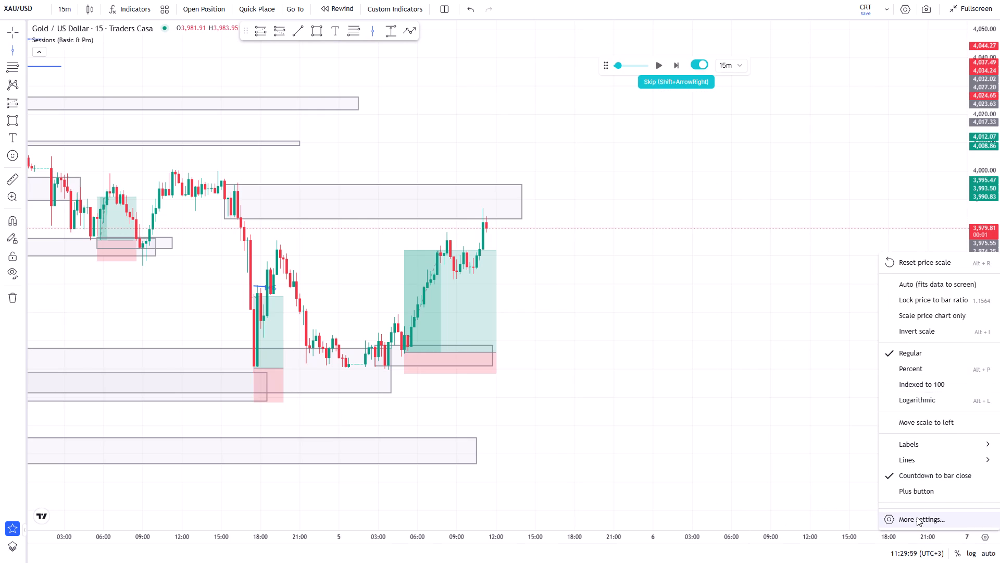
pyautogui.click(917, 518)
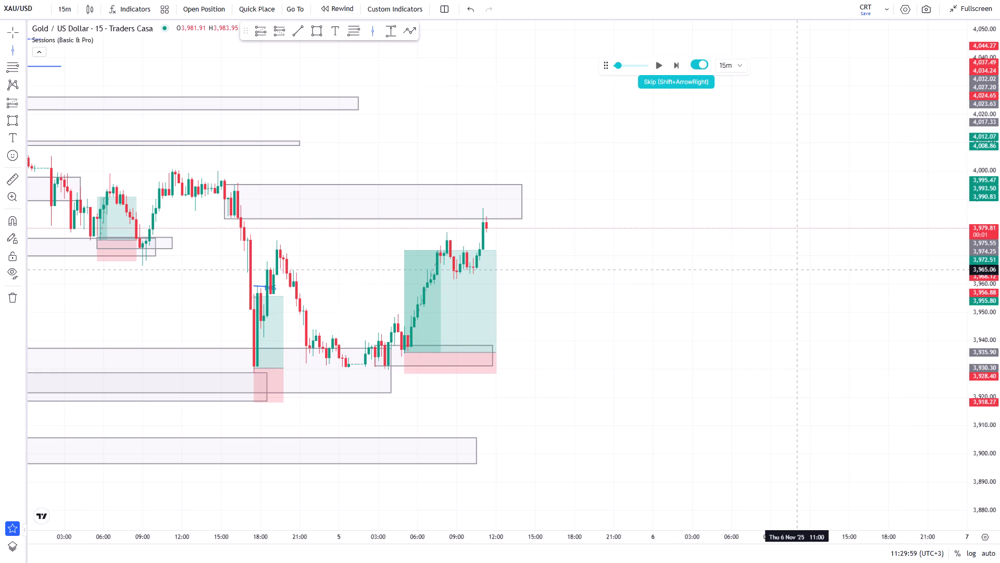
pyautogui.scroll(-5, 615, 276)
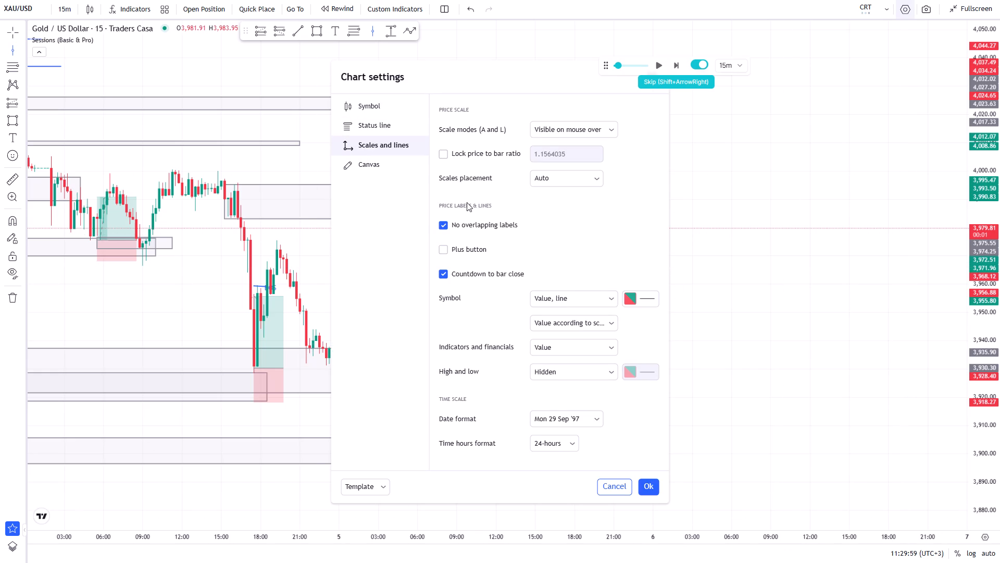
pyautogui.click(367, 167)
pyautogui.scroll(-6, 497, 227)
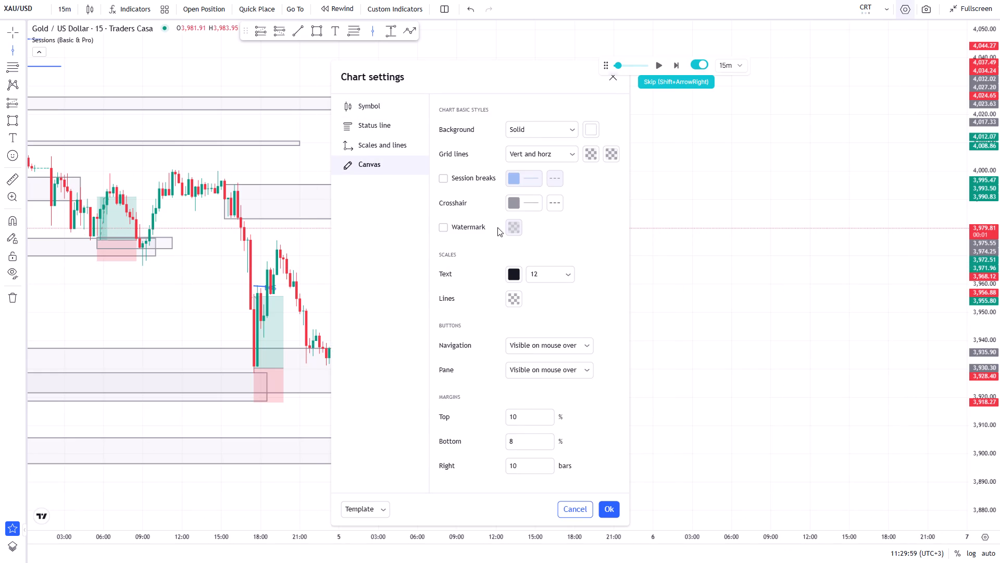
# Place a vertical line on the chart at 09:00 on 6 November.
pyautogui.click(771, 334)
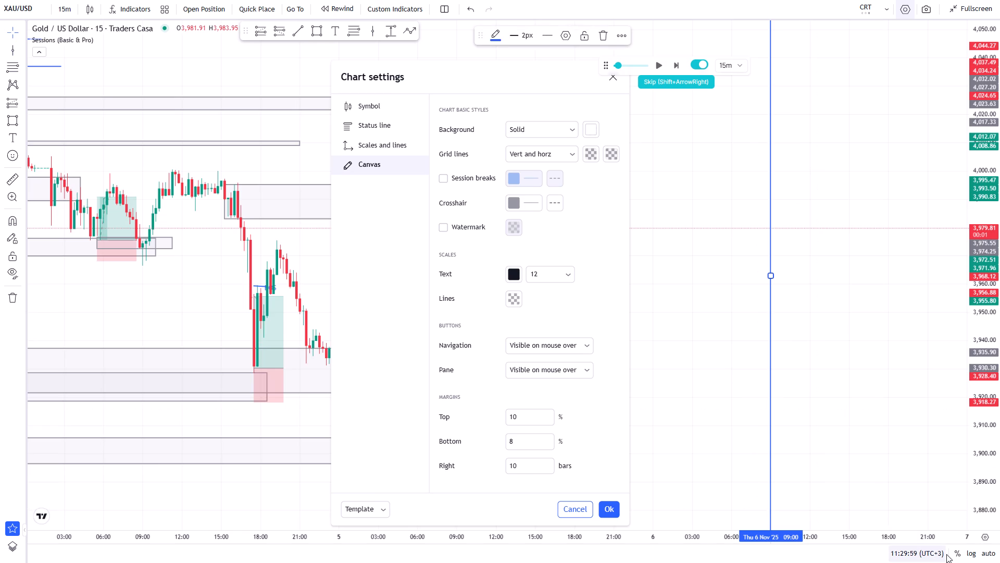
# Look through the chart's time zone options around UTC+3, leave them as they are, and close the chart settings.
pyautogui.click(933, 553)
pyautogui.scroll(-7, 957, 445)
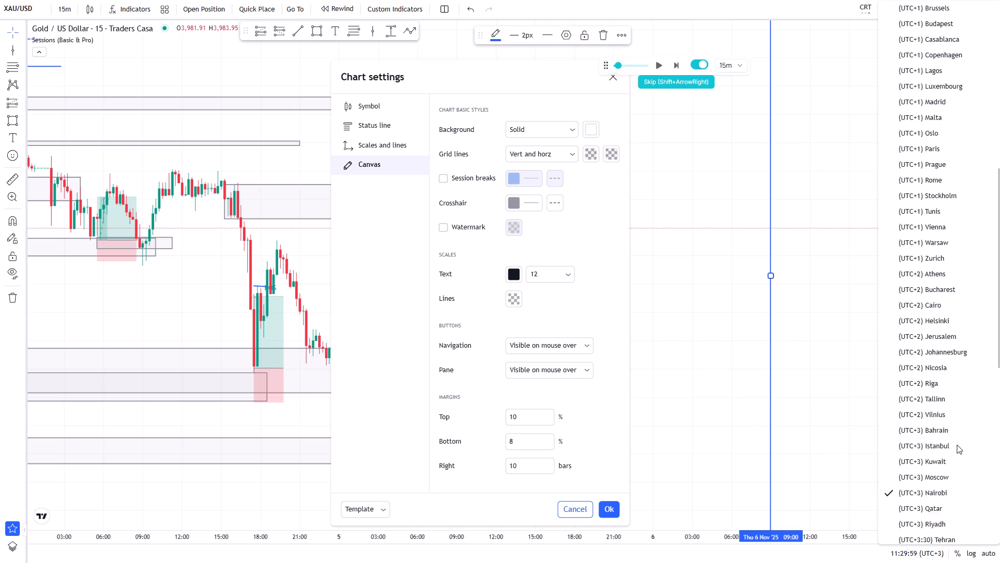
pyautogui.scroll(-3, 957, 445)
pyautogui.click(730, 379)
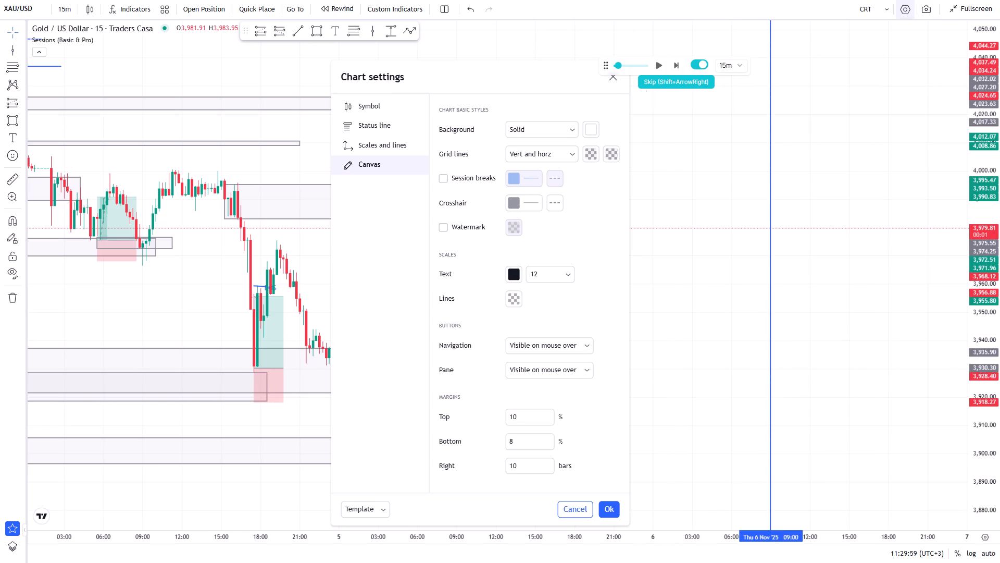
pyautogui.click(608, 82)
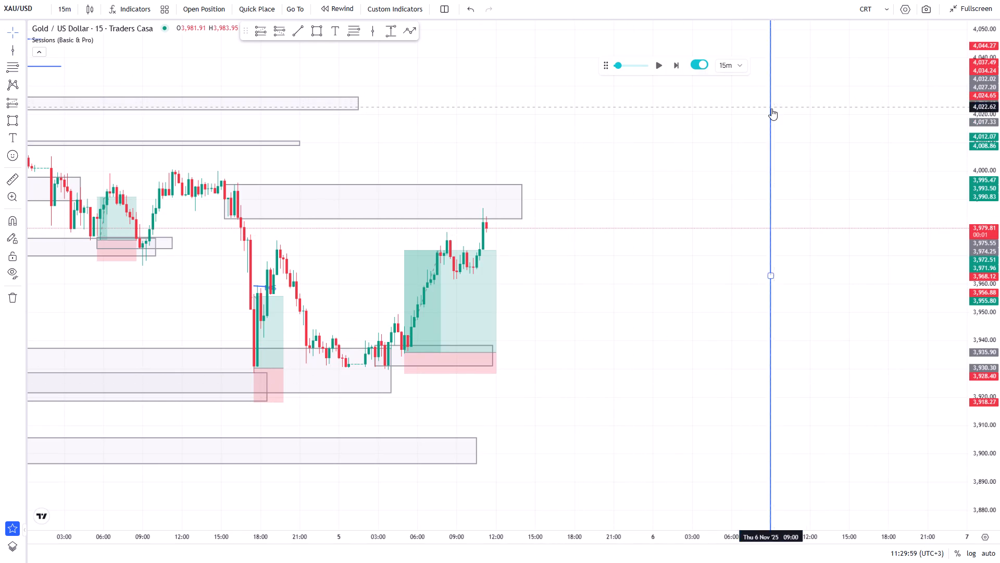
# Move the 6 November vertical line from 09:00 to 06:00 on the same day.
pyautogui.moveTo(771, 108); pyautogui.dragTo(753, 122)
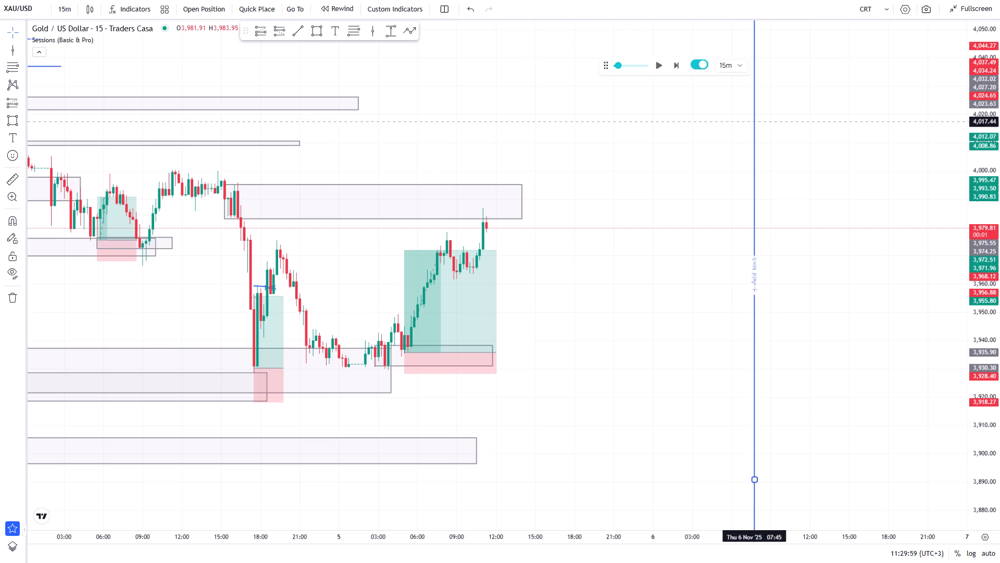
pyautogui.moveTo(753, 122); pyautogui.dragTo(730, 128)
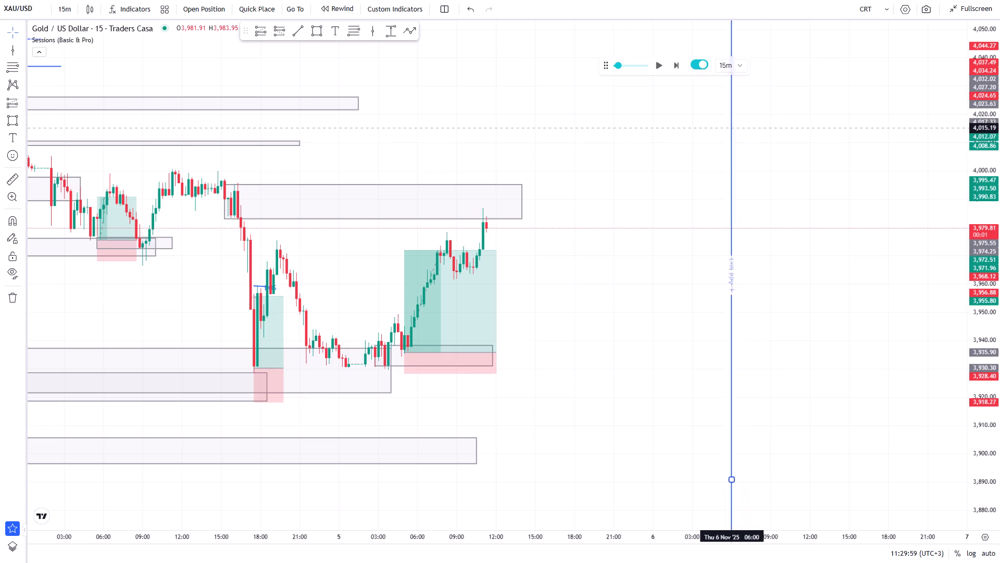
pyautogui.moveTo(730, 128); pyautogui.dragTo(712, 130)
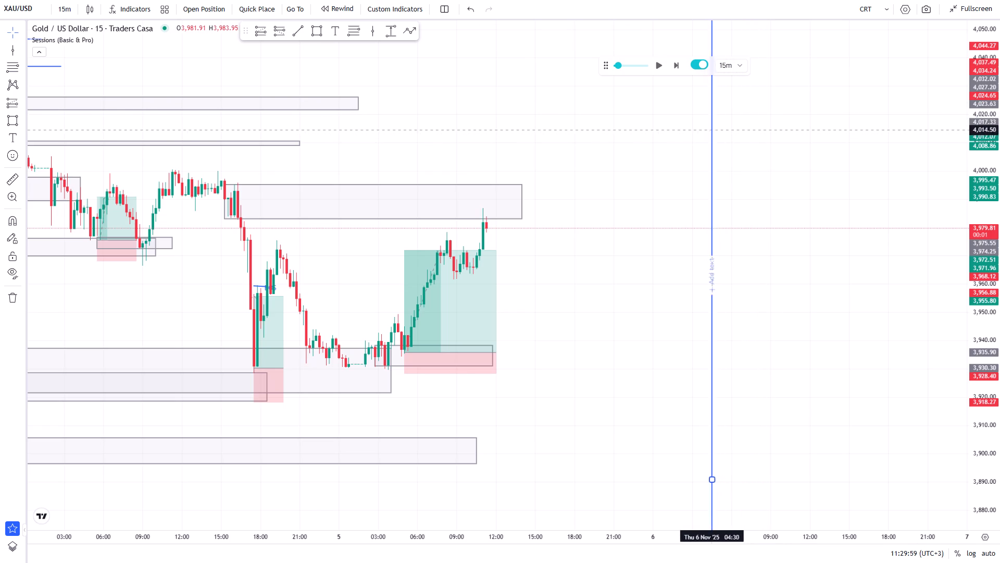
pyautogui.moveTo(712, 130); pyautogui.dragTo(727, 118)
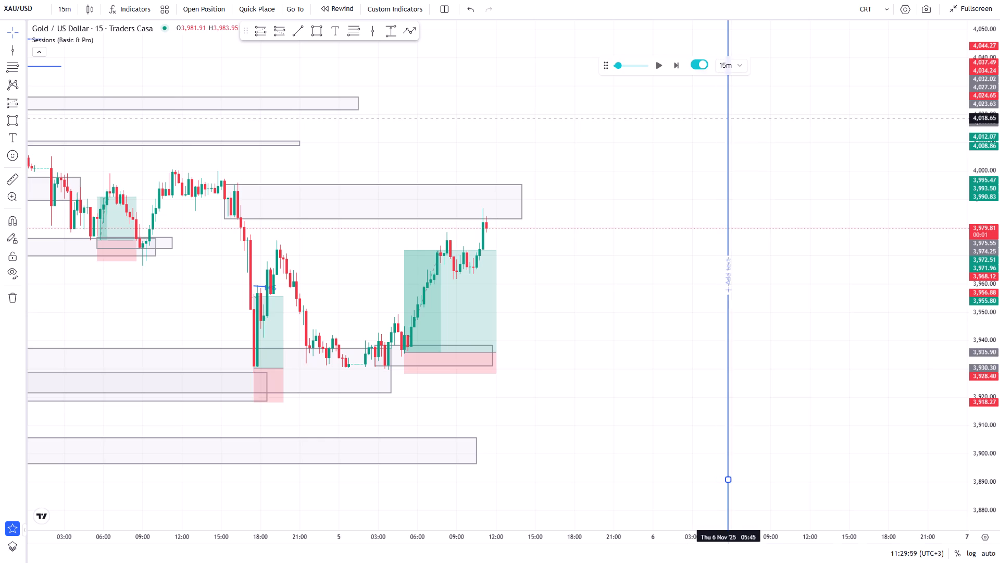
pyautogui.moveTo(727, 118); pyautogui.dragTo(732, 108)
pyautogui.click(798, 108)
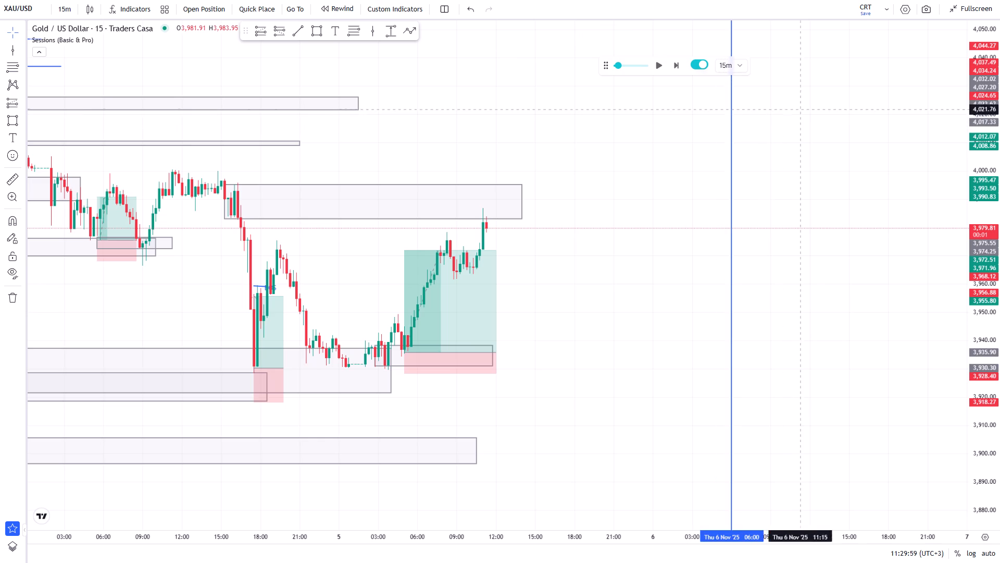
# Place a second vertical line on the chart at 06:00 on 5 November.
pyautogui.moveTo(633, 234); pyautogui.dragTo(555, 250)
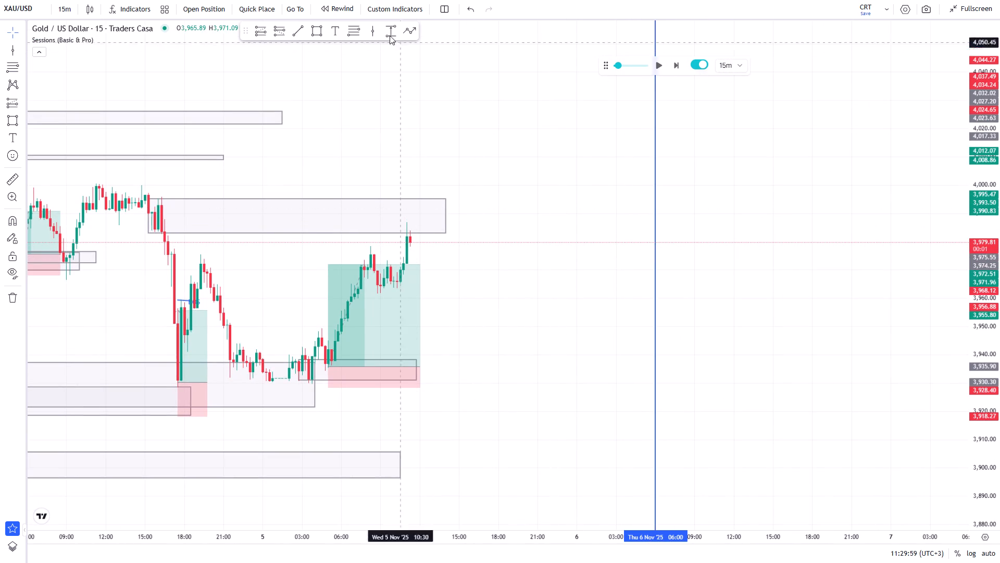
pyautogui.click(374, 31)
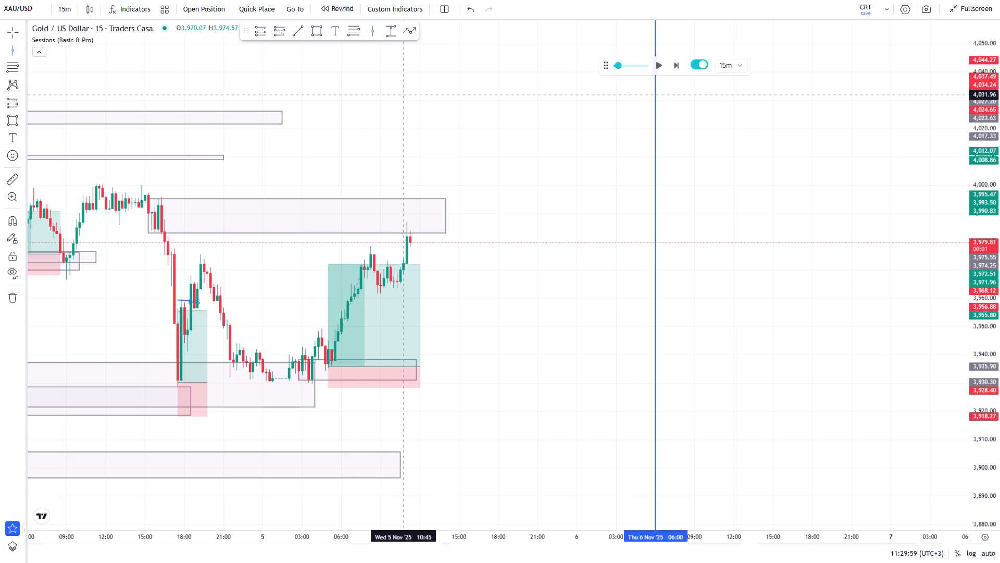
pyautogui.click(341, 97)
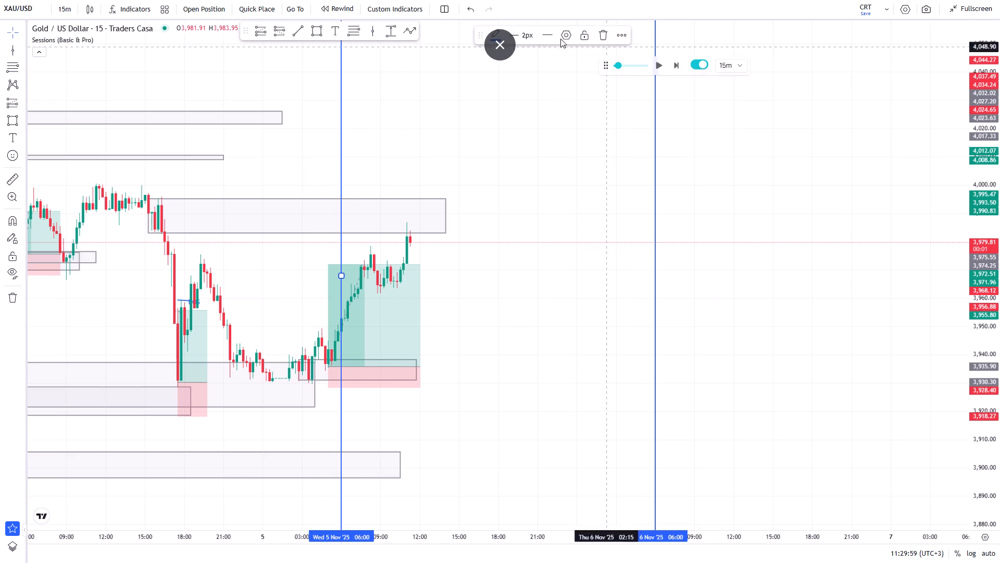
# Place a third vertical line on the chart at 20:00 on 5 November.
pyautogui.click(367, 27)
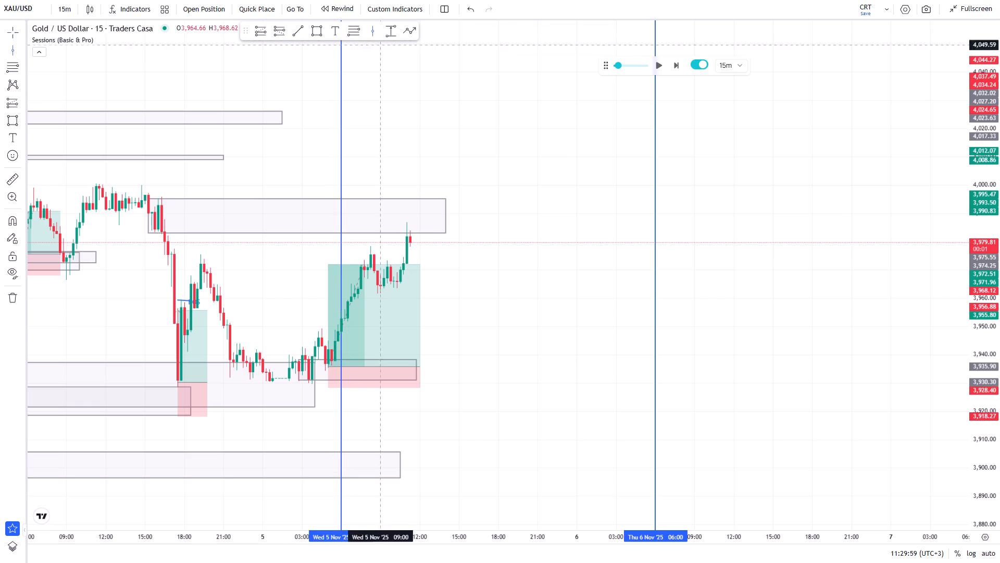
pyautogui.click(523, 112)
# Examine the price action and zones around the vertical lines at 06:00 and 20:00 on 5 November.
pyautogui.scroll(3, 516, 123)
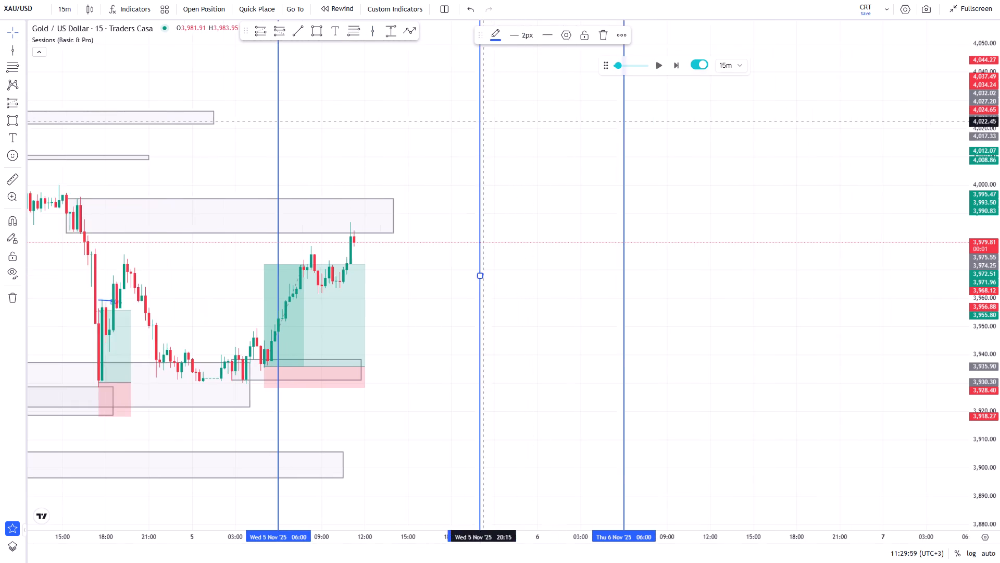
pyautogui.scroll(1, 480, 121)
pyautogui.moveTo(263, 111); pyautogui.dragTo(567, 123)
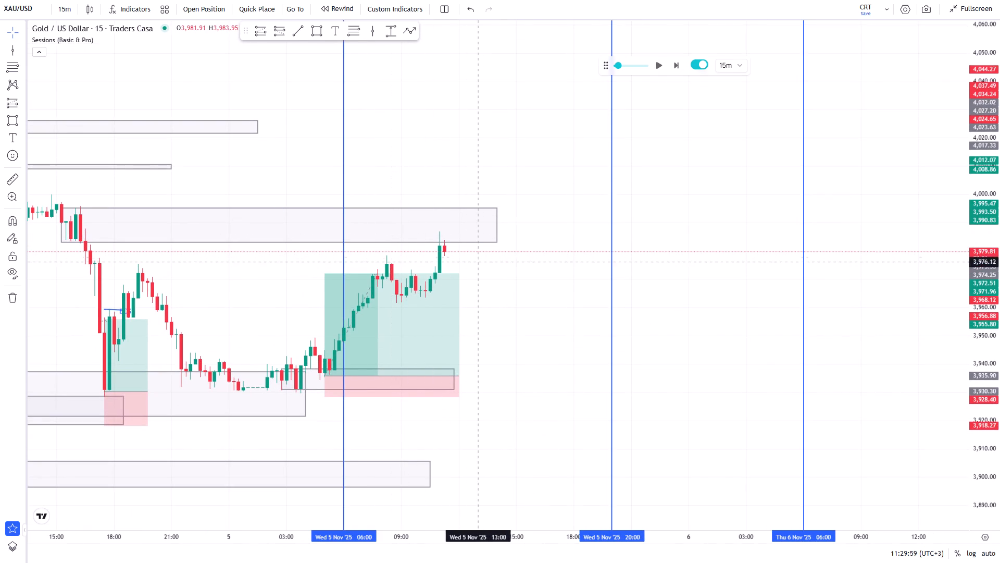
pyautogui.scroll(2, 506, 279)
pyautogui.scroll(-4, 506, 280)
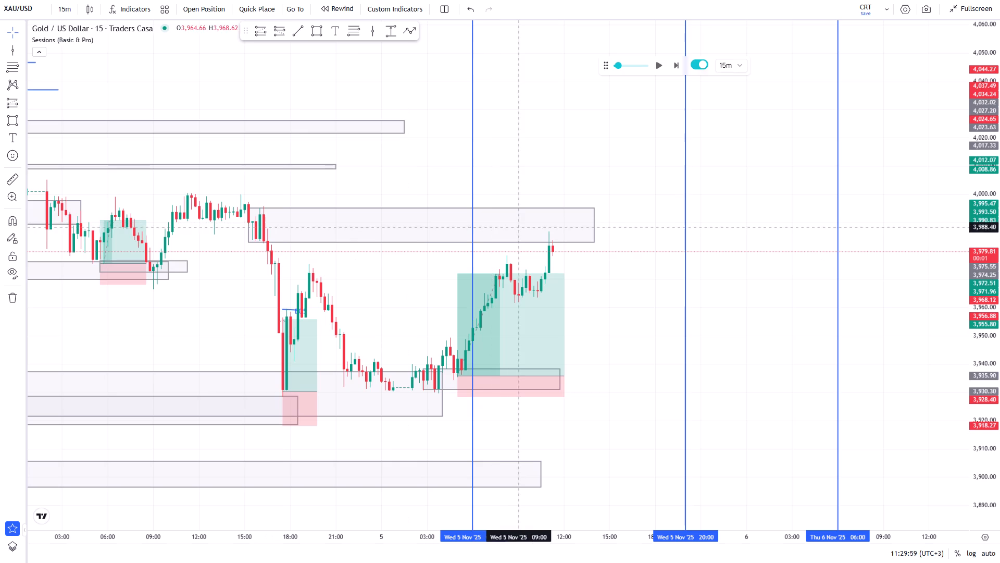
pyautogui.scroll(6, 560, 209)
pyautogui.moveTo(331, 148); pyautogui.dragTo(470, 201)
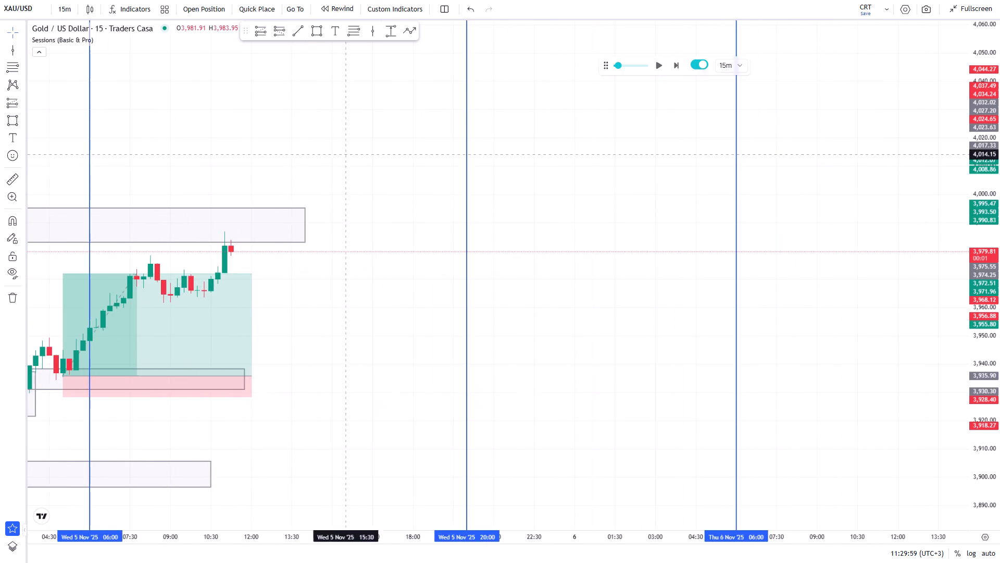
pyautogui.moveTo(470, 201); pyautogui.dragTo(561, 222)
# Extend the narrow zone between about 4,008 and 4,010 so it ends at about 14:45 on 5 November.
pyautogui.scroll(-10, 596, 198)
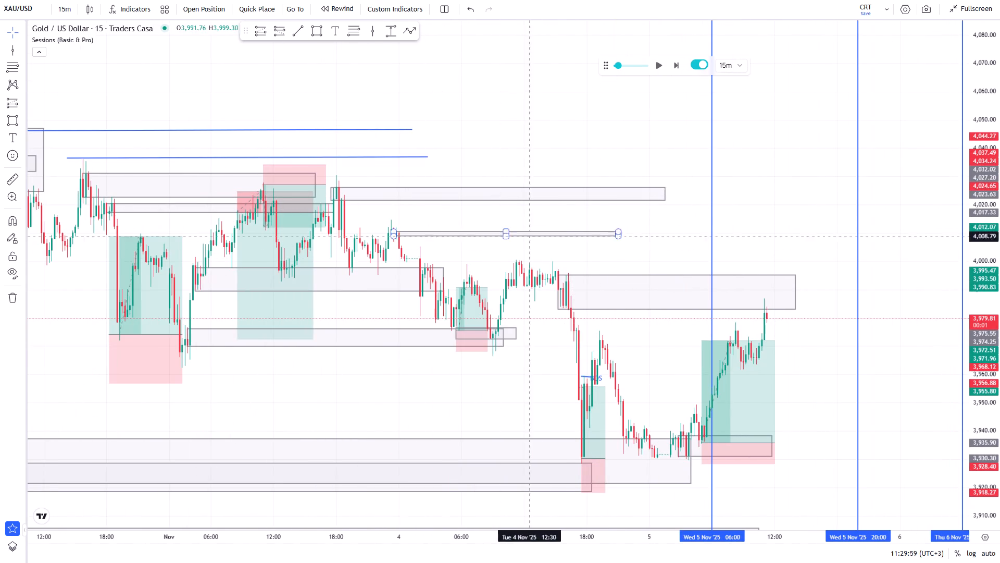
pyautogui.moveTo(619, 234); pyautogui.dragTo(681, 239)
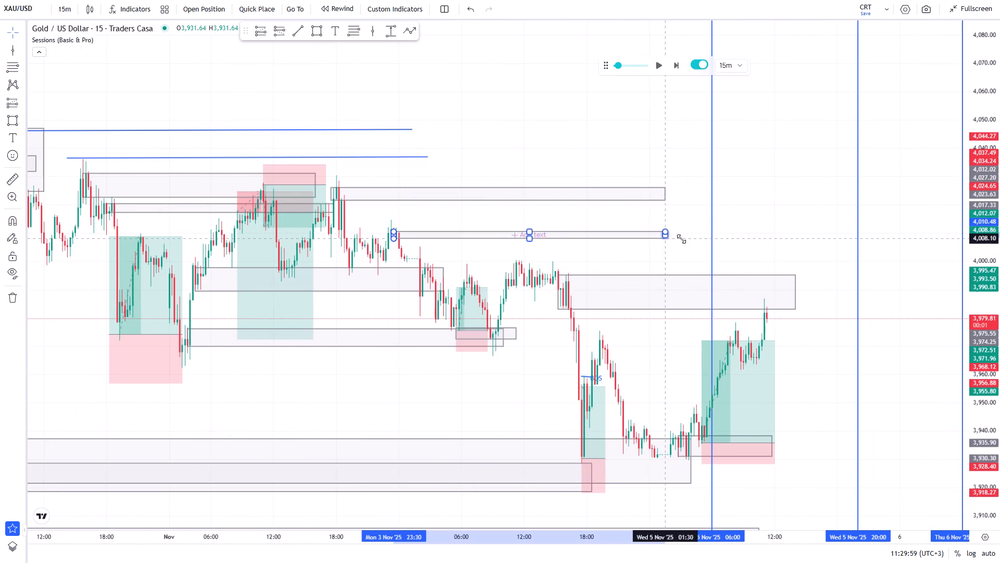
pyautogui.moveTo(681, 239); pyautogui.dragTo(801, 241)
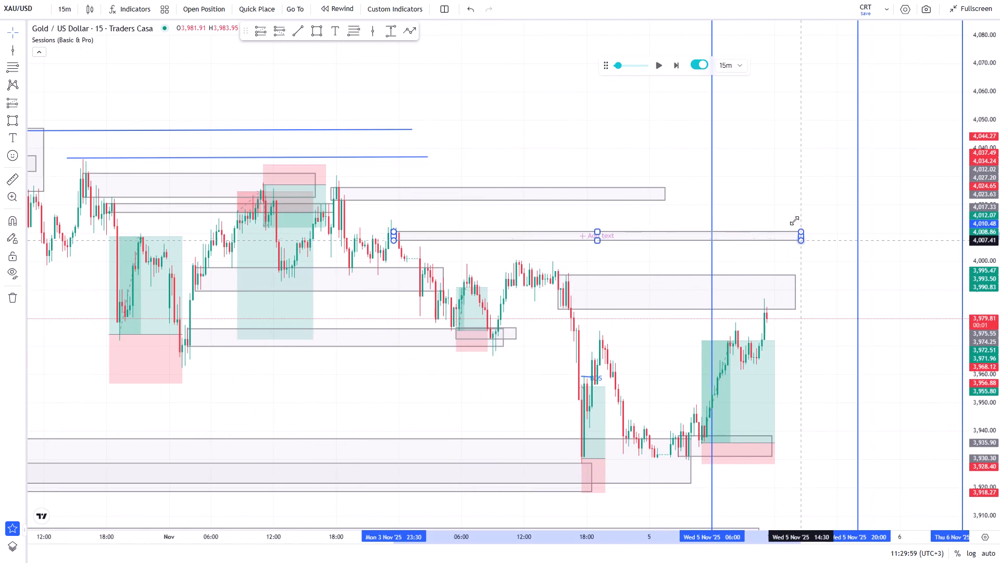
pyautogui.click(754, 155)
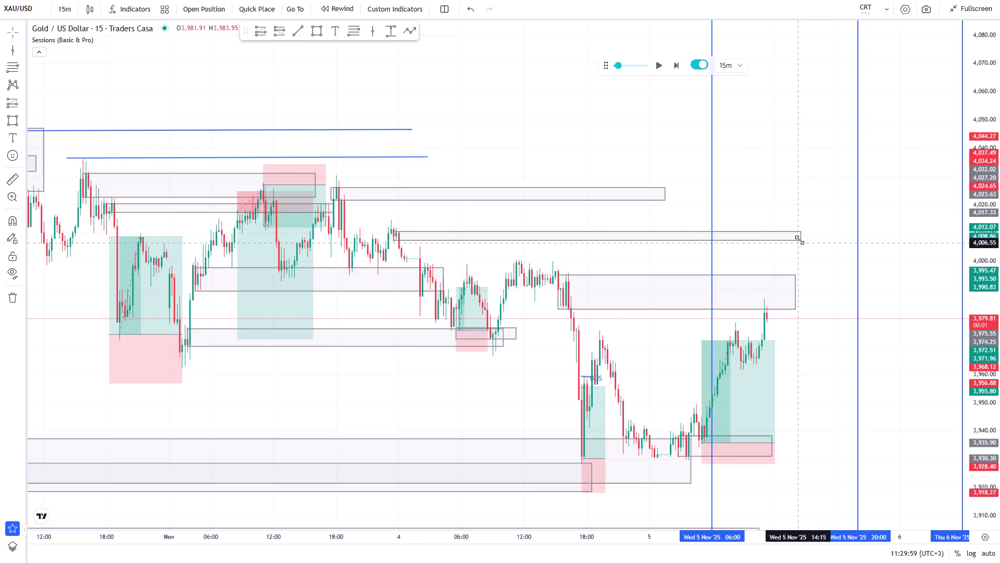
pyautogui.click(800, 239)
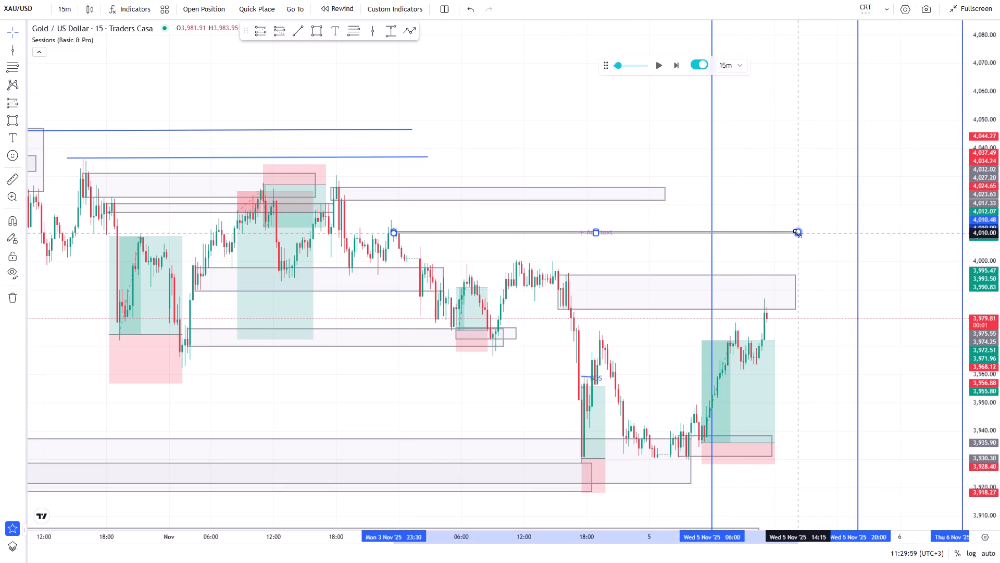
pyautogui.click(779, 169)
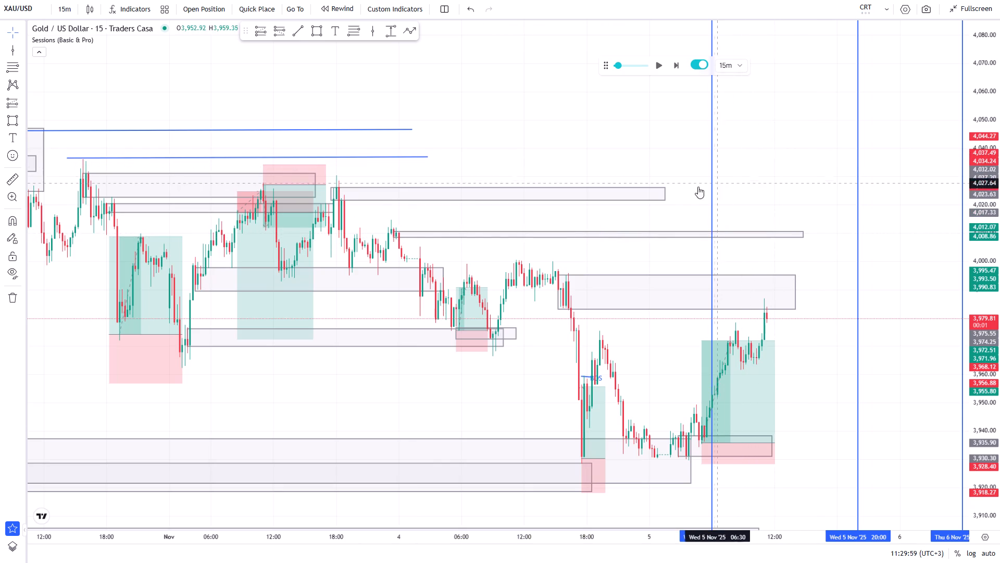
# Extend the supply zone between about 4,022 and 4,026 so it ends at about 15:30 on 5 November.
pyautogui.moveTo(662, 192); pyautogui.dragTo(810, 204)
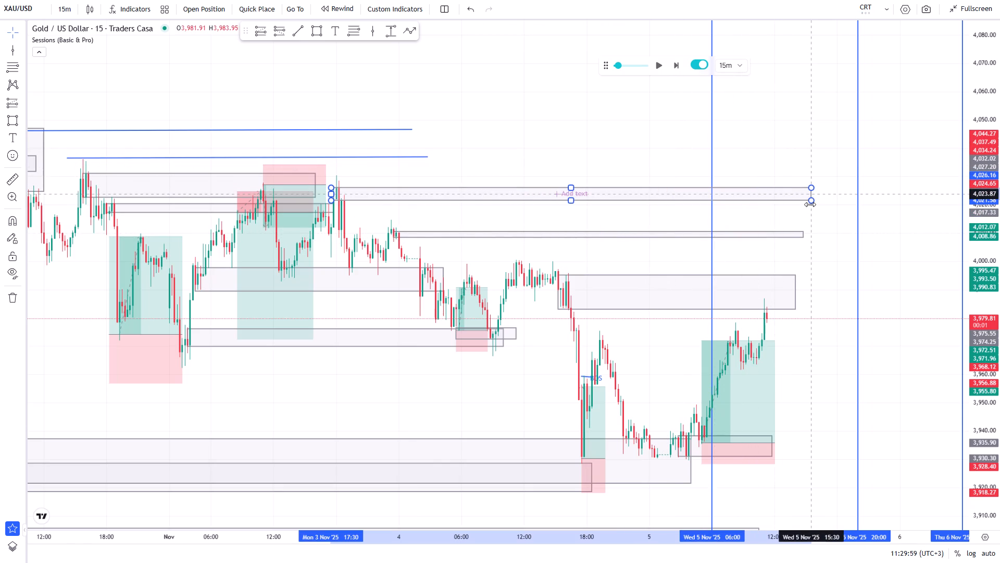
pyautogui.moveTo(810, 204); pyautogui.dragTo(811, 204)
pyautogui.click(751, 124)
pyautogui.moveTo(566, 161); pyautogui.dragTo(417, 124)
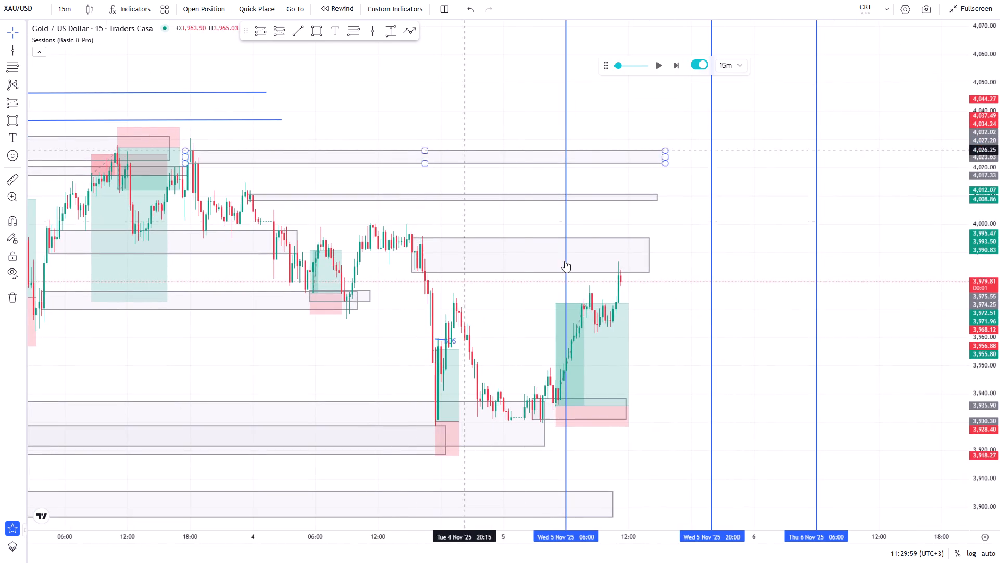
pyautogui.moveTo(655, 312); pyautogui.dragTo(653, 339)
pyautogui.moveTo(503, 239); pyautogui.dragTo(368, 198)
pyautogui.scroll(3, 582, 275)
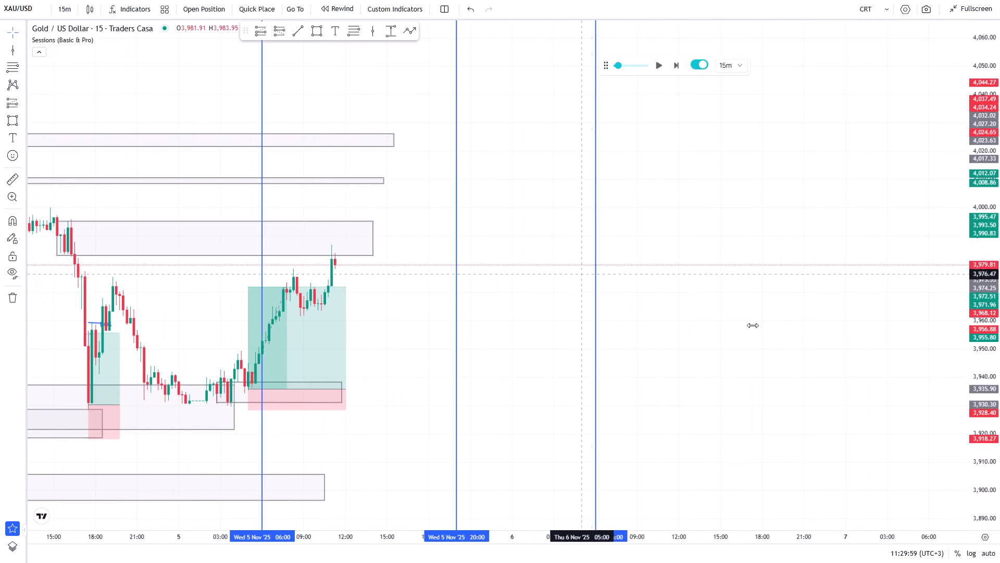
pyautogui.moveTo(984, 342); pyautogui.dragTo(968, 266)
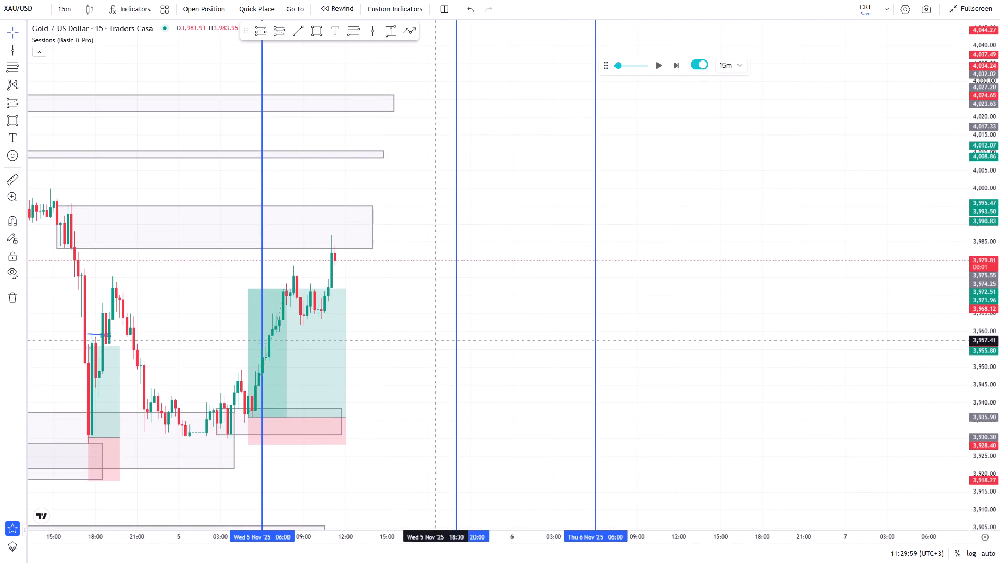
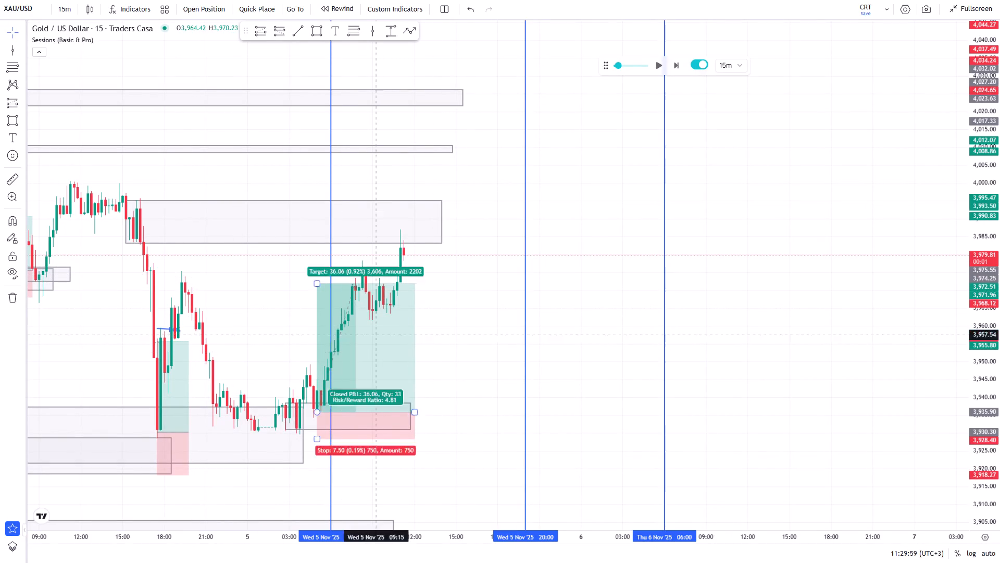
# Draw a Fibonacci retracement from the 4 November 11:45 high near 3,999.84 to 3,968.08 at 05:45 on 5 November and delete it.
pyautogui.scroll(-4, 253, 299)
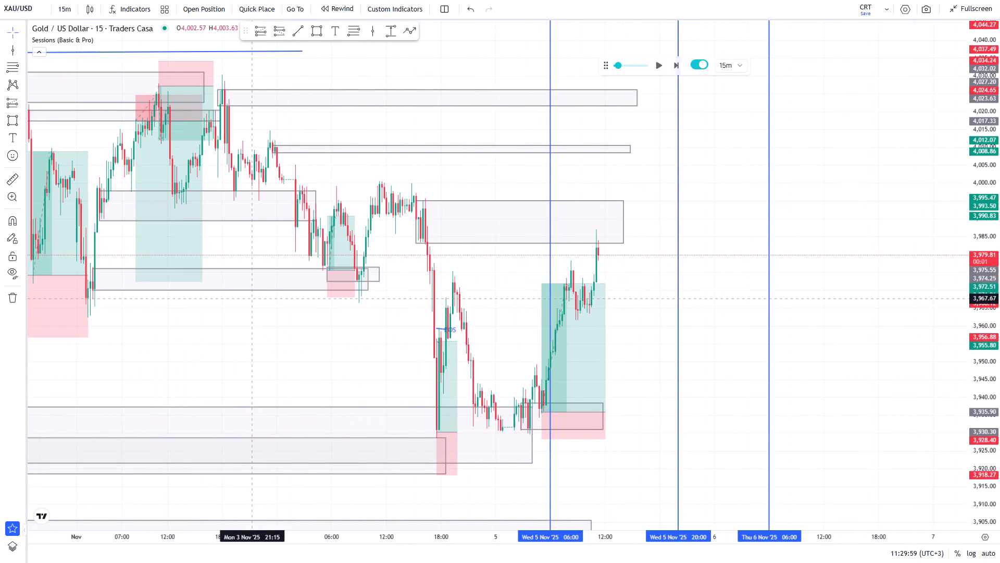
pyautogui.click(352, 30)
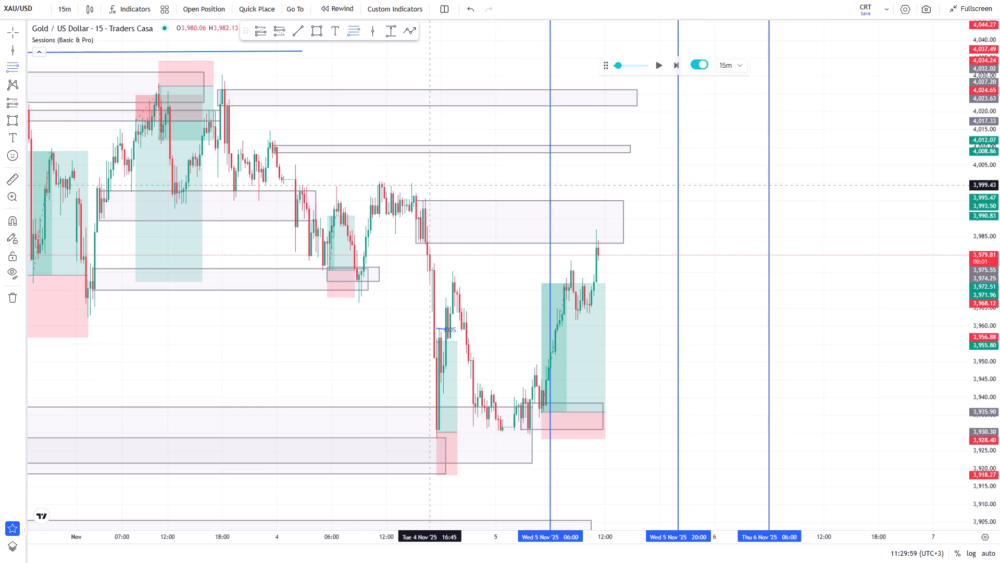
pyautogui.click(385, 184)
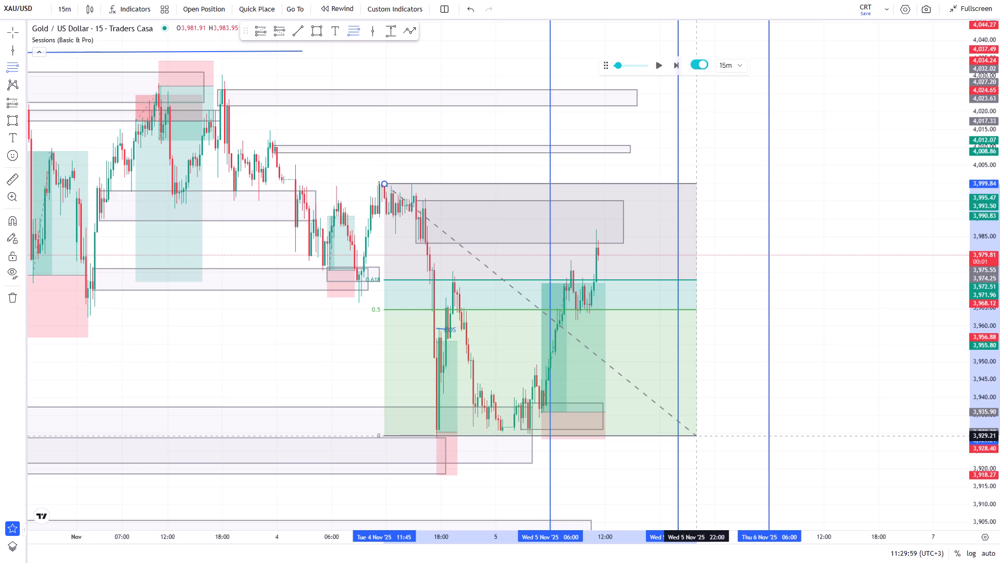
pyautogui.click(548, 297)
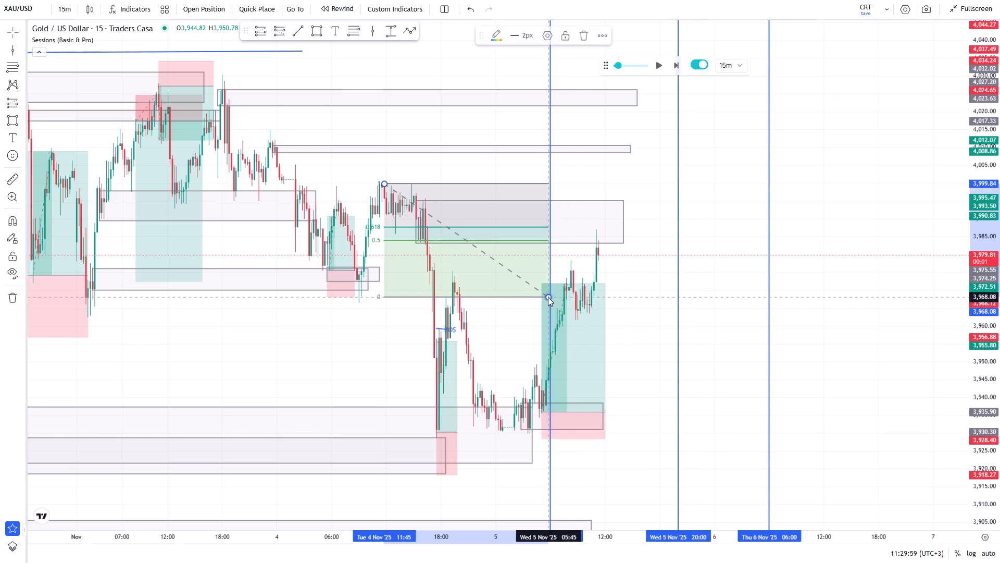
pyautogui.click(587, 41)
# Place a short position at 11:15 on 5 November: entry 3,986.42, stop about 3,996.28, target about 3,965.07, ending at about 17:00.
pyautogui.scroll(1, 620, 314)
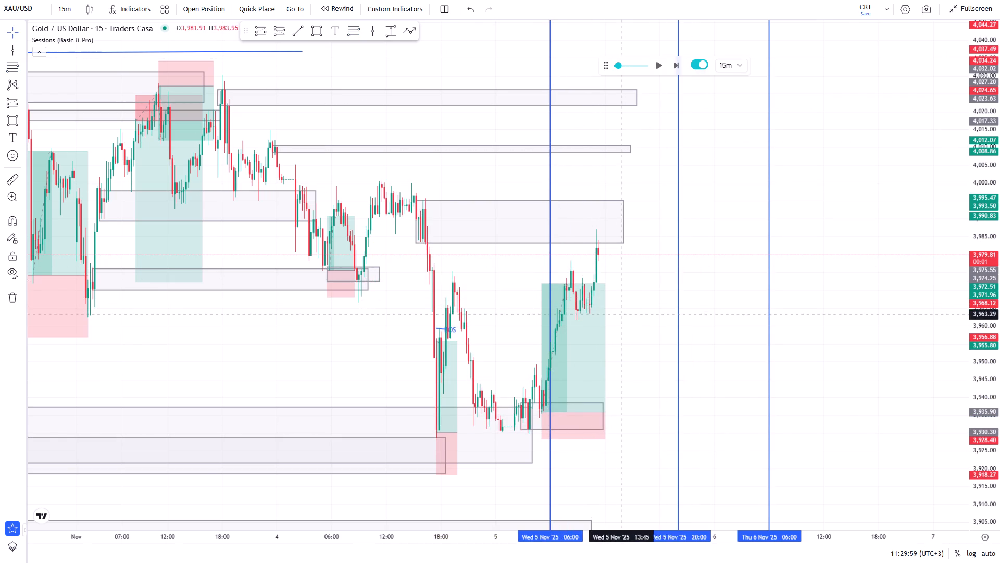
pyautogui.scroll(2, 620, 314)
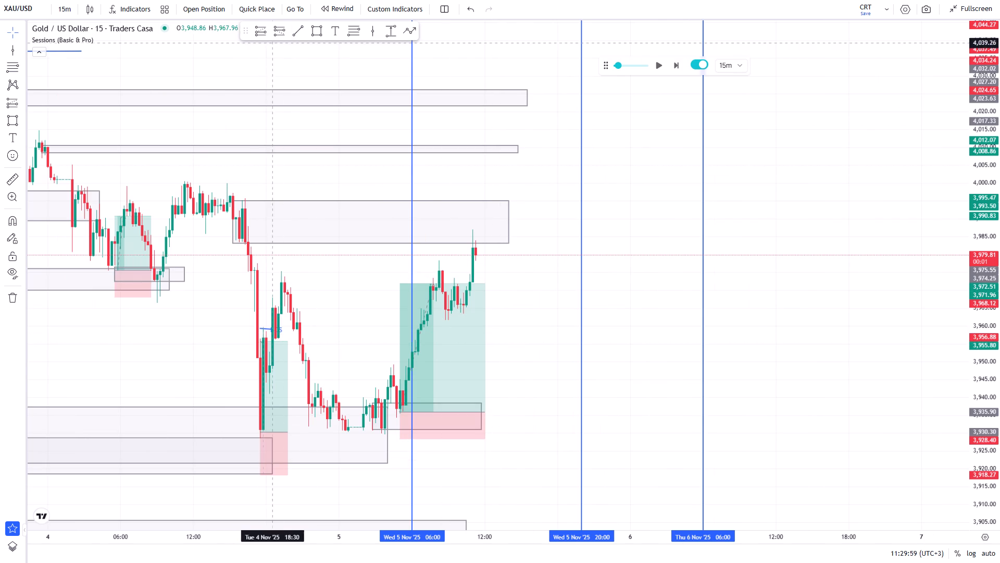
pyautogui.click(276, 30)
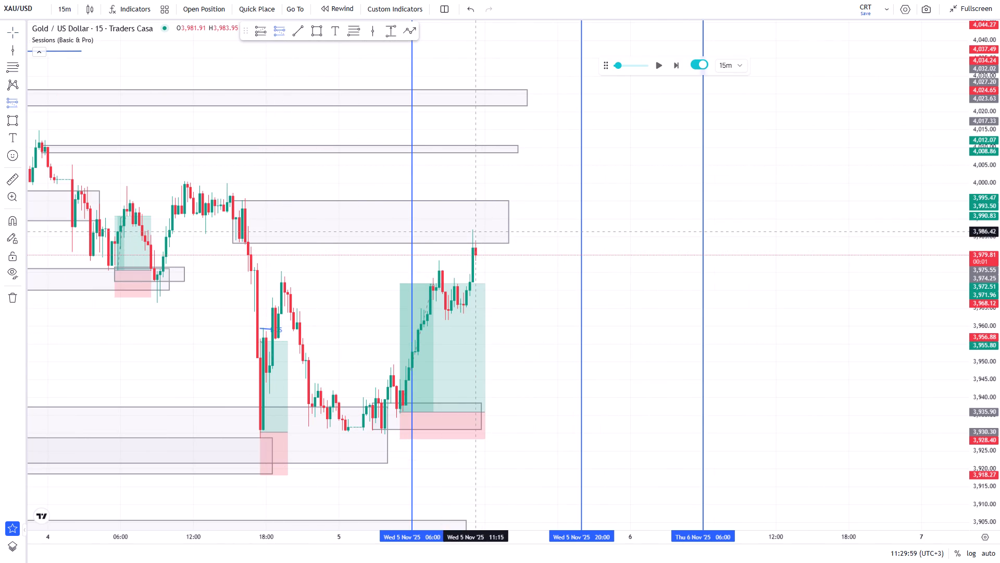
pyautogui.click(476, 232)
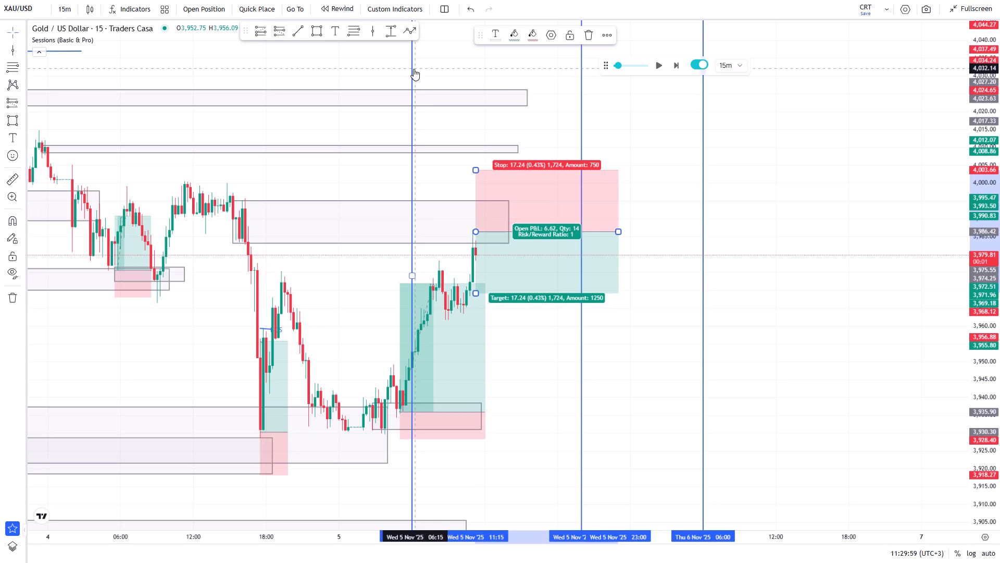
pyautogui.moveTo(477, 169); pyautogui.dragTo(483, 197)
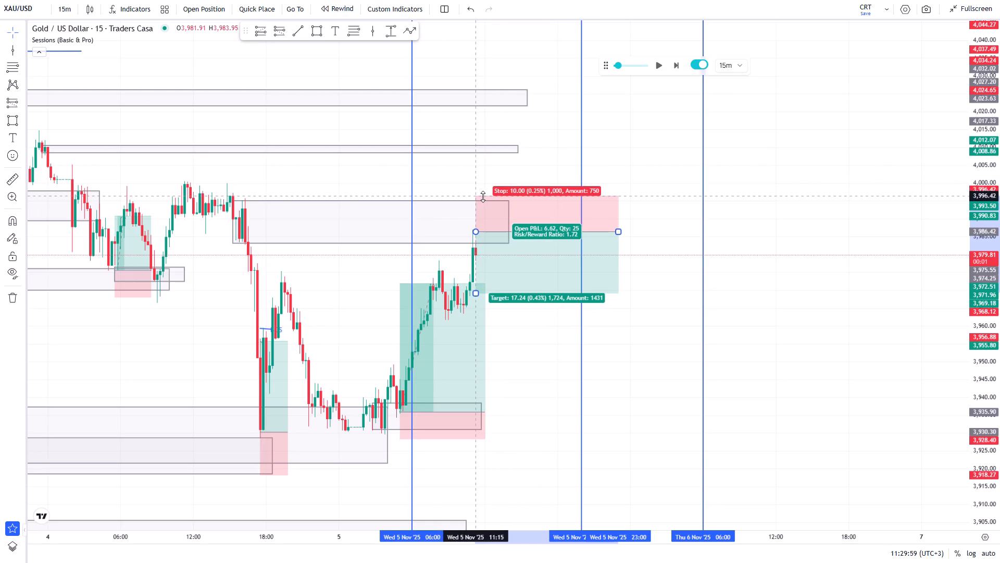
pyautogui.moveTo(483, 197); pyautogui.dragTo(483, 197)
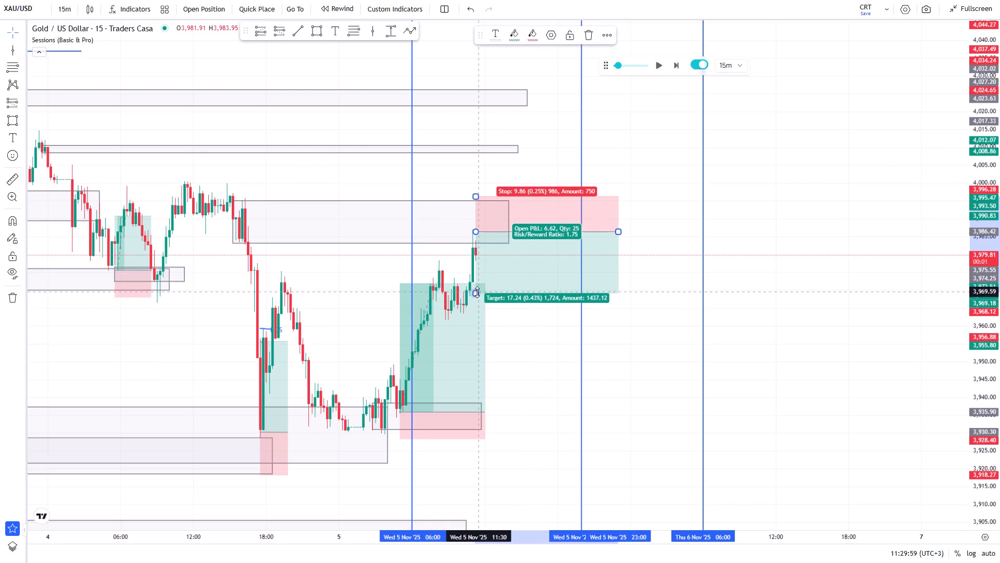
pyautogui.moveTo(477, 292); pyautogui.dragTo(479, 308)
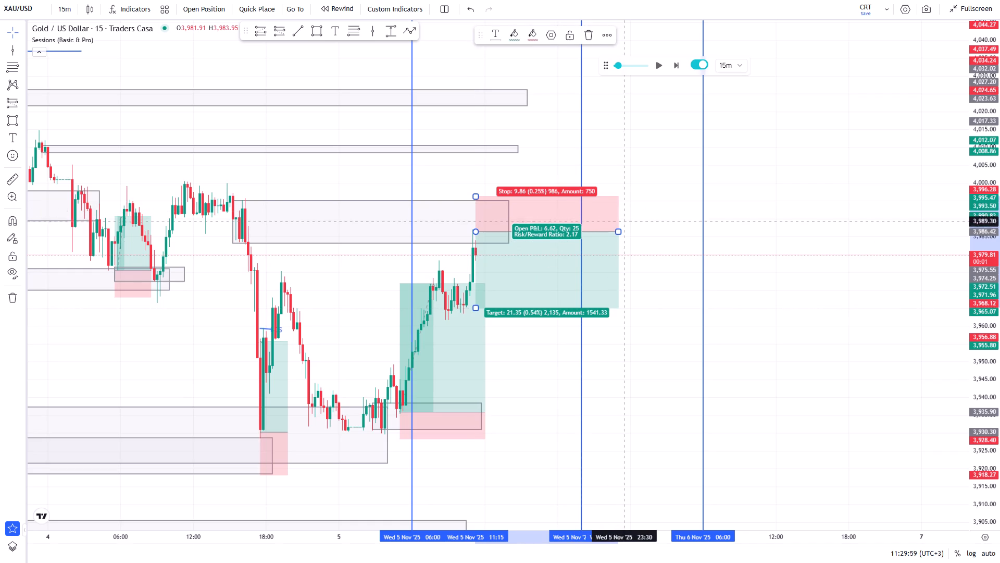
pyautogui.moveTo(617, 234); pyautogui.dragTo(545, 244)
pyautogui.click(622, 236)
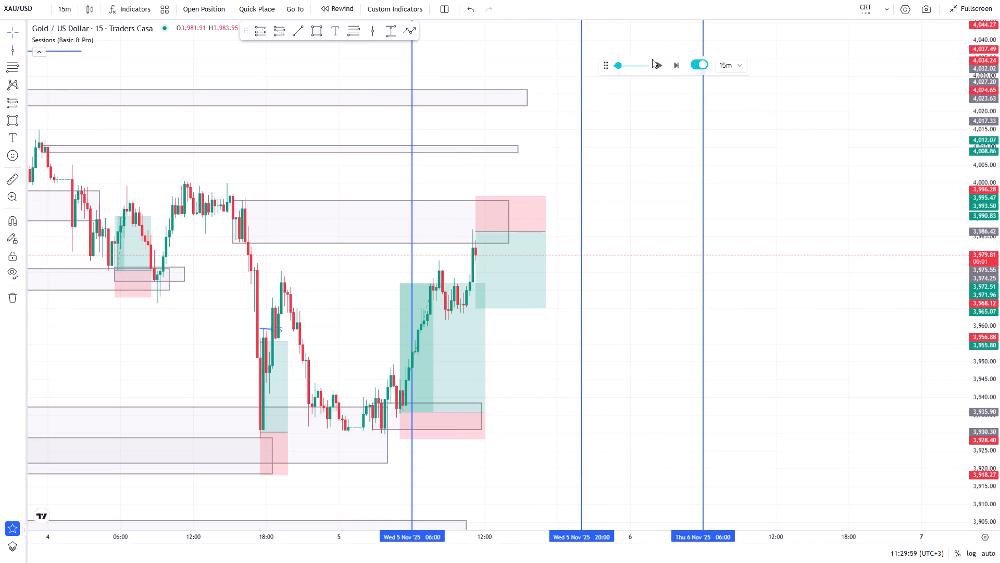
# Advance the replay three candles to 12:14:59 on 5 November.
pyautogui.doubleClick(672, 65)
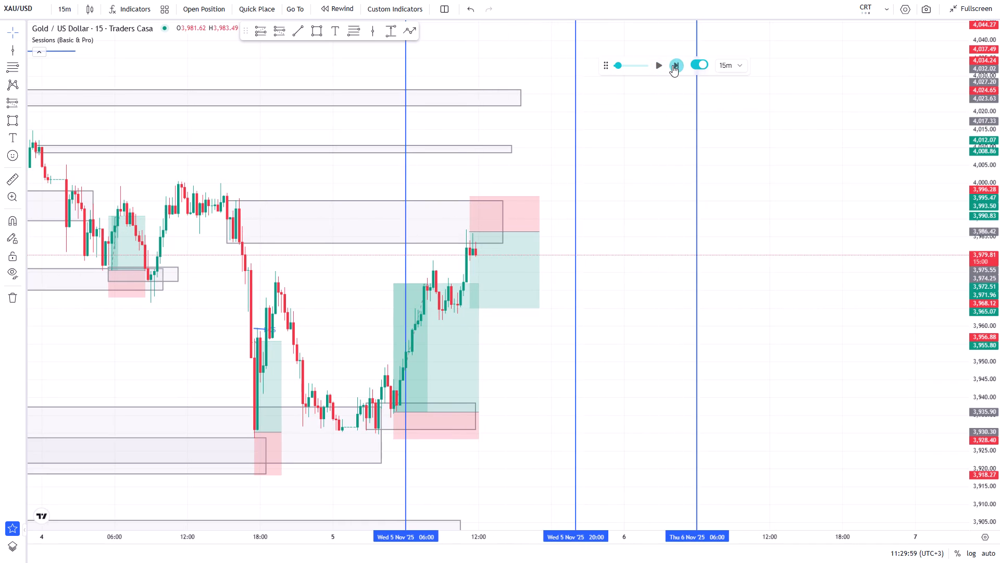
pyautogui.click(672, 65)
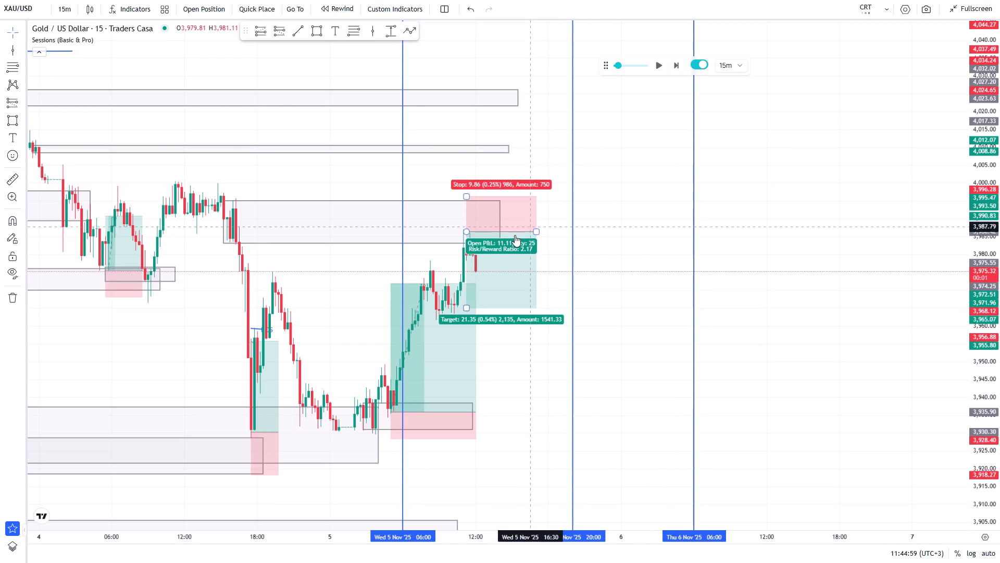
# Lower the whole short position so its entry is about 3,985.46, its stop 3,995.32 and its target 3,964.11.
pyautogui.click(510, 233)
pyautogui.click(560, 201)
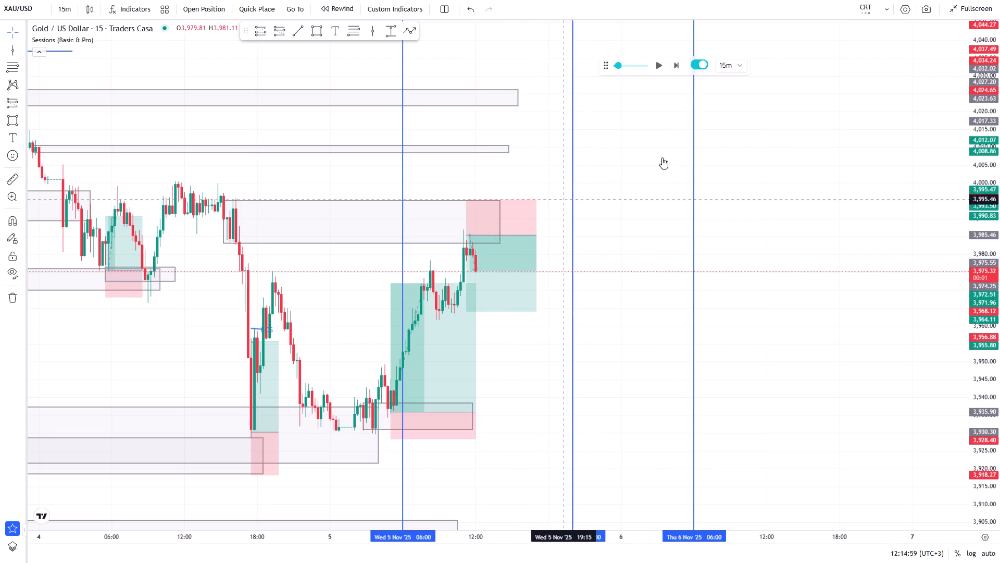
# Advance the replay one candle to 12:29:59 on 5 November.
pyautogui.click(676, 68)
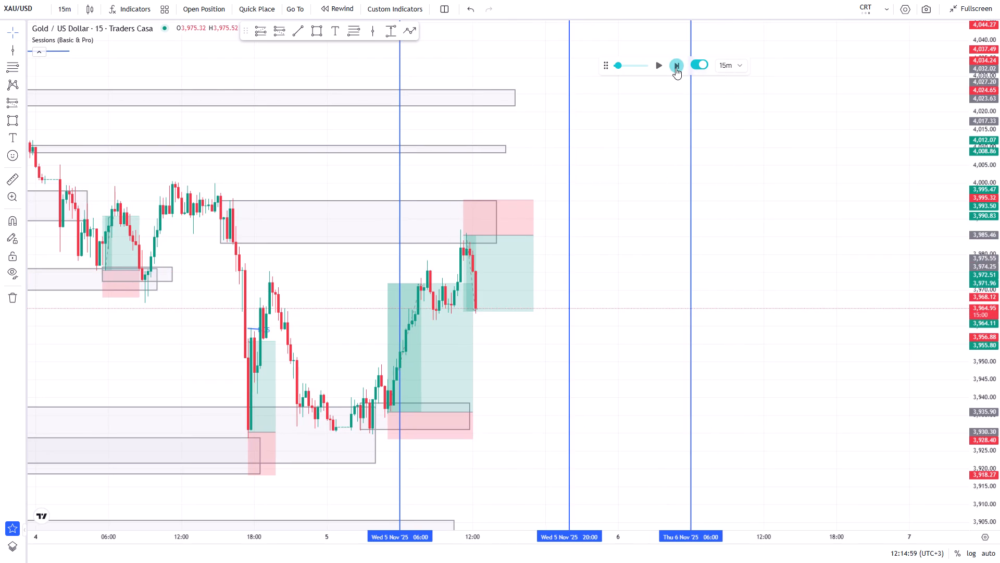
# Shorten the new short position so it ends at about 14:00 on 5 November, flush with the supply zone.
pyautogui.scroll(6, 604, 162)
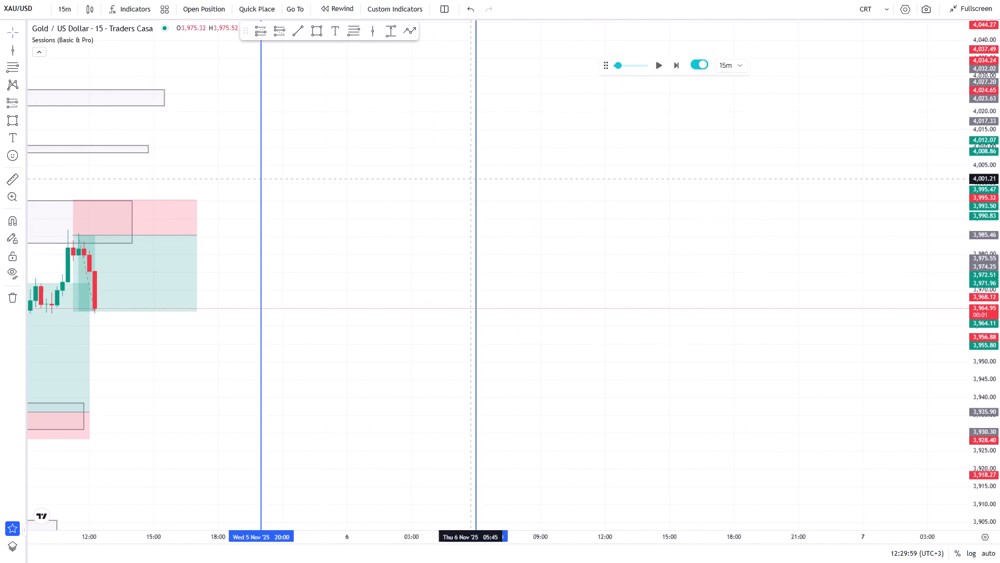
pyautogui.moveTo(438, 188); pyautogui.dragTo(660, 210)
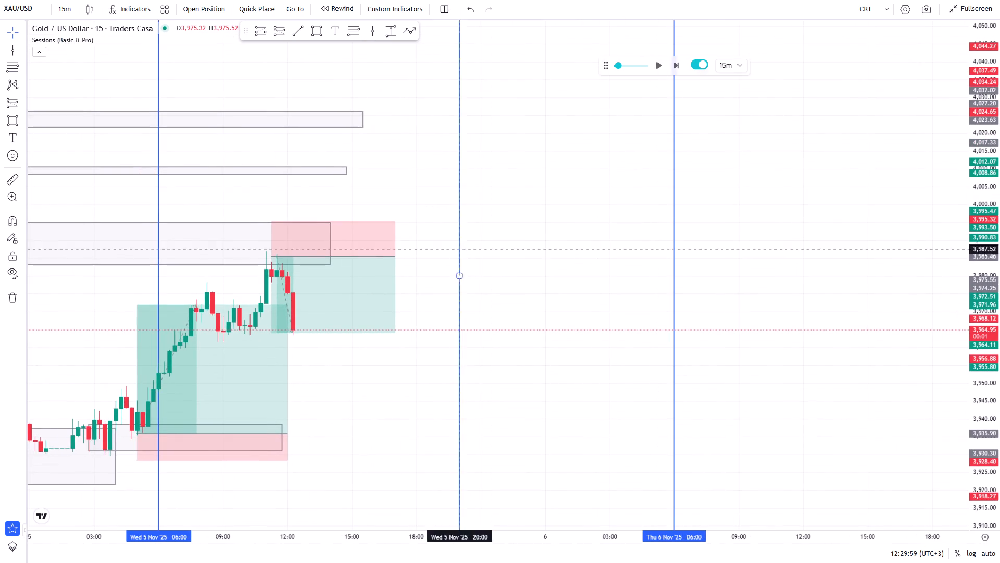
pyautogui.moveTo(392, 257); pyautogui.dragTo(331, 267)
pyautogui.click(381, 245)
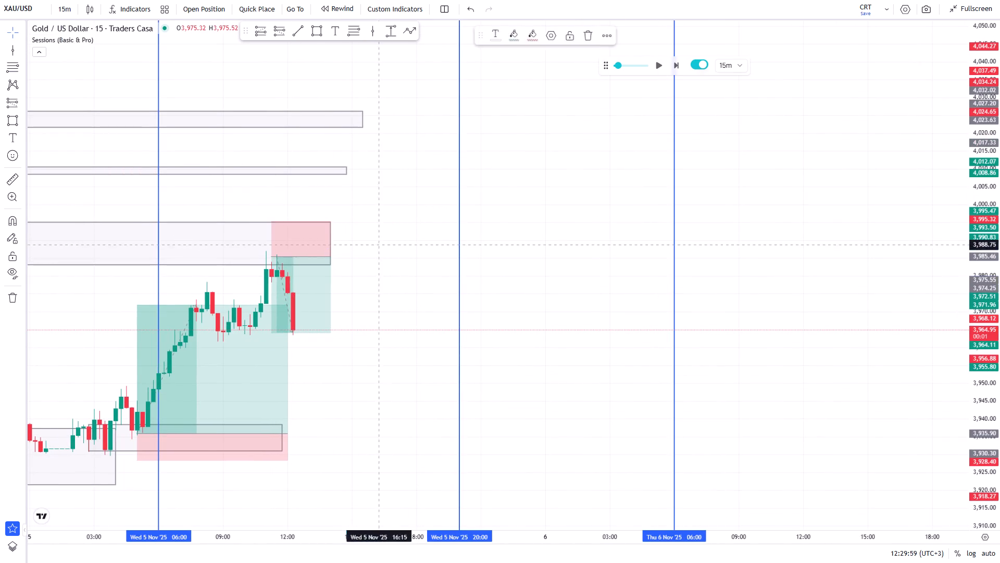
# Advance the replay four candles to 13:29:59 on 5 November.
pyautogui.moveTo(359, 345); pyautogui.dragTo(442, 323)
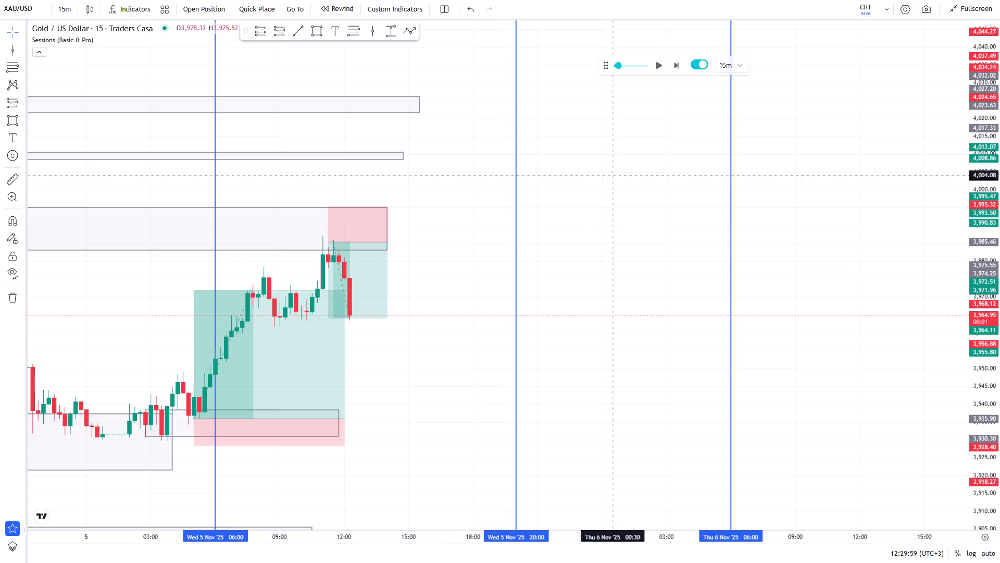
pyautogui.click(672, 64)
pyautogui.click(672, 64)
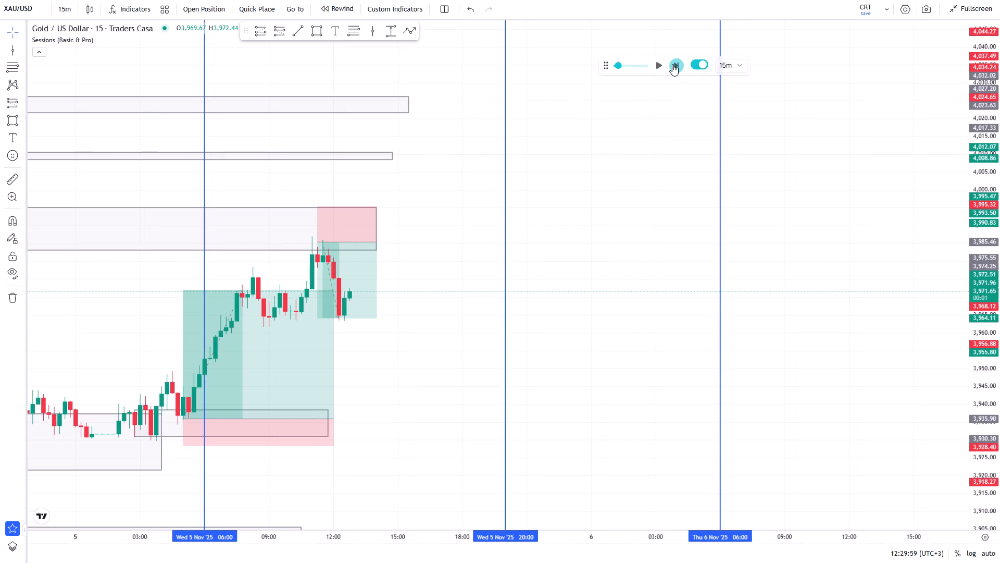
pyautogui.click(672, 64)
pyautogui.click(672, 64)
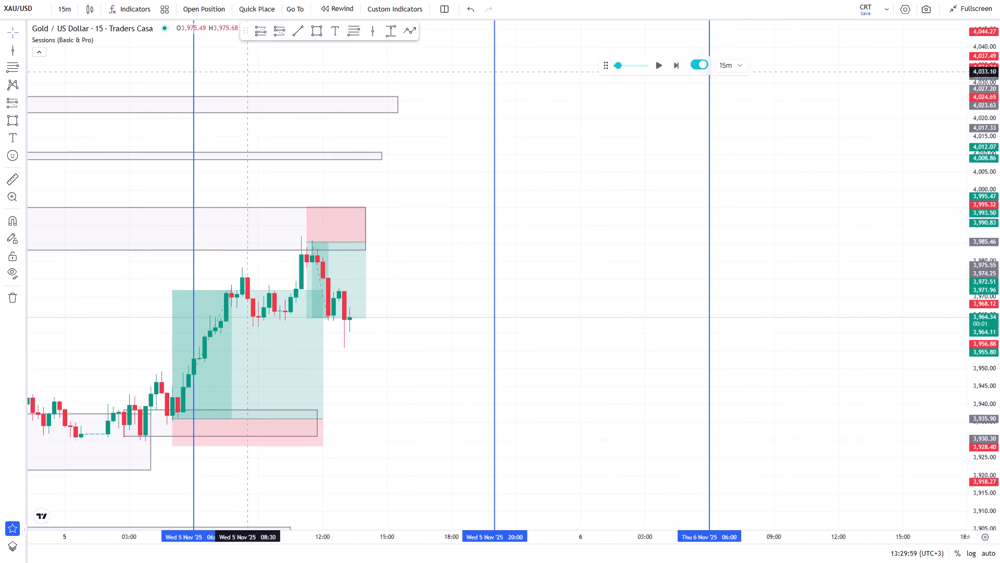
# Draw a trend line from the 08:45 low to 13:00 on 5 November at about 3,961, marking the structure break.
pyautogui.click(293, 36)
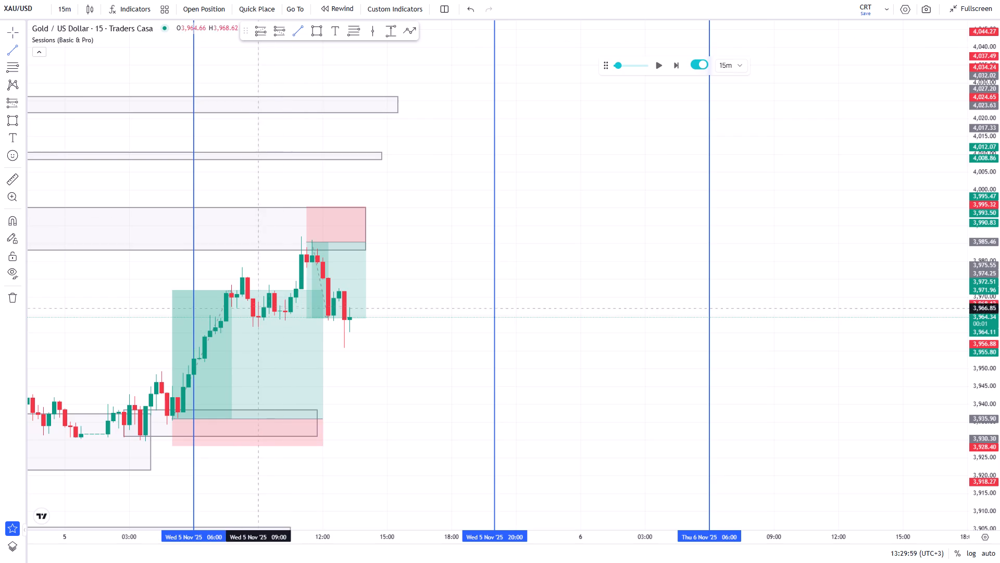
pyautogui.click(253, 328)
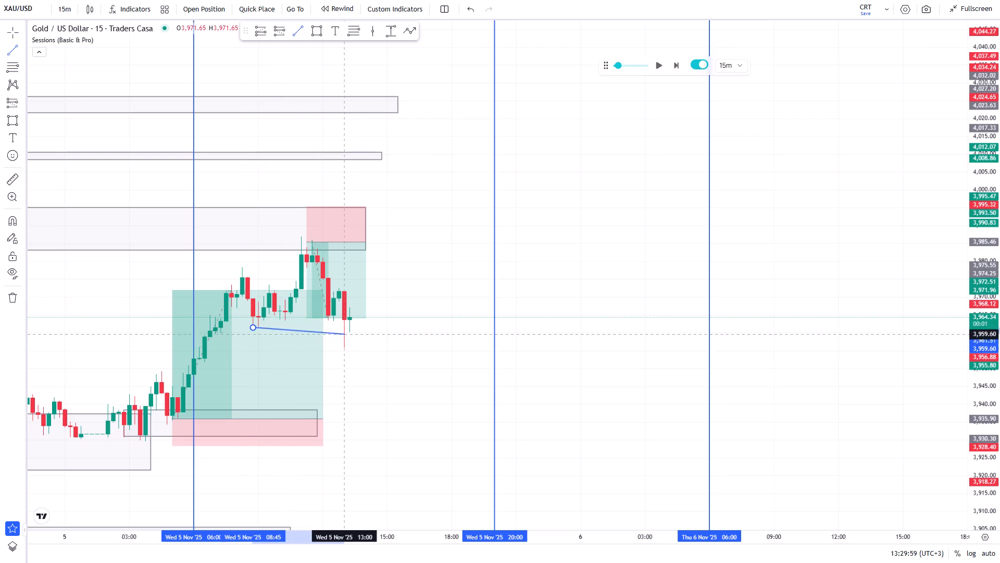
pyautogui.click(346, 329)
pyautogui.click(392, 264)
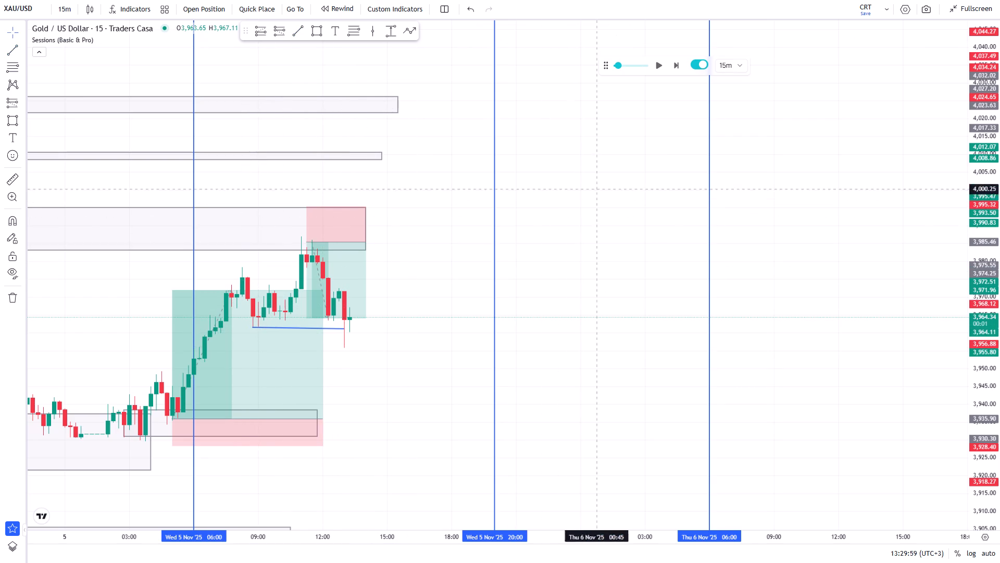
# Advance the replay ten candles to 15:59:59 on 5 November.
pyautogui.click(679, 63)
pyautogui.click(679, 63)
pyautogui.click(679, 63)
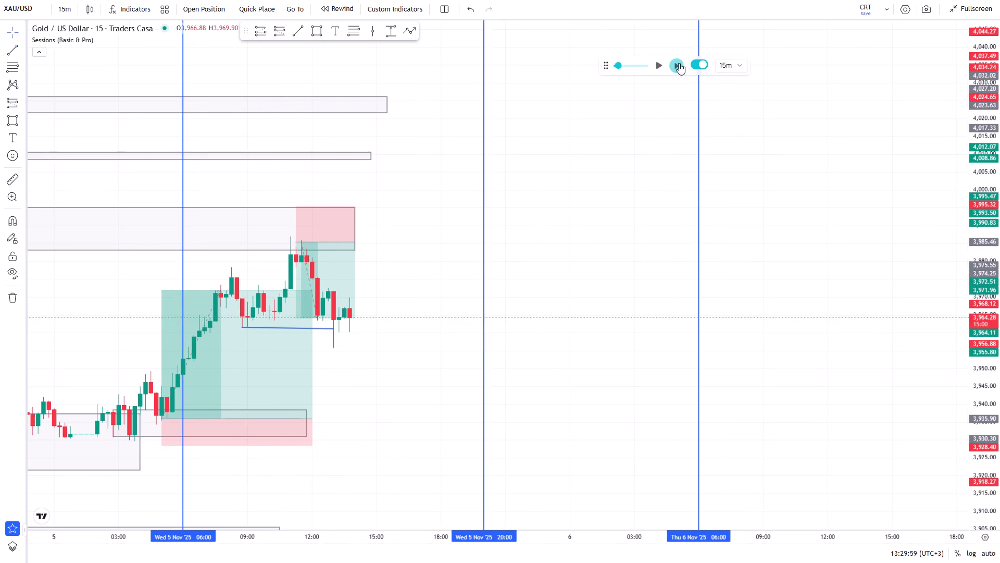
pyautogui.click(679, 63)
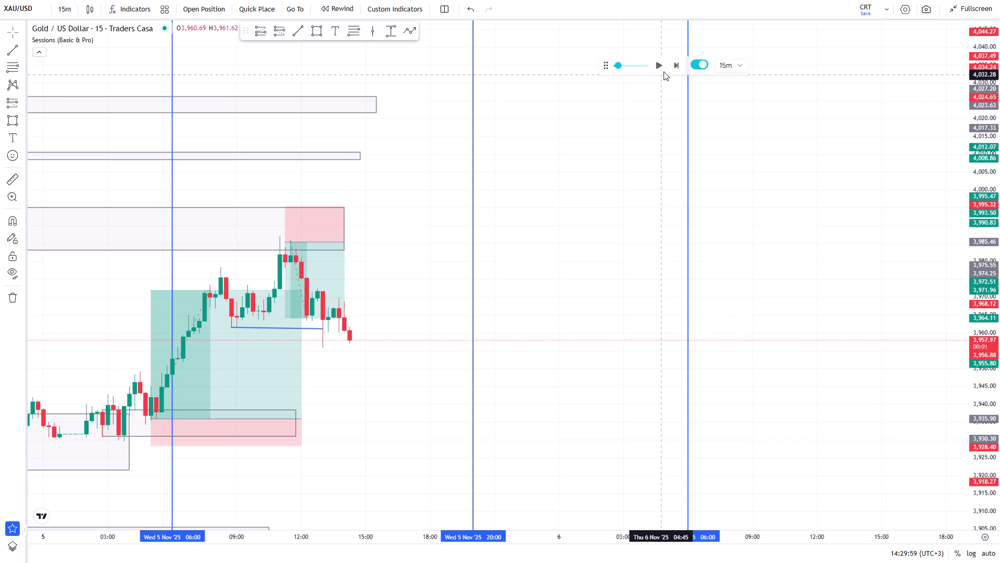
pyautogui.click(674, 64)
pyautogui.click(674, 64)
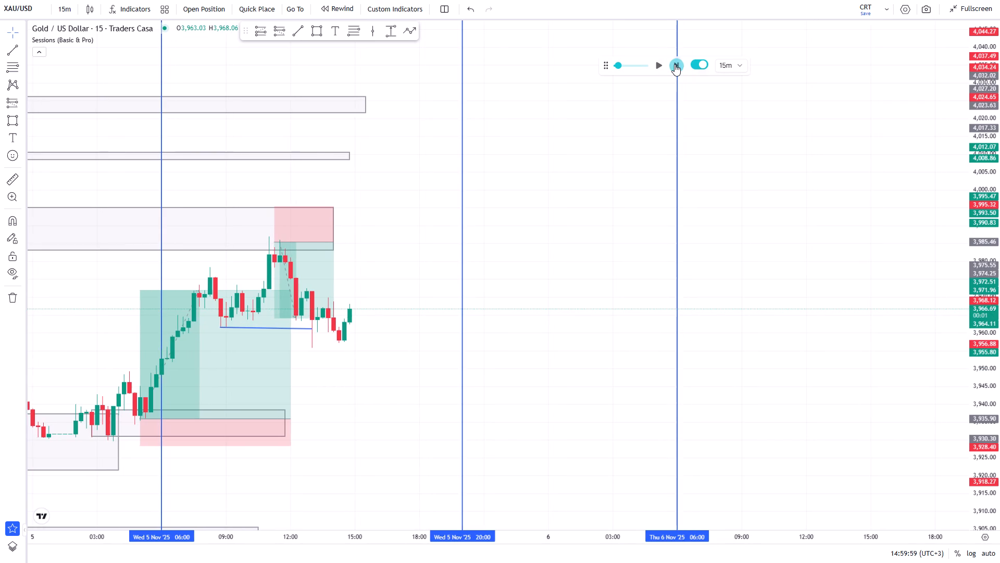
pyautogui.click(674, 64)
pyautogui.click(674, 64)
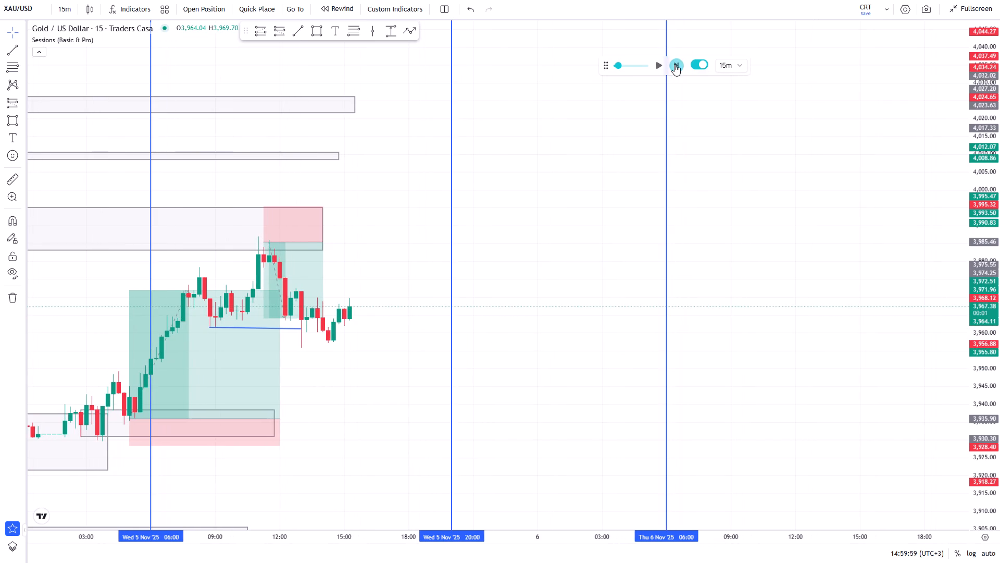
pyautogui.click(674, 64)
pyautogui.click(674, 64)
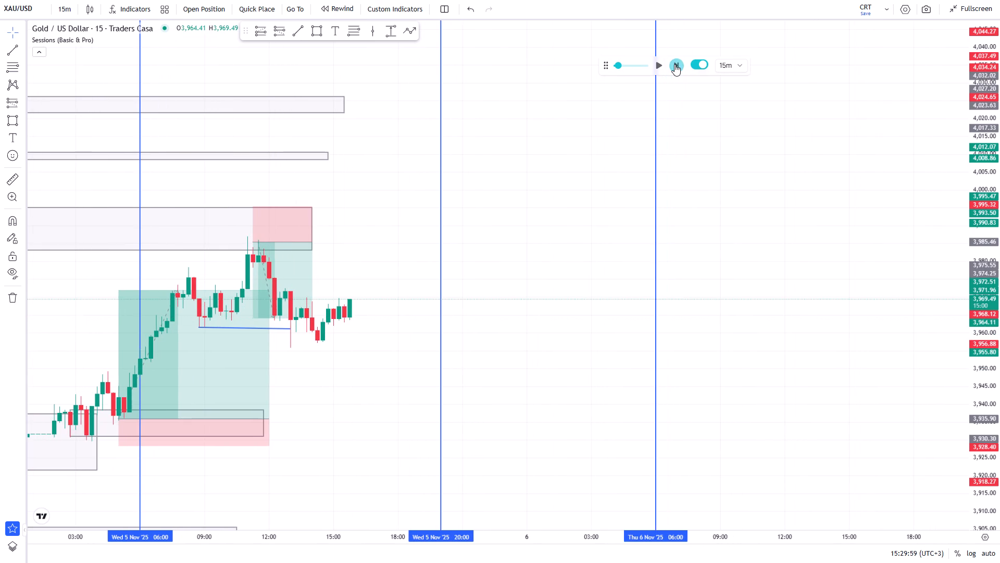
# Examine the price action against the zones and planned positions from early November through 5 November.
pyautogui.scroll(-5, 674, 64)
pyautogui.scroll(-6, 569, 205)
pyautogui.scroll(1, 537, 211)
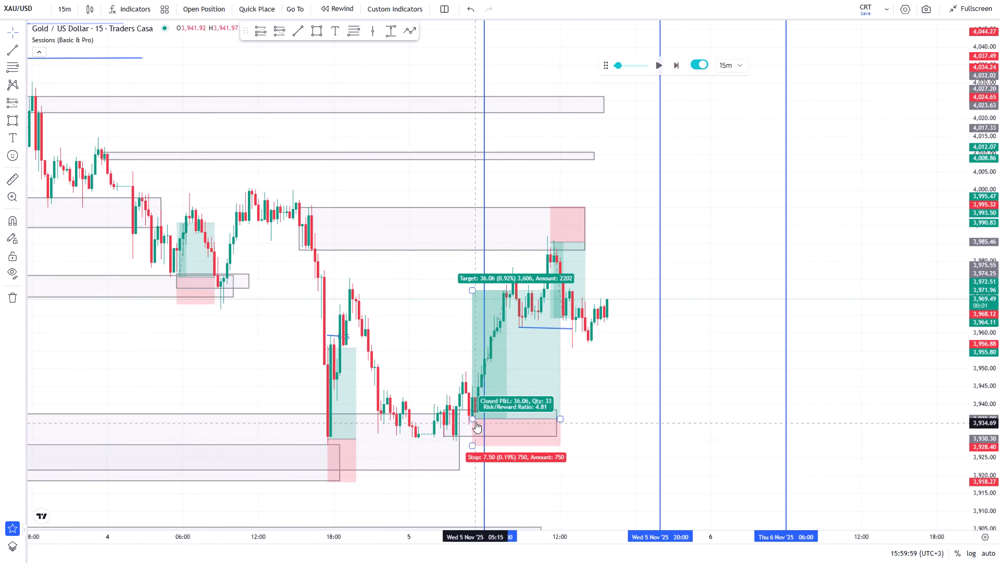
pyautogui.scroll(-4, 565, 281)
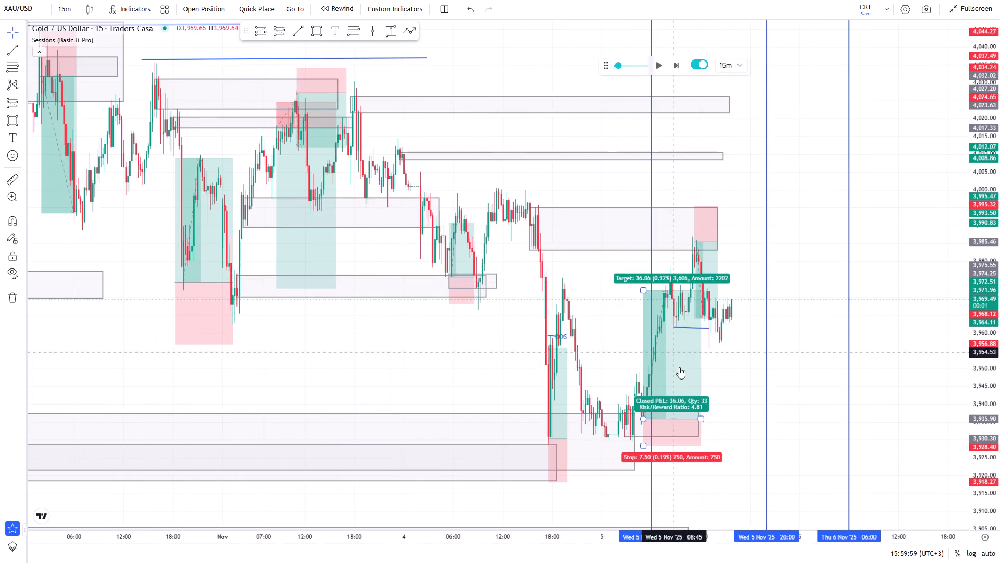
pyautogui.scroll(3, 676, 356)
pyautogui.moveTo(665, 256); pyautogui.dragTo(465, 335)
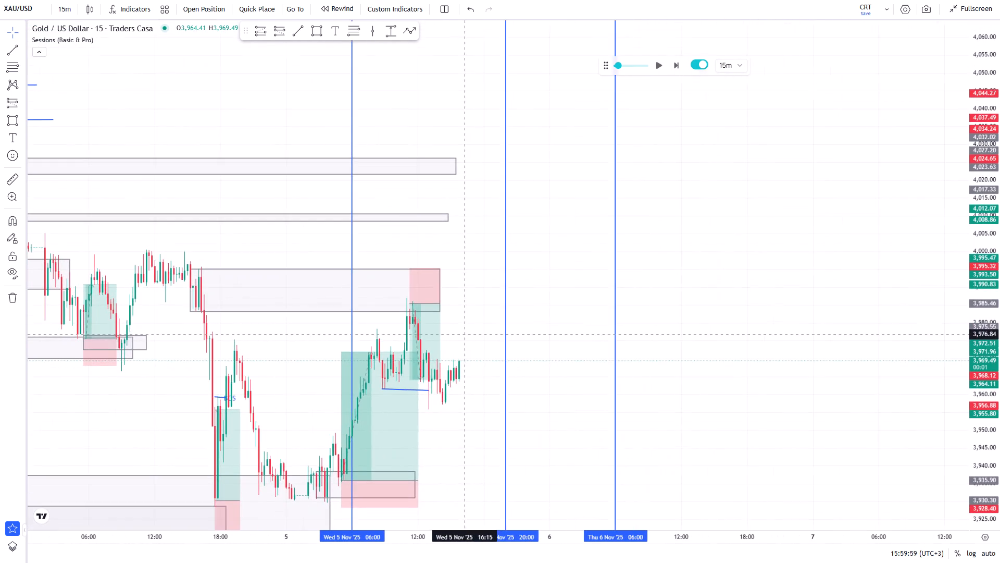
pyautogui.moveTo(465, 335); pyautogui.dragTo(464, 334)
pyautogui.scroll(3, 487, 292)
pyautogui.moveTo(416, 290); pyautogui.dragTo(529, 267)
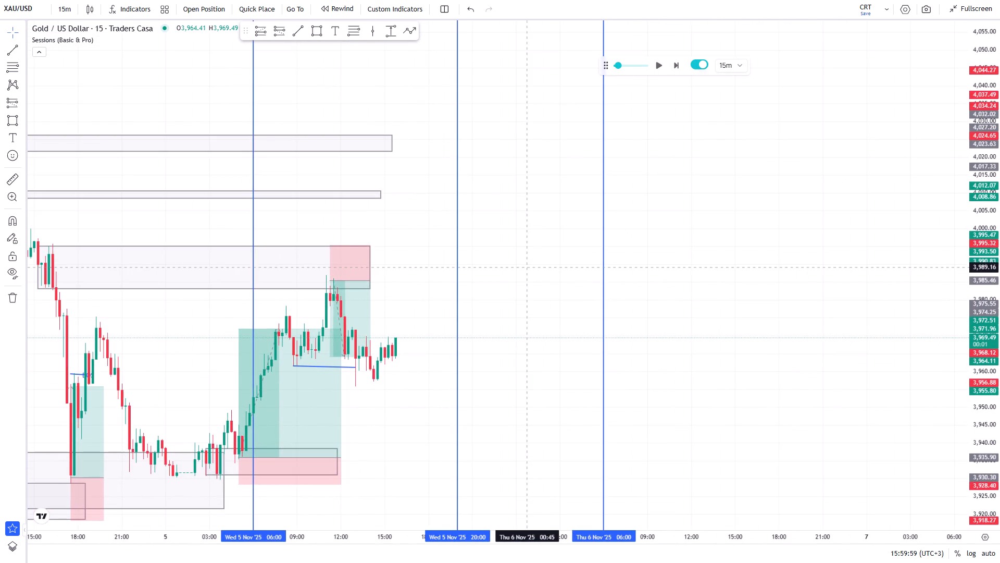
# Advance the replay fourteen candles to 19:29:59 on 5 November.
pyautogui.moveTo(524, 270); pyautogui.dragTo(601, 270)
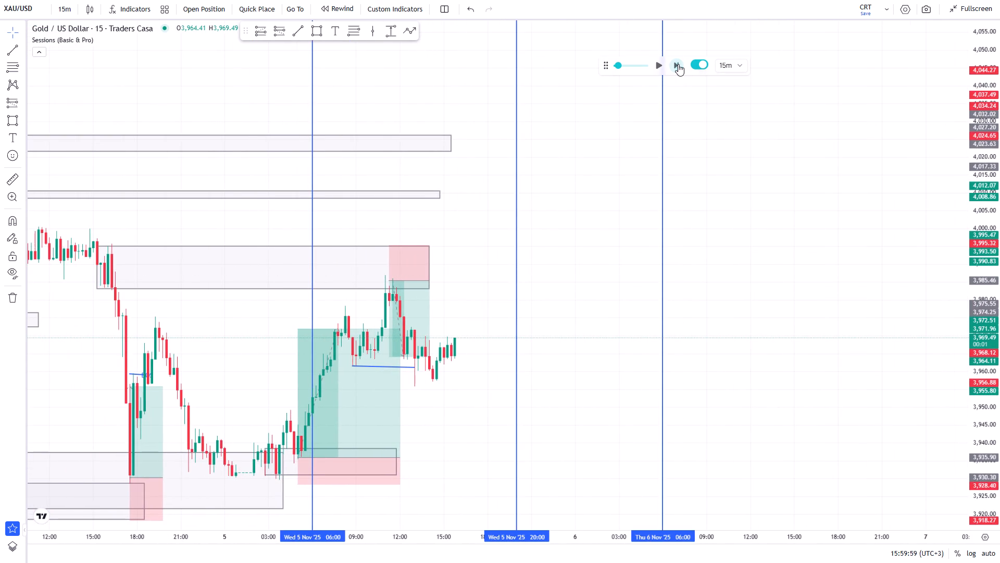
pyautogui.tripleClick(678, 64)
pyautogui.doubleClick(678, 64)
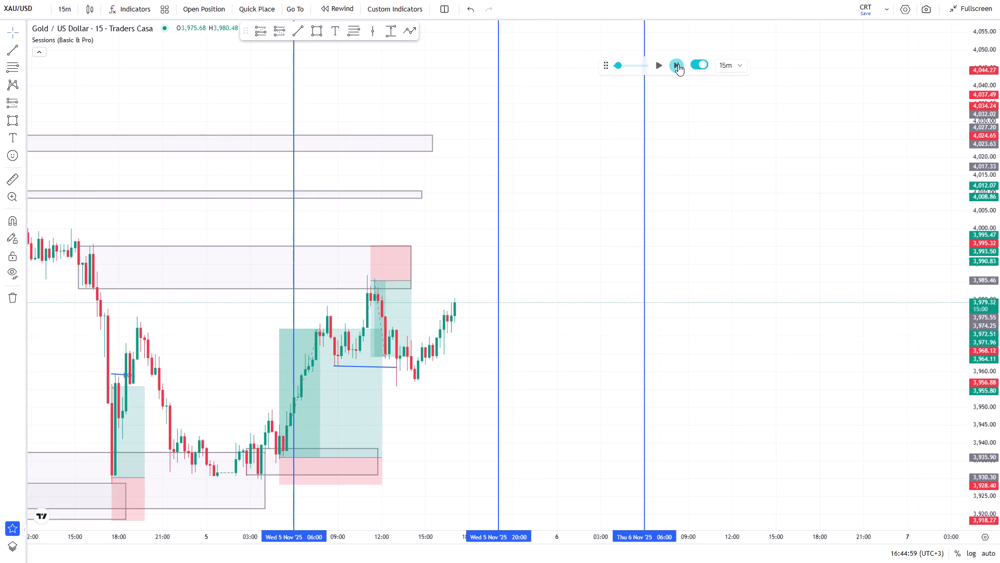
pyautogui.click(678, 64)
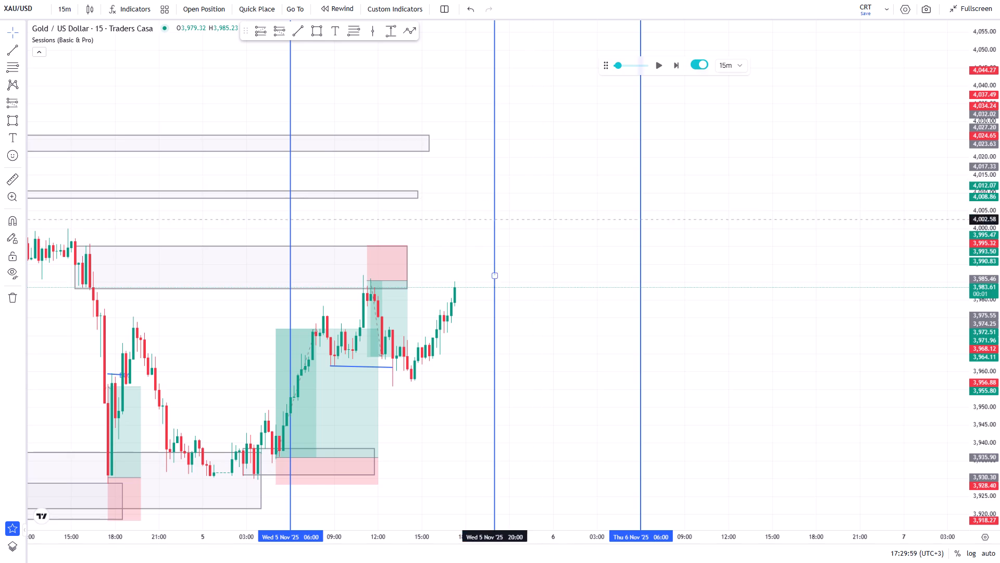
pyautogui.scroll(2, 451, 231)
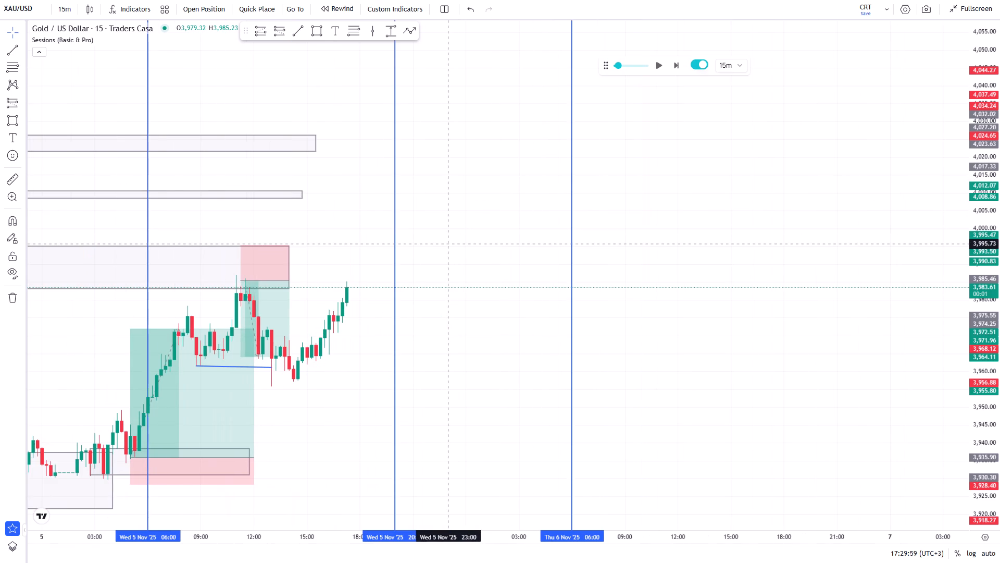
pyautogui.scroll(-4, 445, 244)
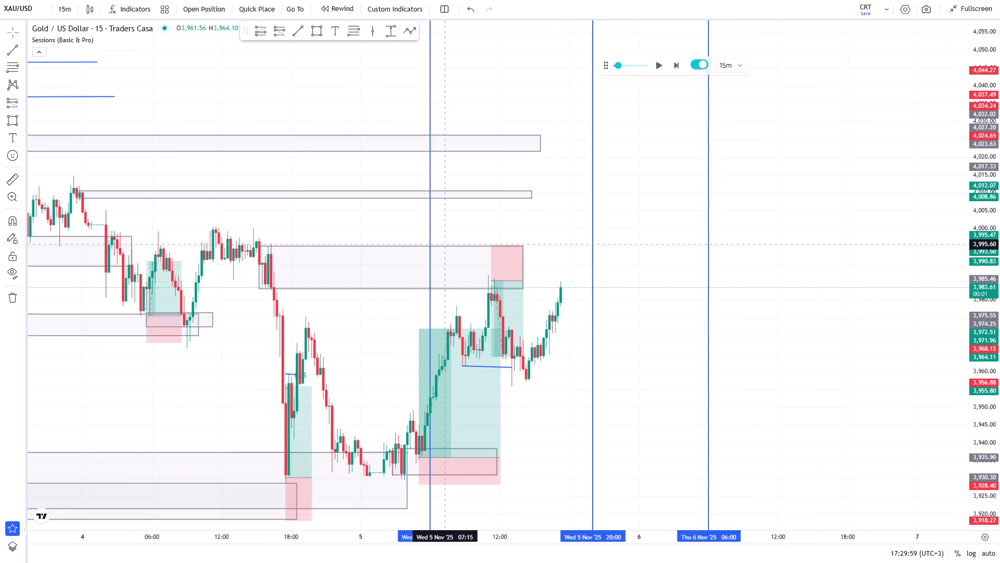
pyautogui.click(679, 65)
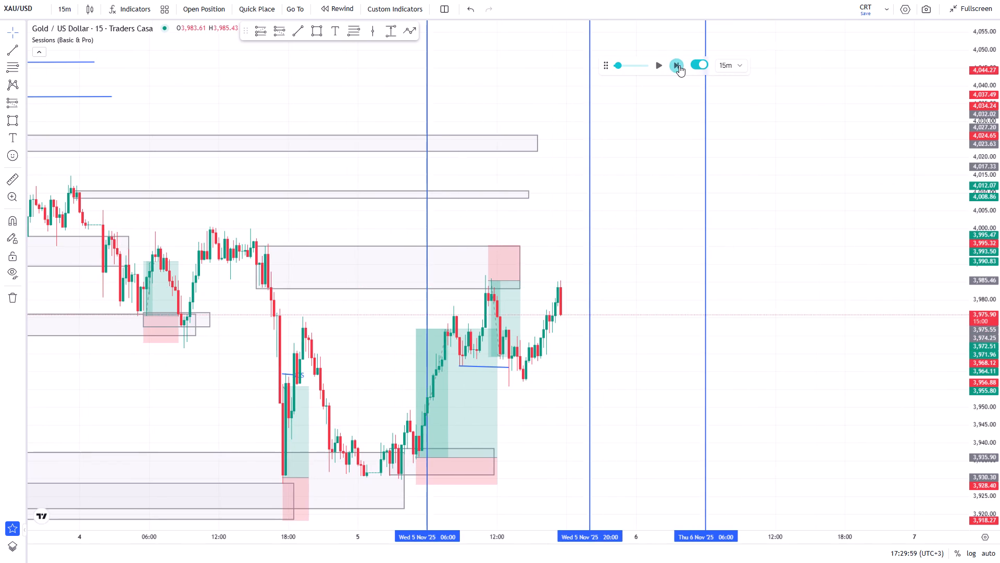
pyautogui.click(679, 65)
pyautogui.click(679, 65)
pyautogui.click(679, 65)
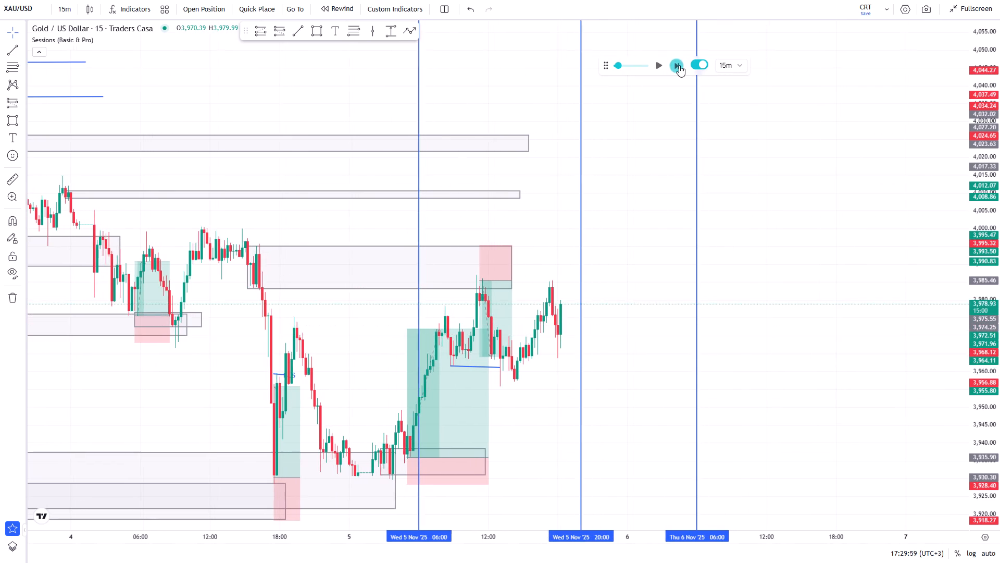
pyautogui.click(679, 65)
pyautogui.click(679, 65)
pyautogui.doubleClick(679, 65)
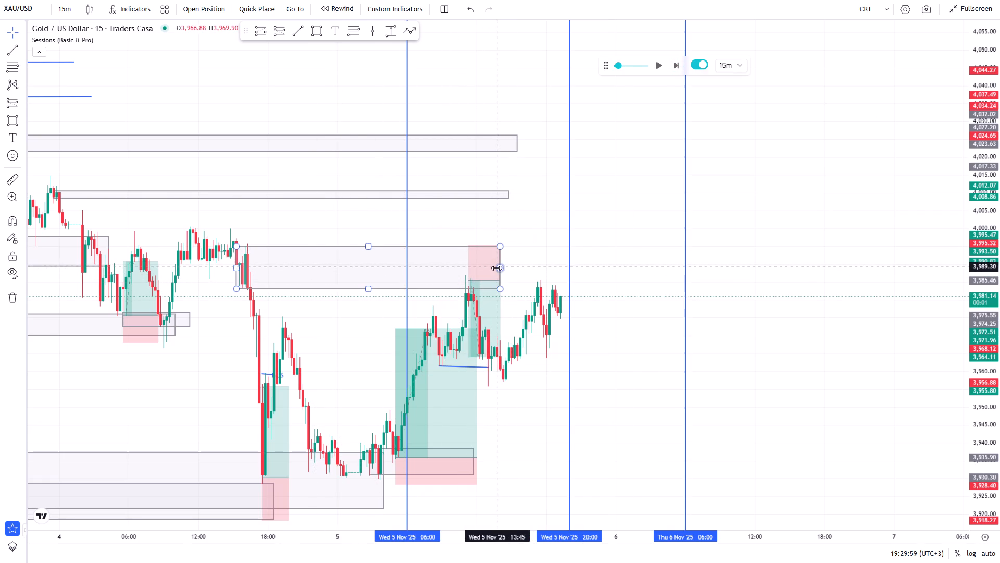
# Extend the supply zone at about 3,983–3,995 forward in time to about 19:00 on 5 November.
pyautogui.moveTo(500, 269); pyautogui.dragTo(553, 258)
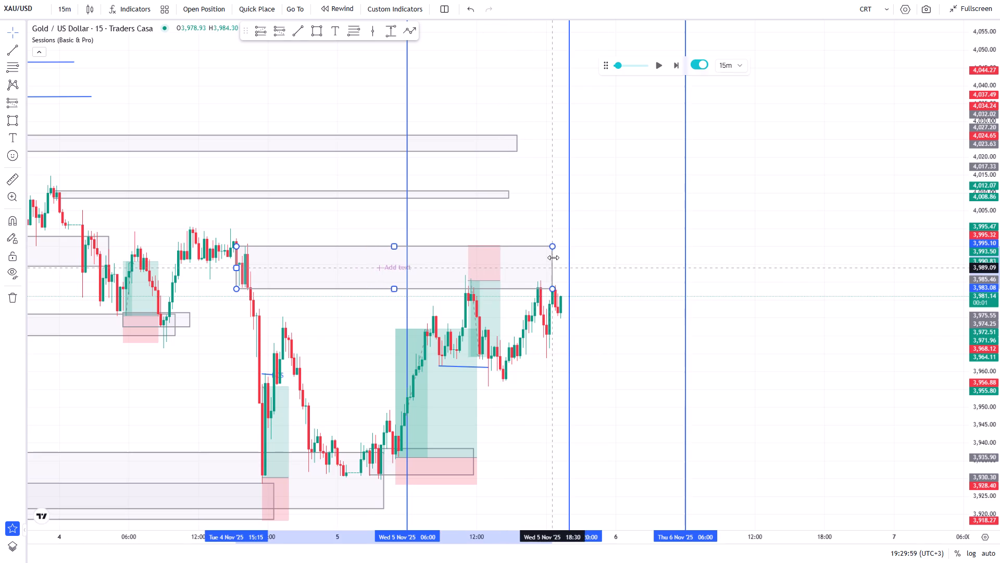
pyautogui.moveTo(553, 258); pyautogui.dragTo(556, 255)
pyautogui.click(585, 262)
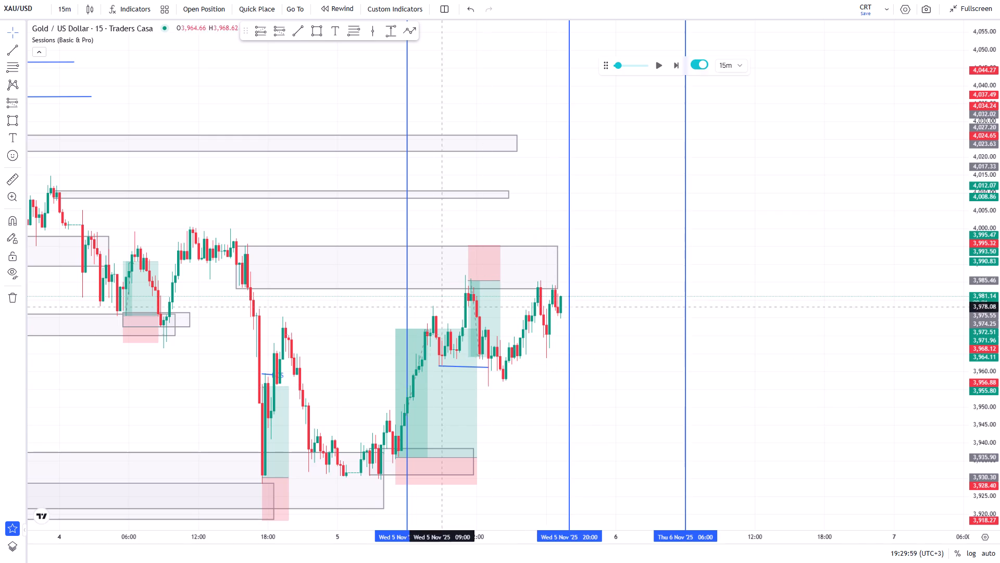
# Advance the replay 27 candles to 02:14:59 on 6 November.
pyautogui.scroll(-4, 472, 228)
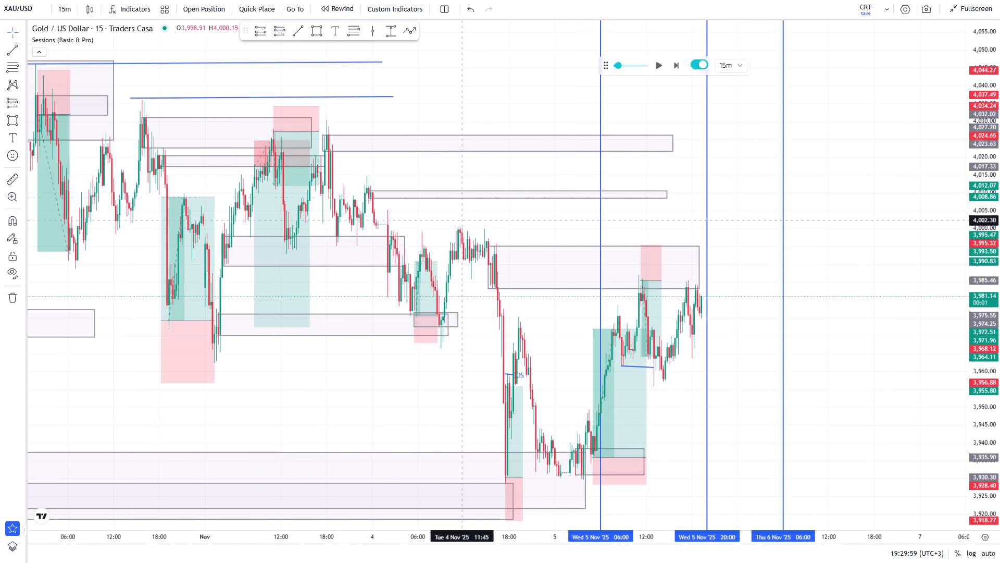
pyautogui.scroll(3, 668, 245)
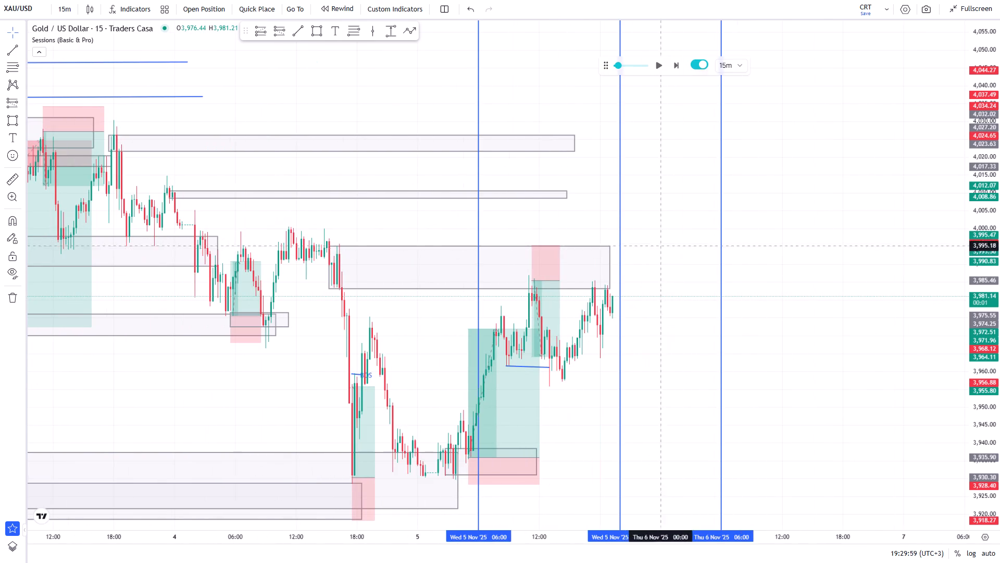
pyautogui.doubleClick(677, 66)
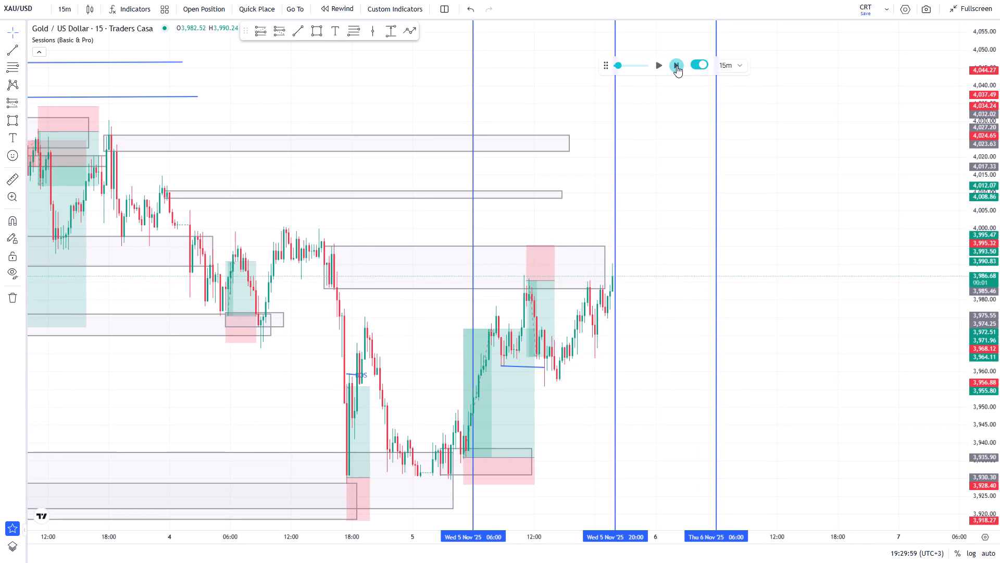
pyautogui.click(677, 66)
pyautogui.click(677, 66)
pyautogui.doubleClick(677, 66)
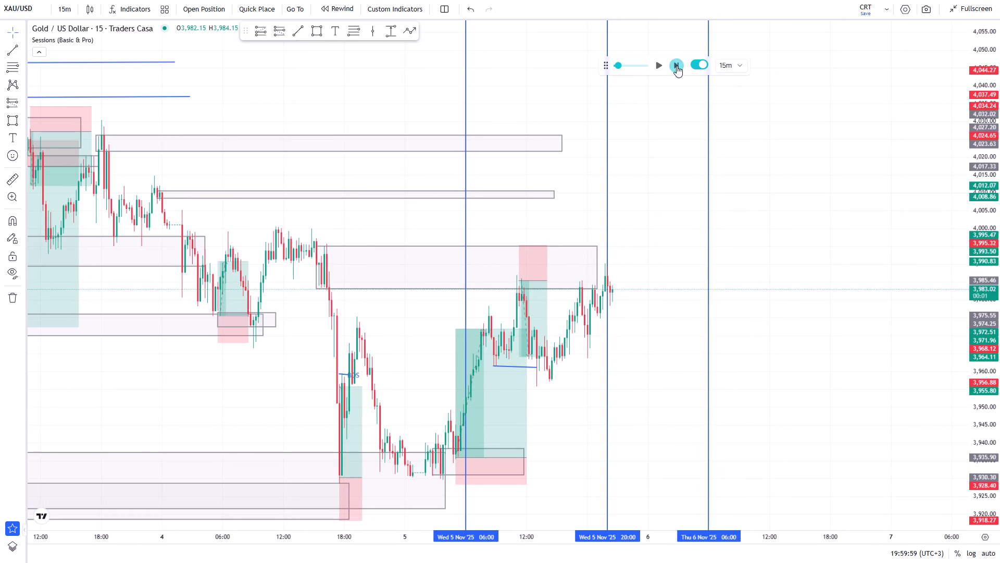
pyautogui.tripleClick(677, 66)
pyautogui.click(677, 66)
pyautogui.tripleClick(677, 66)
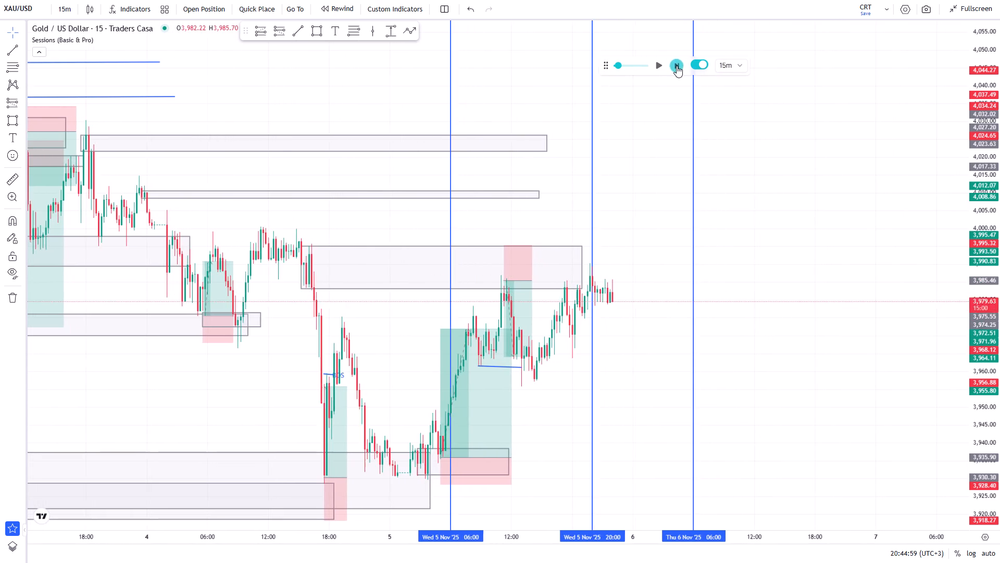
pyautogui.doubleClick(677, 66)
pyautogui.tripleClick(677, 66)
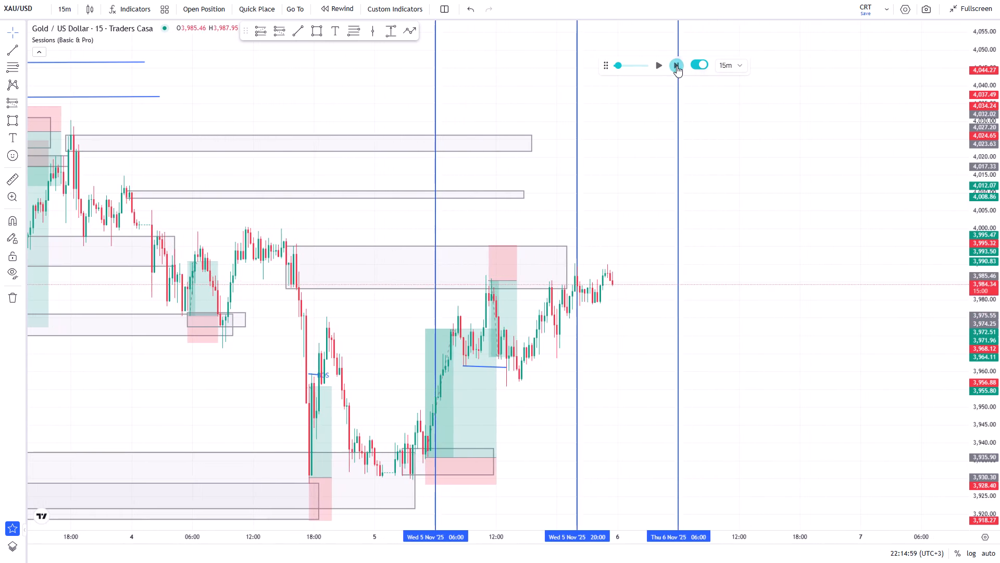
pyautogui.tripleClick(677, 66)
pyautogui.tripleClick(677, 66)
pyautogui.tripleClick(677, 66)
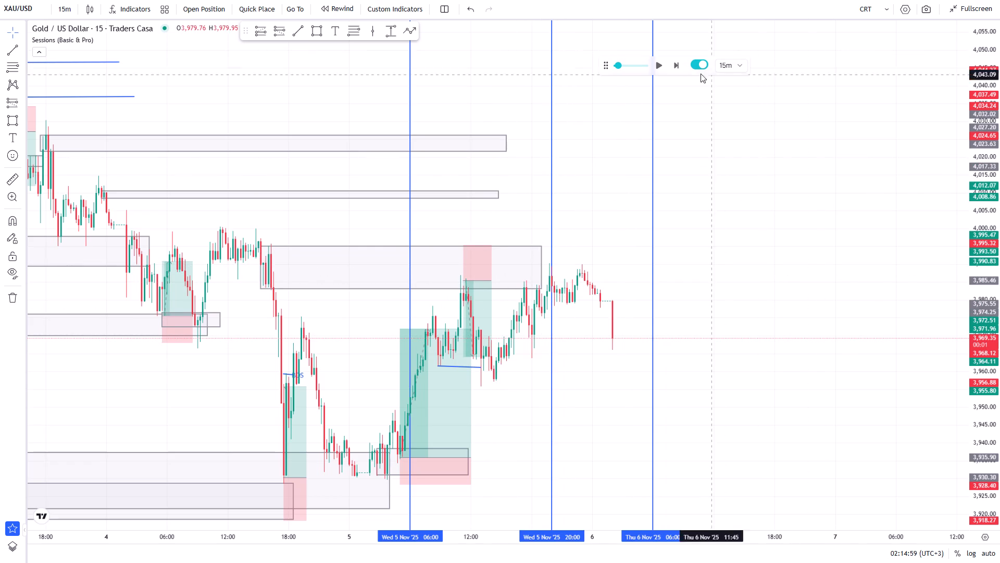
# Advance the replay 33 candles to 10:29:59 on 6 November.
pyautogui.tripleClick(674, 66)
pyautogui.tripleClick(674, 66)
pyautogui.tripleClick(674, 66)
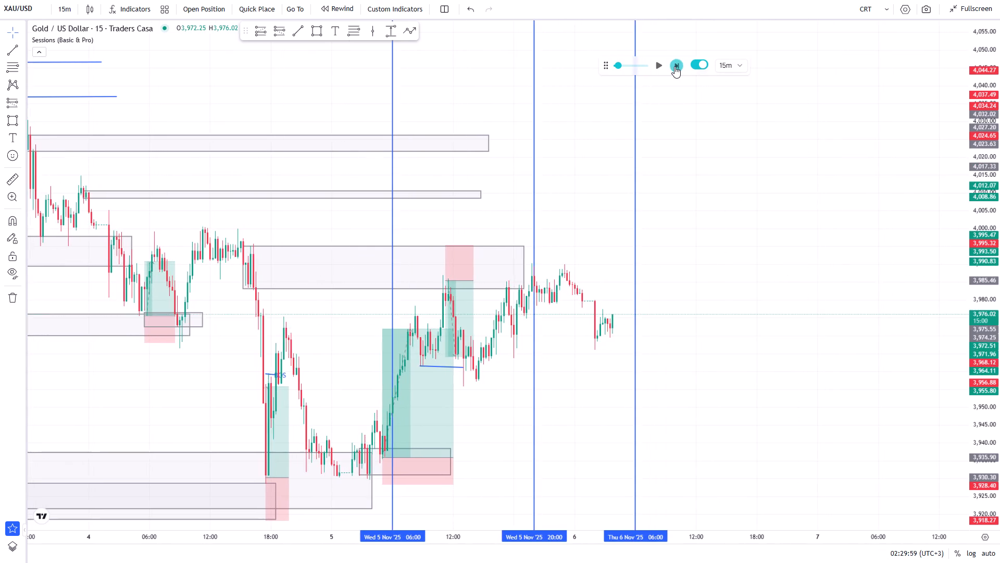
pyautogui.tripleClick(674, 66)
pyautogui.tripleClick(674, 66)
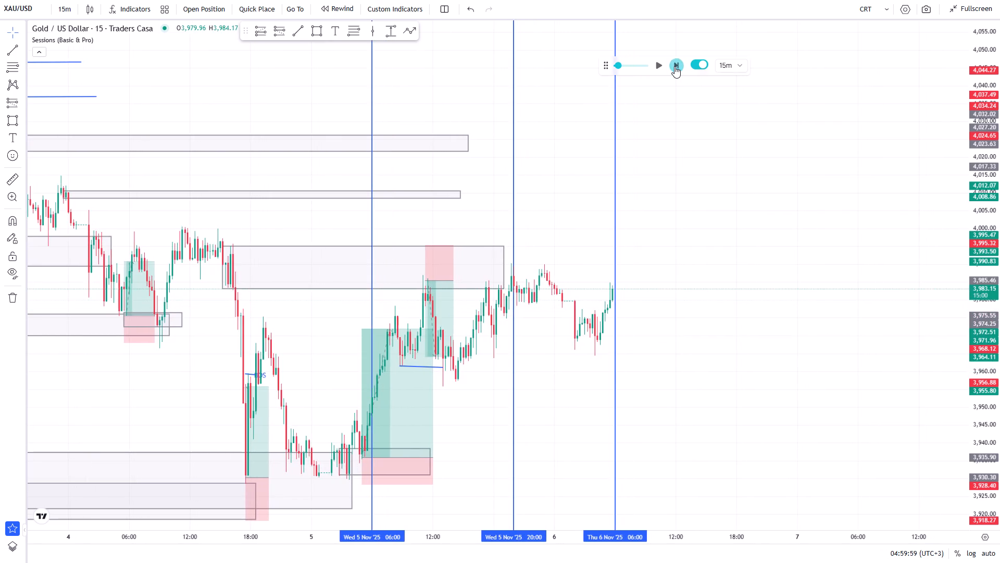
pyautogui.doubleClick(674, 66)
pyautogui.doubleClick(674, 66)
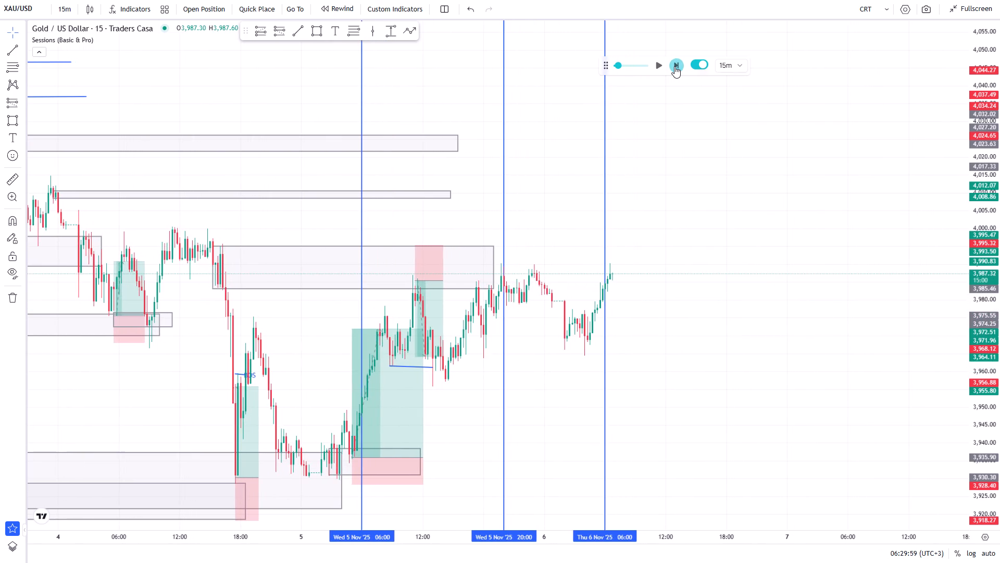
pyautogui.tripleClick(674, 66)
pyautogui.tripleClick(674, 66)
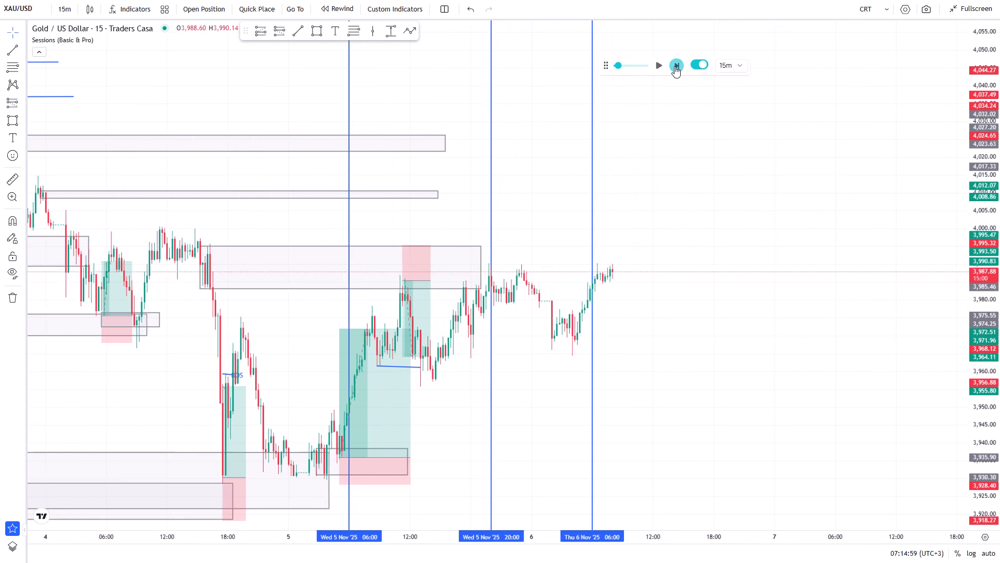
pyautogui.tripleClick(674, 66)
pyautogui.click(674, 66)
pyautogui.tripleClick(674, 66)
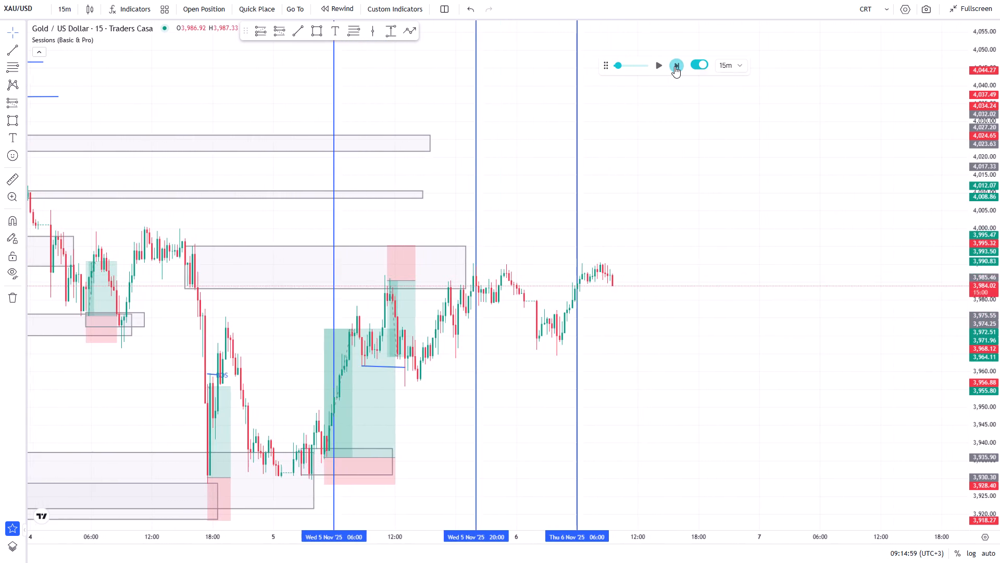
pyautogui.click(674, 66)
# Extend the narrow zone at about 4,010 forward in time to about 14:15 on 6 November.
pyautogui.scroll(-2, 674, 66)
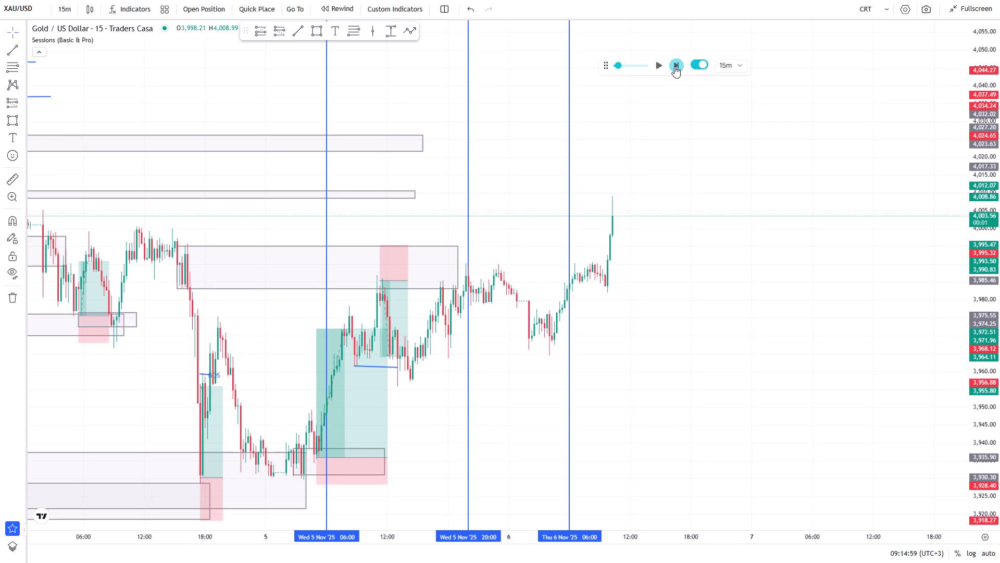
pyautogui.scroll(-1, 674, 66)
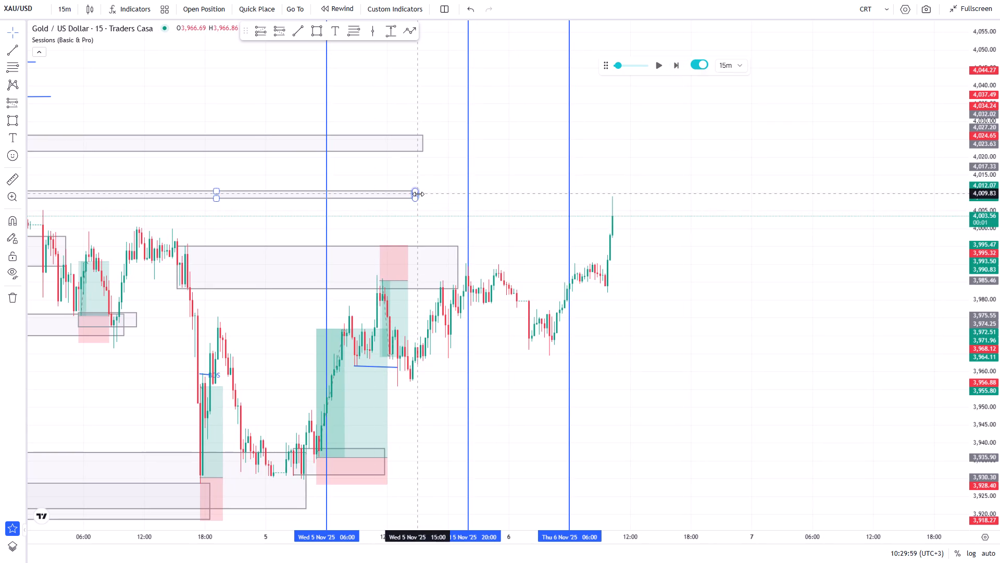
pyautogui.moveTo(418, 194); pyautogui.dragTo(652, 209)
pyautogui.click(610, 99)
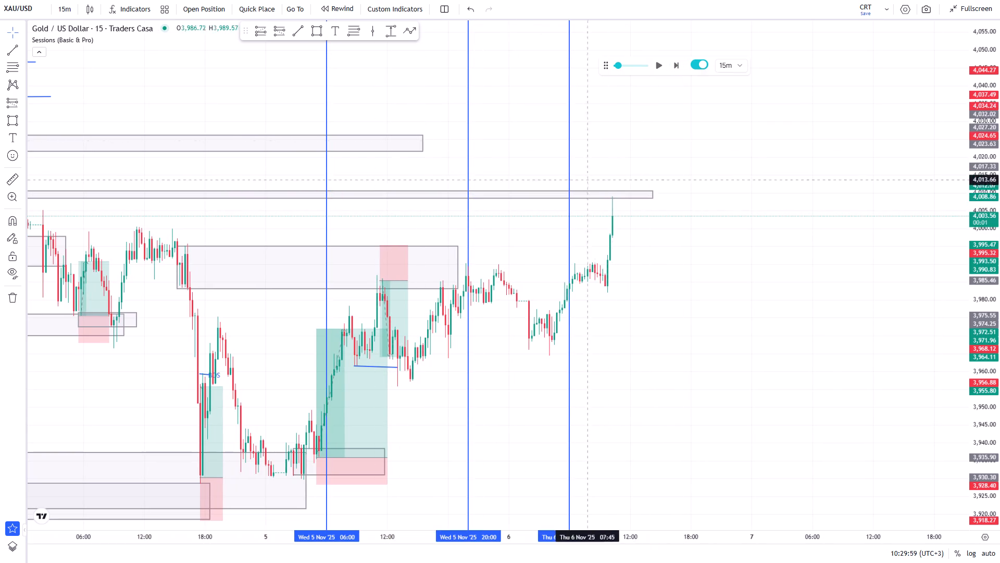
# Place a short position at 10:30 on 6 November with entry 4,008.05, stop 4,015.85 and target 3,986.29.
pyautogui.scroll(-6, 537, 178)
pyautogui.moveTo(804, 251); pyautogui.dragTo(743, 268)
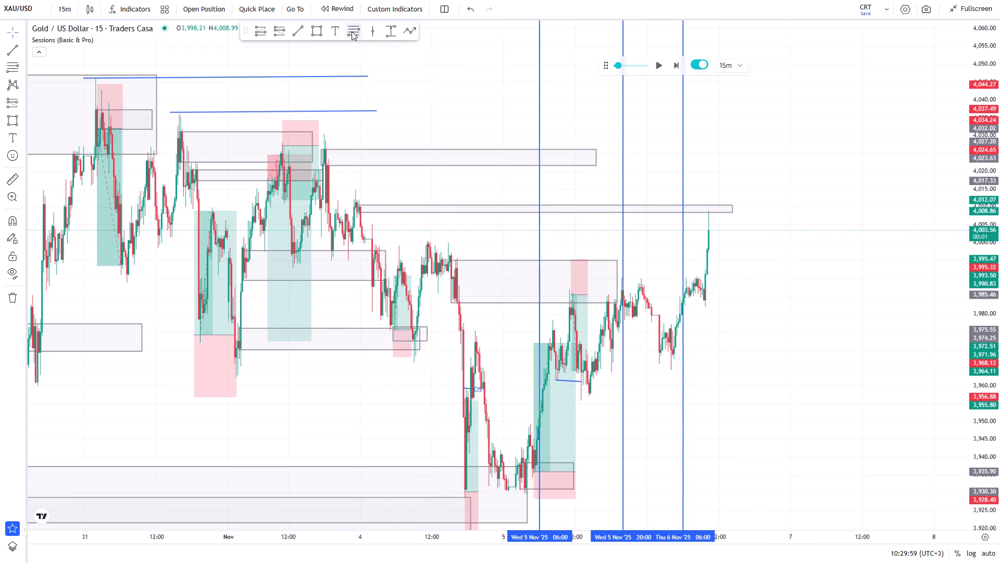
pyautogui.click(264, 33)
pyautogui.click(275, 32)
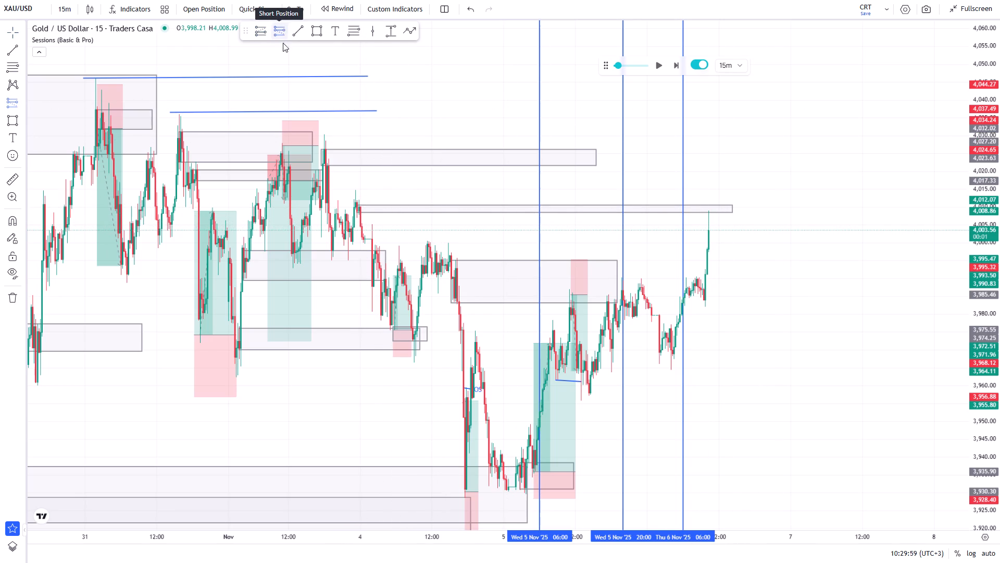
pyautogui.click(710, 214)
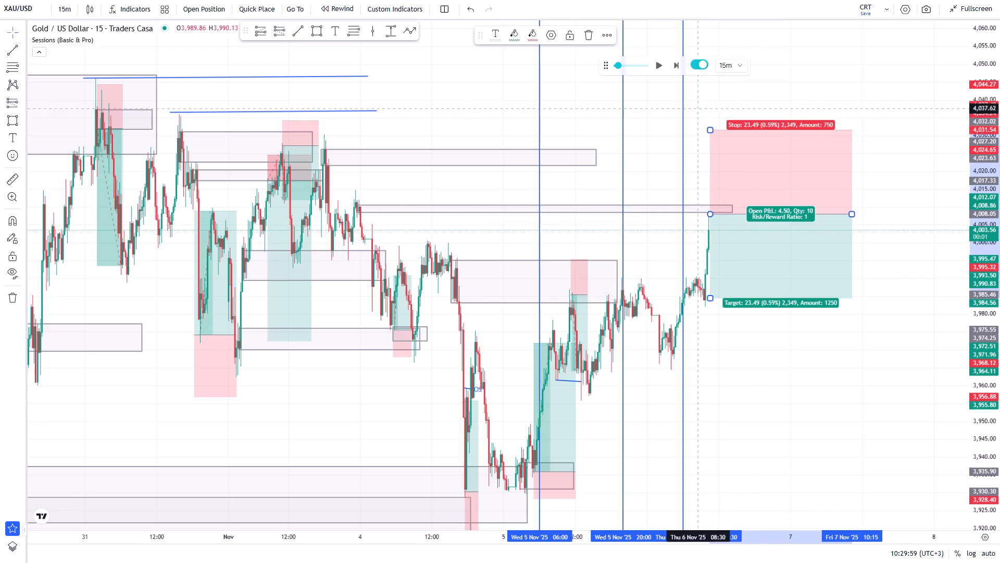
pyautogui.moveTo(709, 128); pyautogui.dragTo(704, 189)
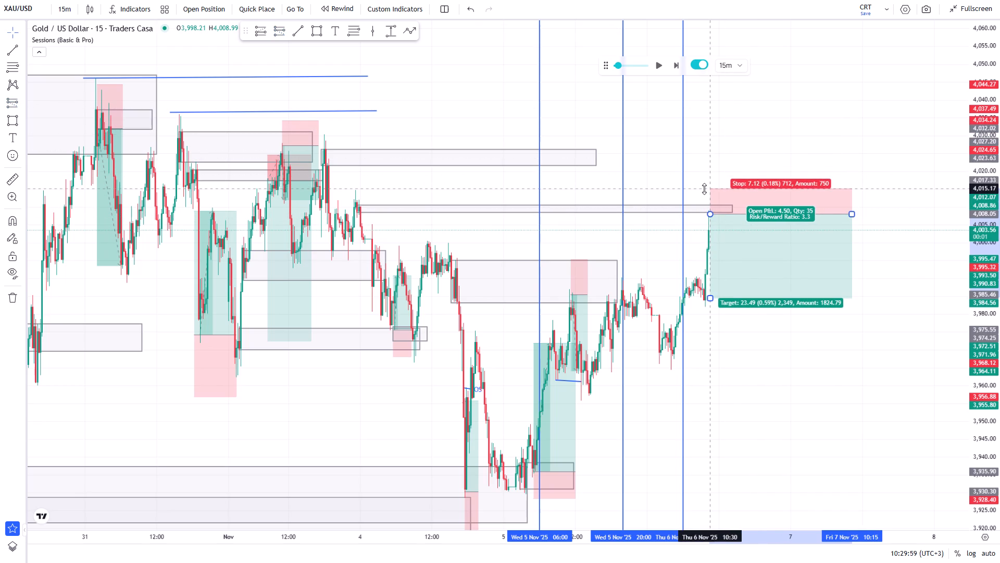
pyautogui.moveTo(704, 189); pyautogui.dragTo(700, 187)
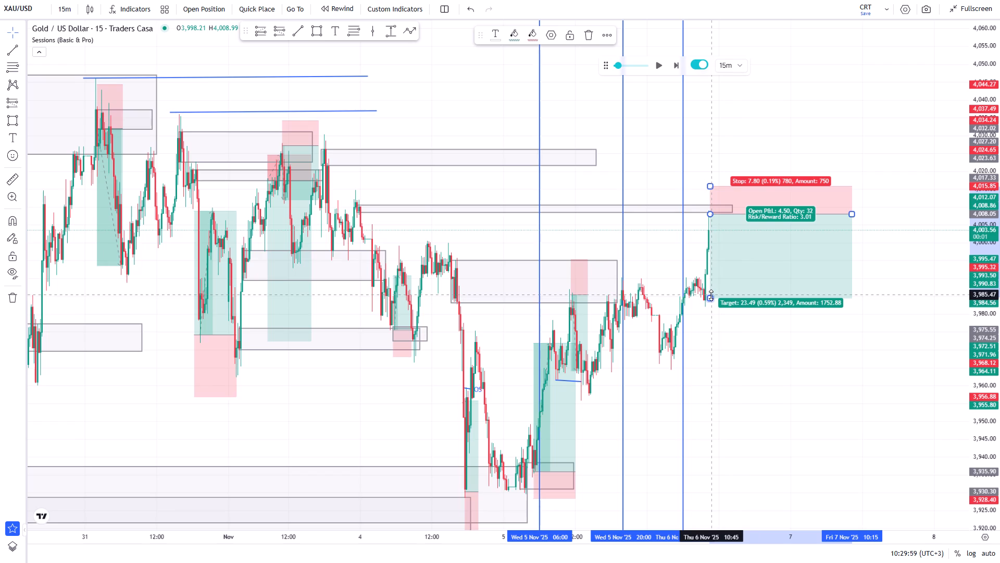
pyautogui.moveTo(711, 295); pyautogui.dragTo(723, 292)
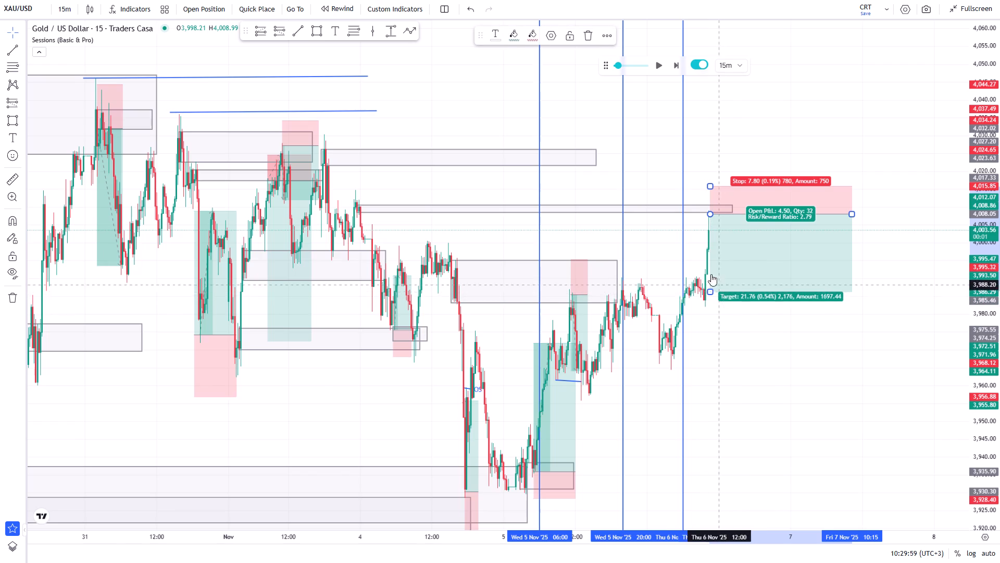
# Shorten the new short position's time span so it ends at about 20:30 on 6 November.
pyautogui.scroll(3, 702, 270)
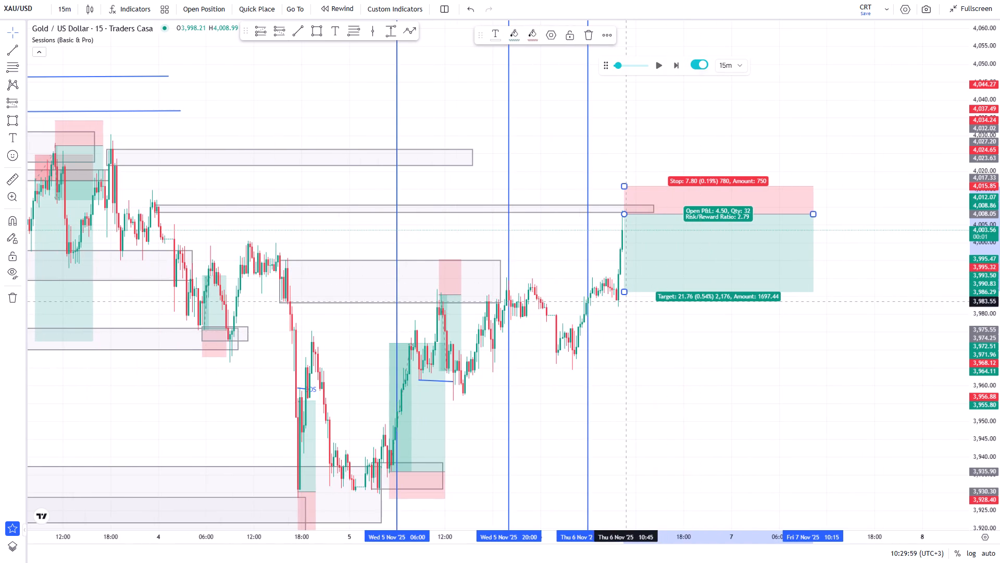
pyautogui.moveTo(810, 216); pyautogui.dragTo(752, 222)
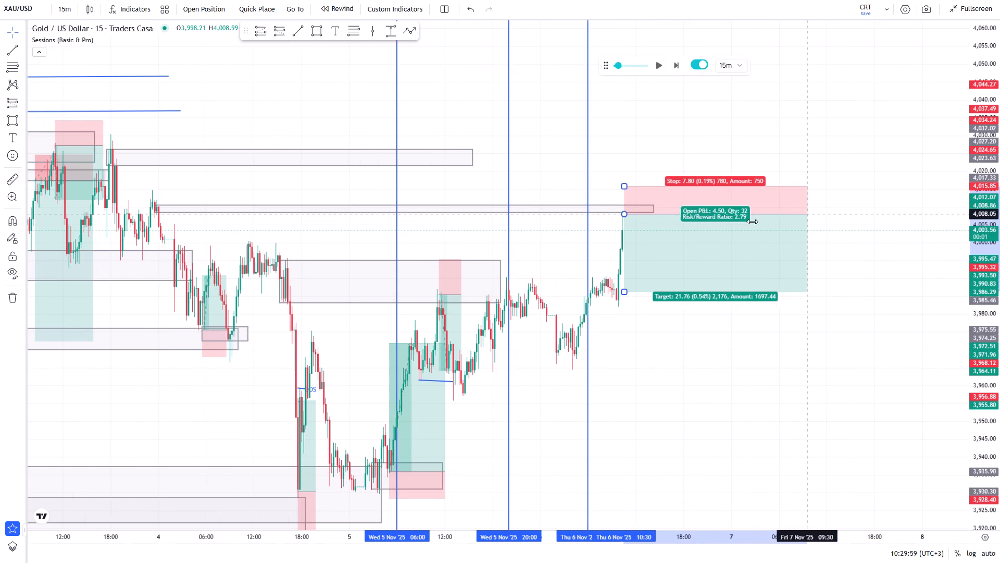
pyautogui.moveTo(752, 222); pyautogui.dragTo(703, 222)
pyautogui.click(814, 184)
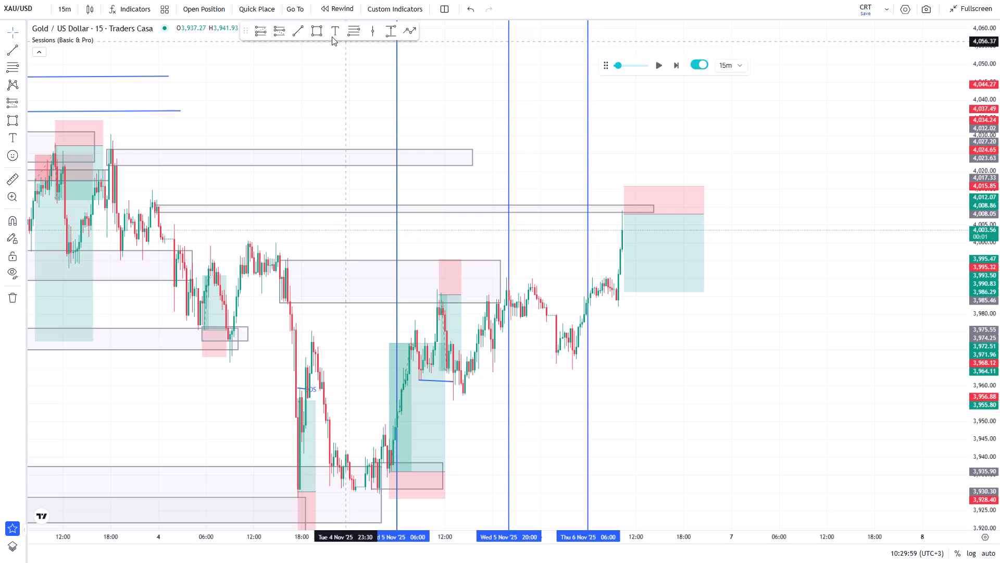
# Draw a rectangular zone from 3,987.38 down to 3,984.10, running from 08:45 on 6 November to about 19:00 on 7 November.
pyautogui.click(317, 32)
pyautogui.click(610, 288)
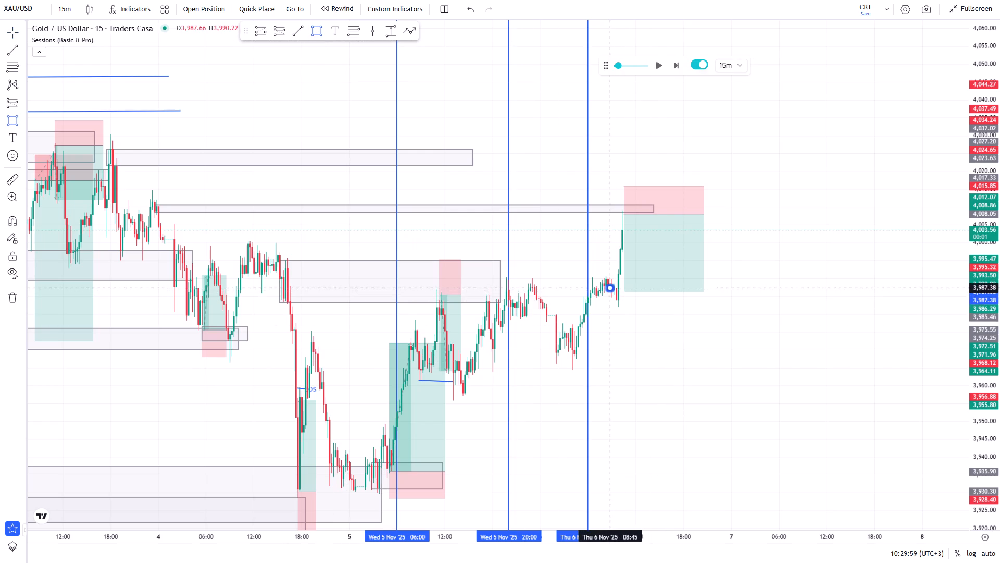
pyautogui.click(884, 300)
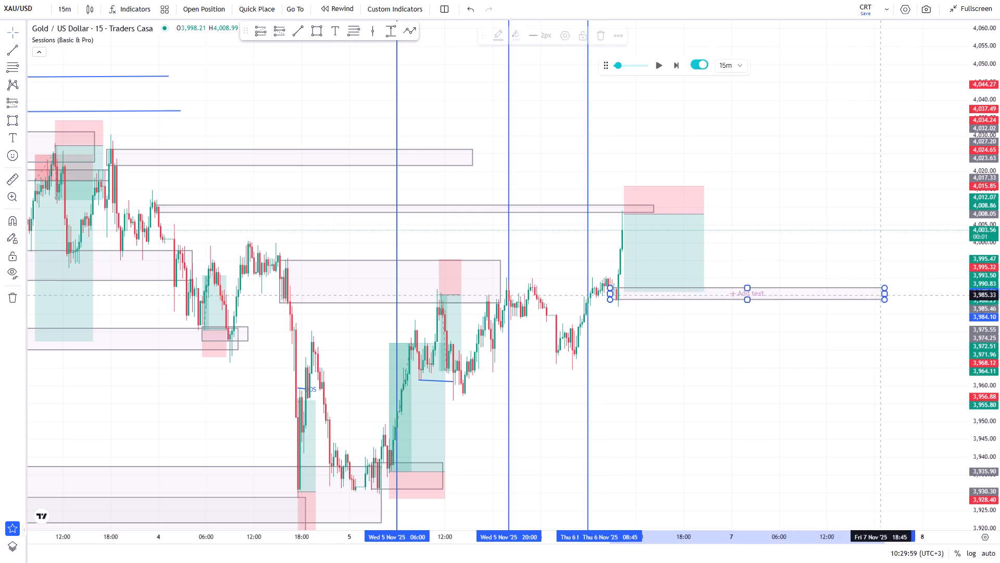
pyautogui.click(847, 247)
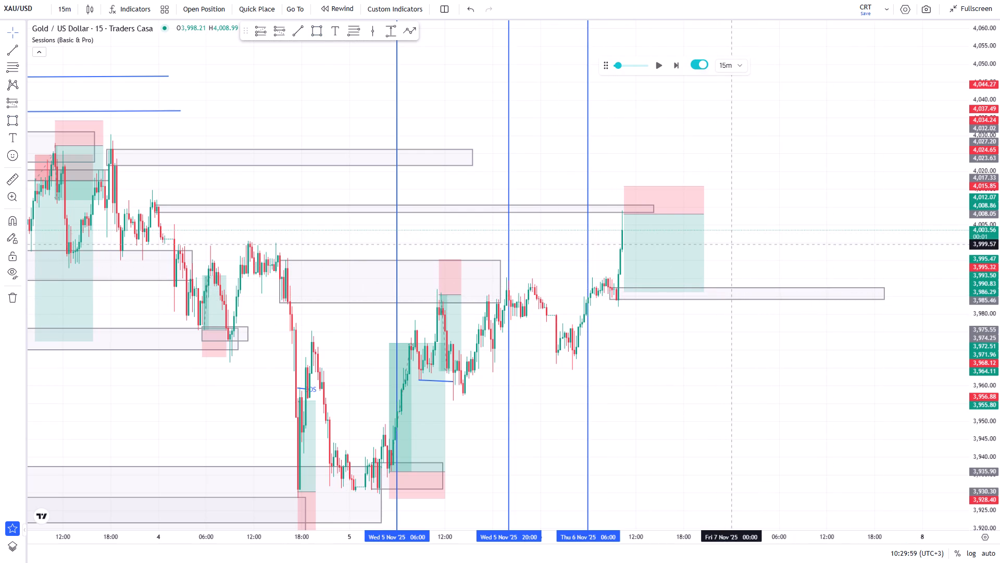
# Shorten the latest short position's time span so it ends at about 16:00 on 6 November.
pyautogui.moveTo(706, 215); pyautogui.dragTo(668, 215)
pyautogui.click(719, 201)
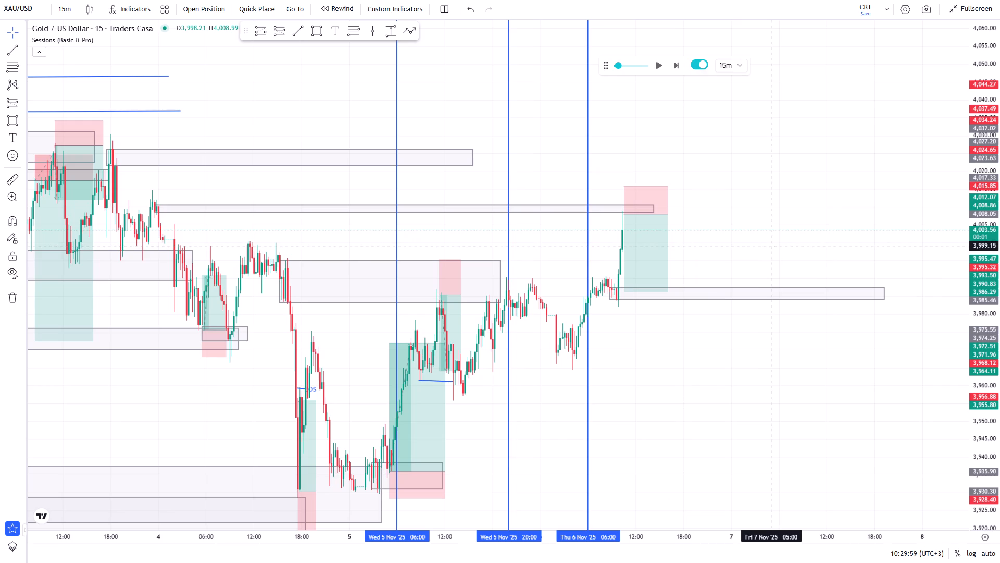
# Advance the replay 32 candles to 18:29:59 on 6 November.
pyautogui.scroll(-3, 772, 246)
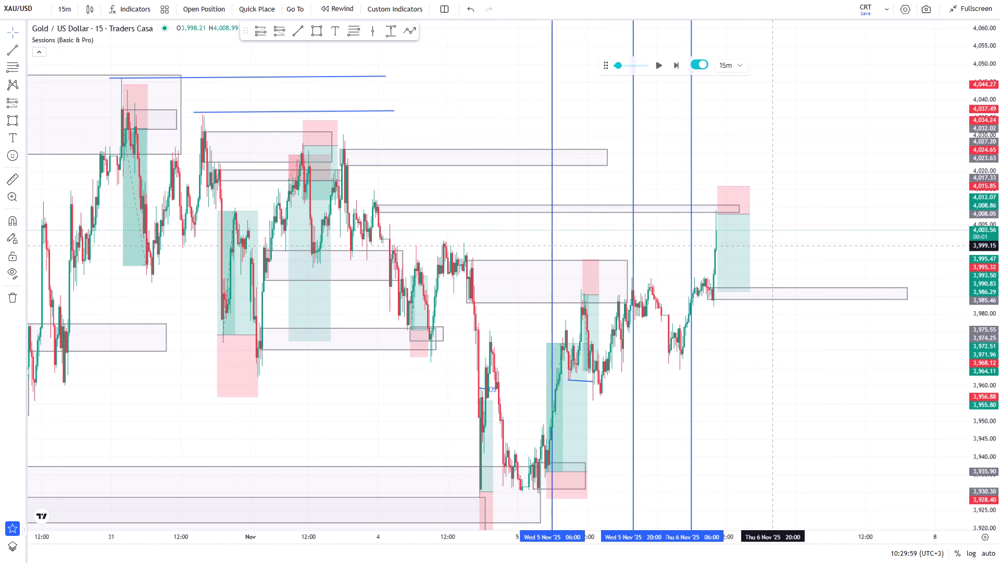
pyautogui.click(676, 69)
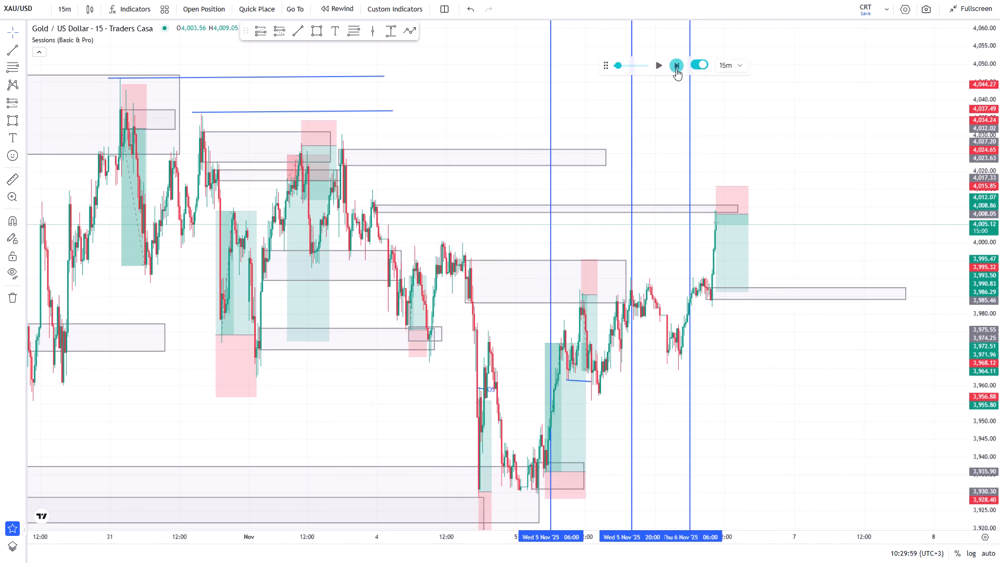
pyautogui.click(676, 69)
pyautogui.click(676, 69)
pyautogui.click(676, 69)
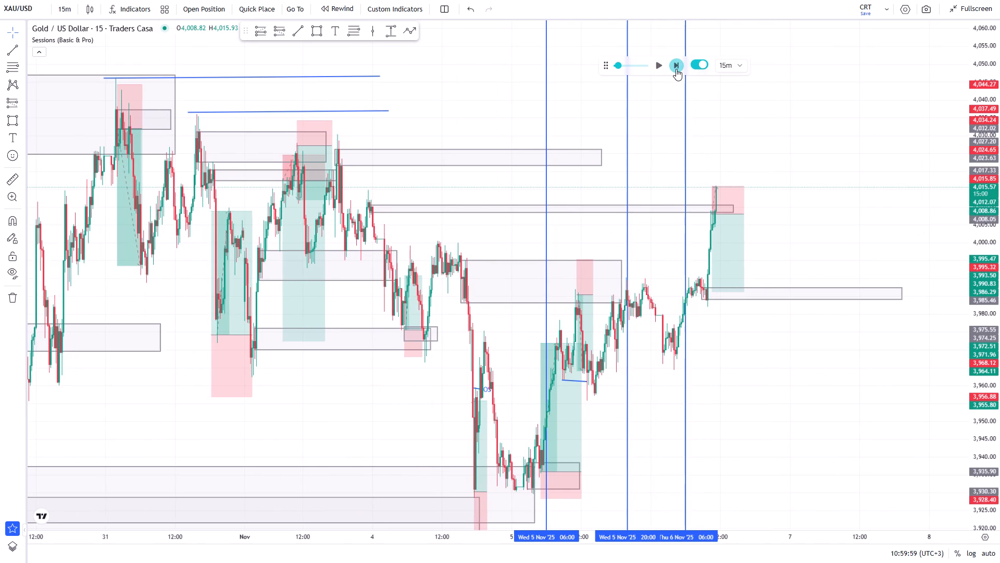
pyautogui.click(676, 69)
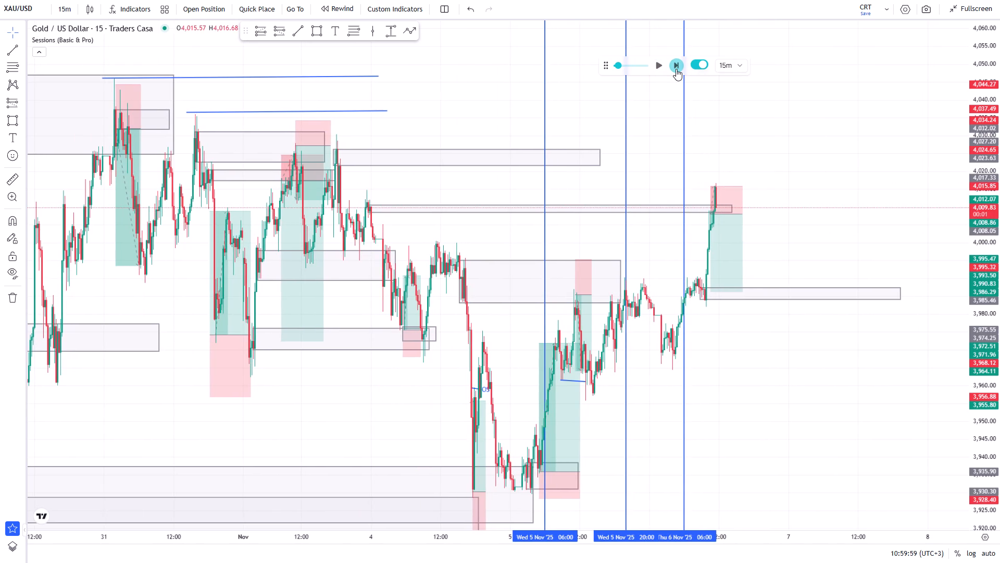
pyautogui.click(676, 69)
pyautogui.click(676, 69)
pyautogui.click(676, 69)
pyautogui.doubleClick(676, 69)
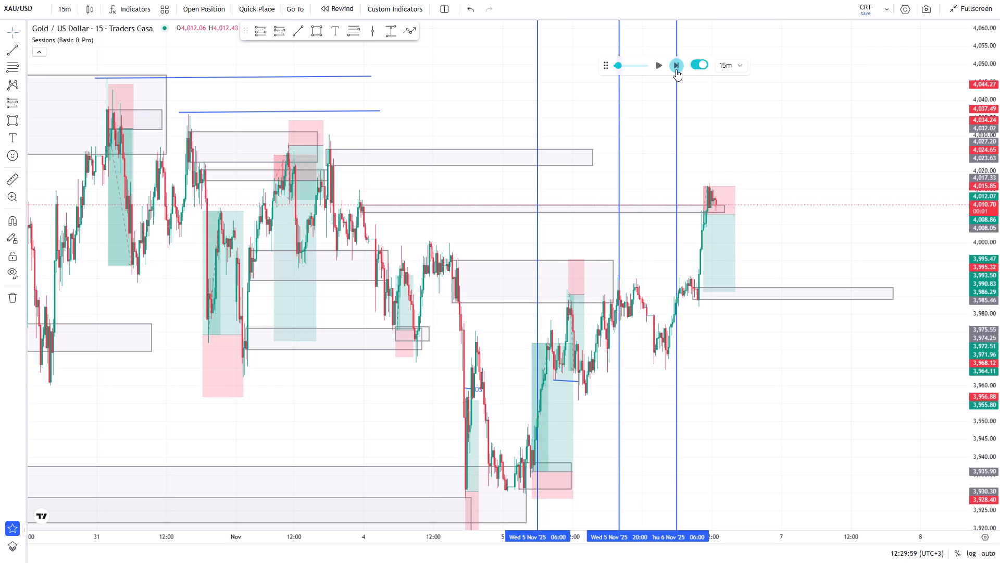
pyautogui.doubleClick(676, 69)
pyautogui.tripleClick(676, 69)
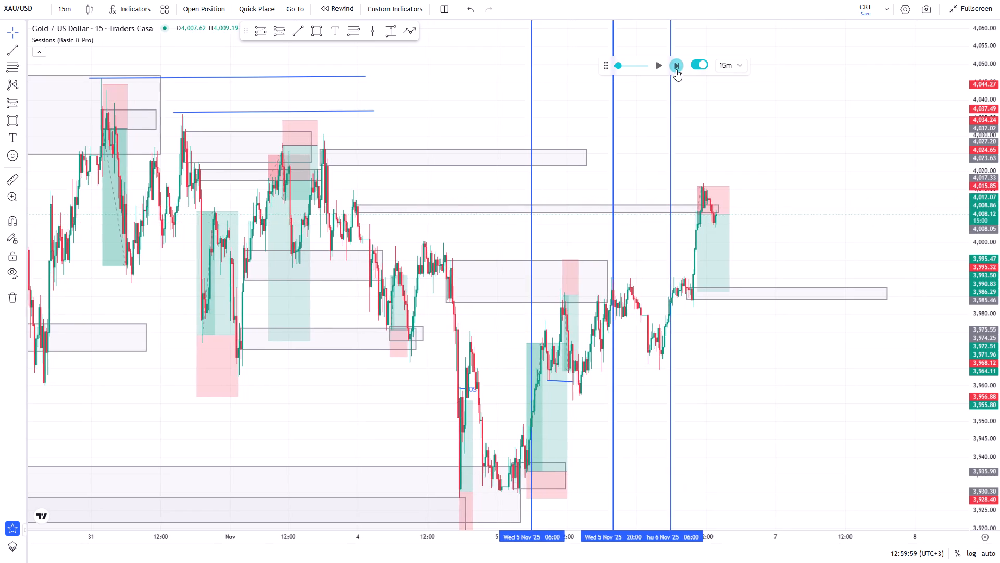
pyautogui.tripleClick(676, 69)
pyautogui.click(676, 69)
pyautogui.click(676, 69)
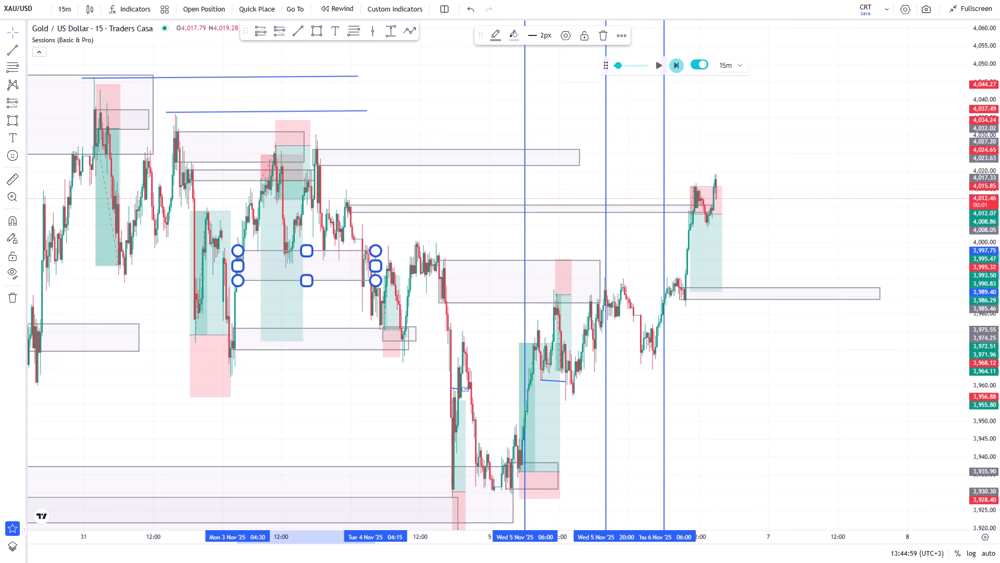
pyautogui.tripleClick(676, 69)
pyautogui.click(676, 69)
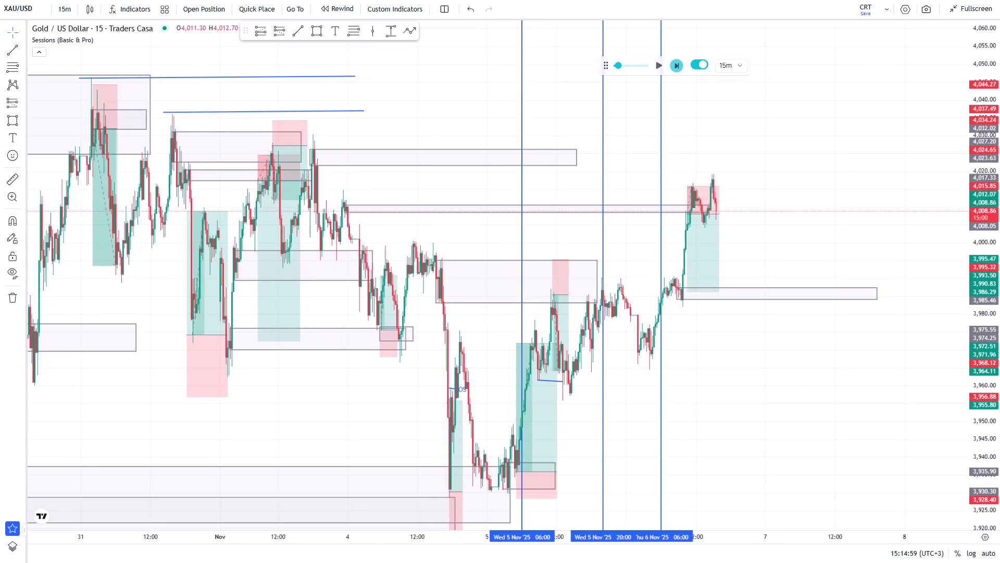
pyautogui.click(676, 69)
pyautogui.tripleClick(676, 69)
pyautogui.click(676, 69)
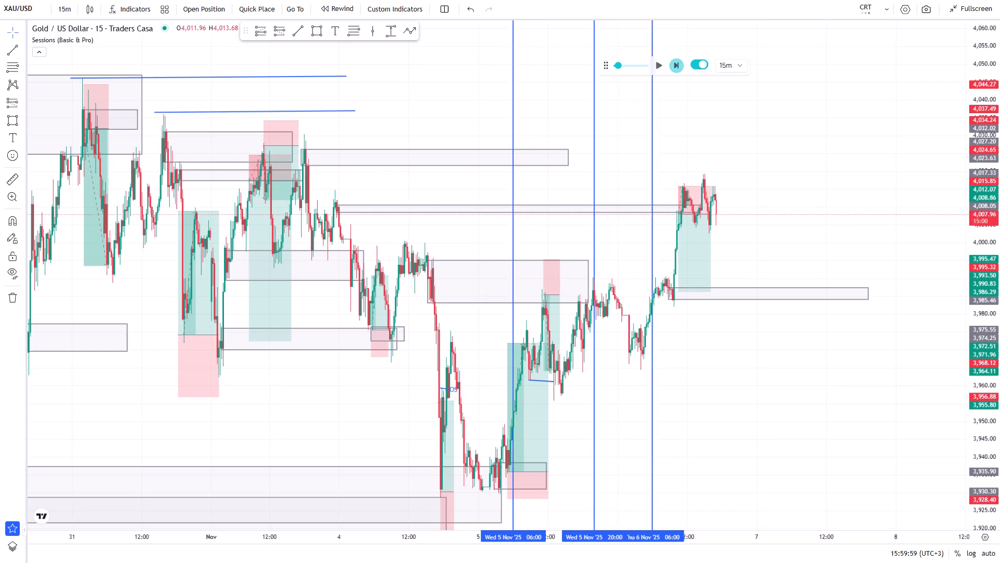
pyautogui.click(676, 69)
pyautogui.click(676, 69)
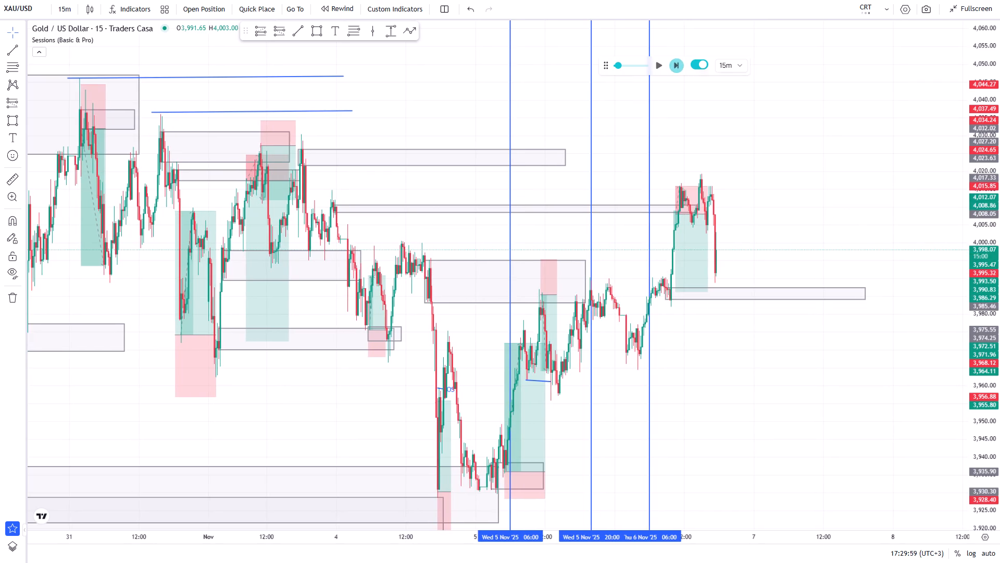
pyautogui.click(676, 69)
pyautogui.doubleClick(676, 69)
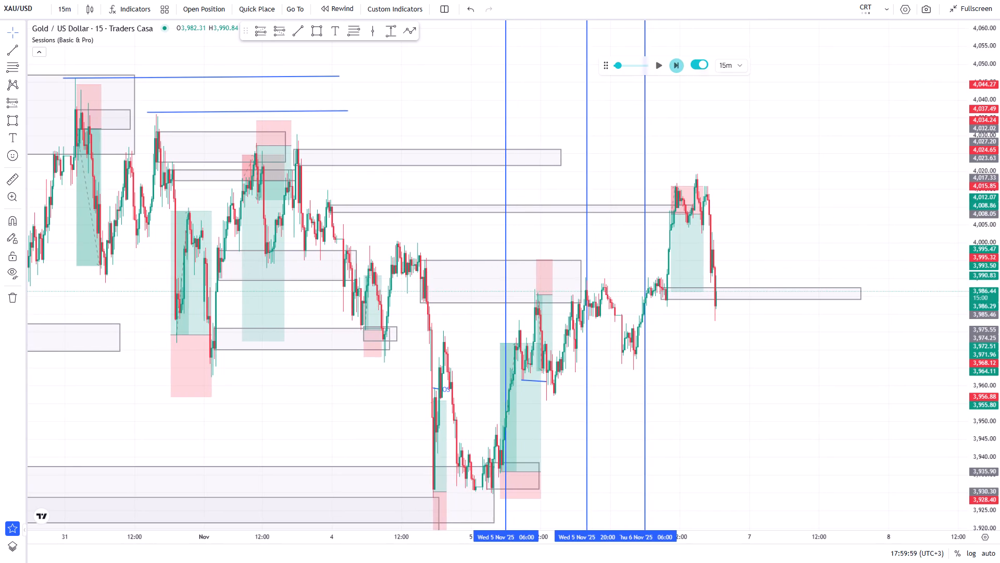
# Extend the latest short position's time span so it ends at about 21:45 on 6 November.
pyautogui.scroll(3, 676, 69)
pyautogui.scroll(3, 693, 139)
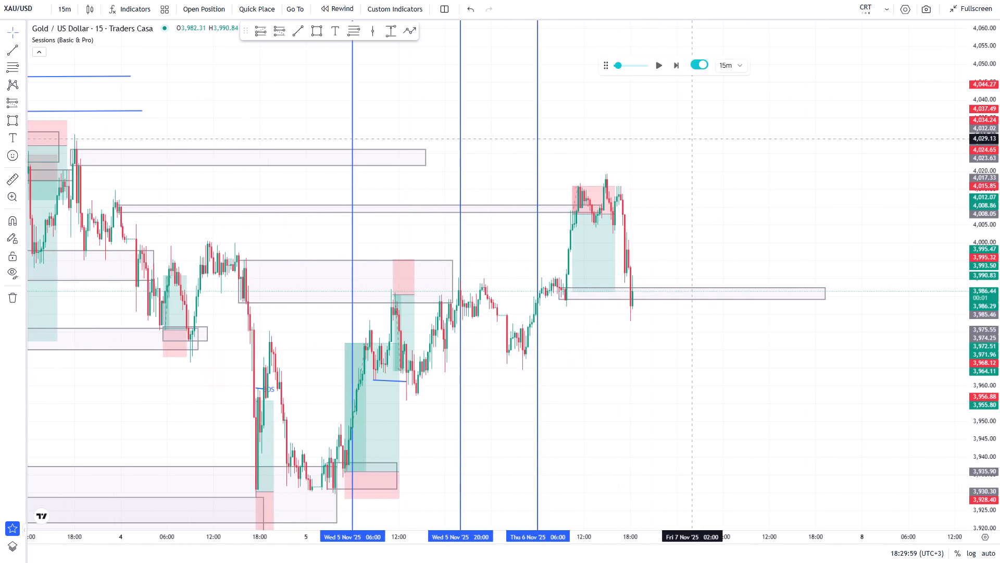
pyautogui.scroll(2, 693, 139)
pyautogui.moveTo(654, 154); pyautogui.dragTo(728, 194)
pyautogui.moveTo(729, 187); pyautogui.dragTo(768, 163)
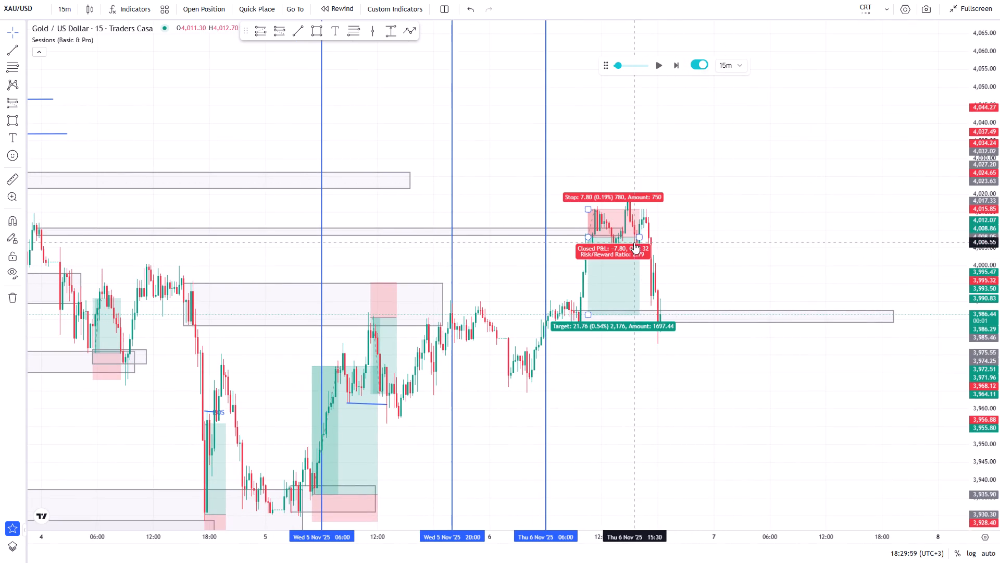
pyautogui.moveTo(641, 239); pyautogui.dragTo(693, 239)
pyautogui.click(701, 227)
# Start a Fibonacci retracement on the price chart.
pyautogui.scroll(-3, 807, 224)
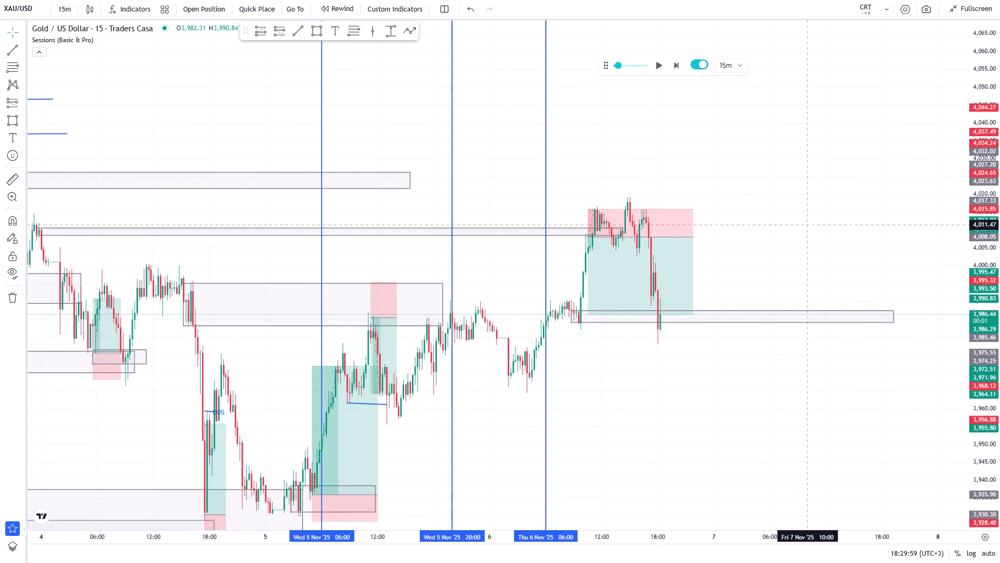
pyautogui.scroll(-2, 807, 224)
pyautogui.click(870, 159)
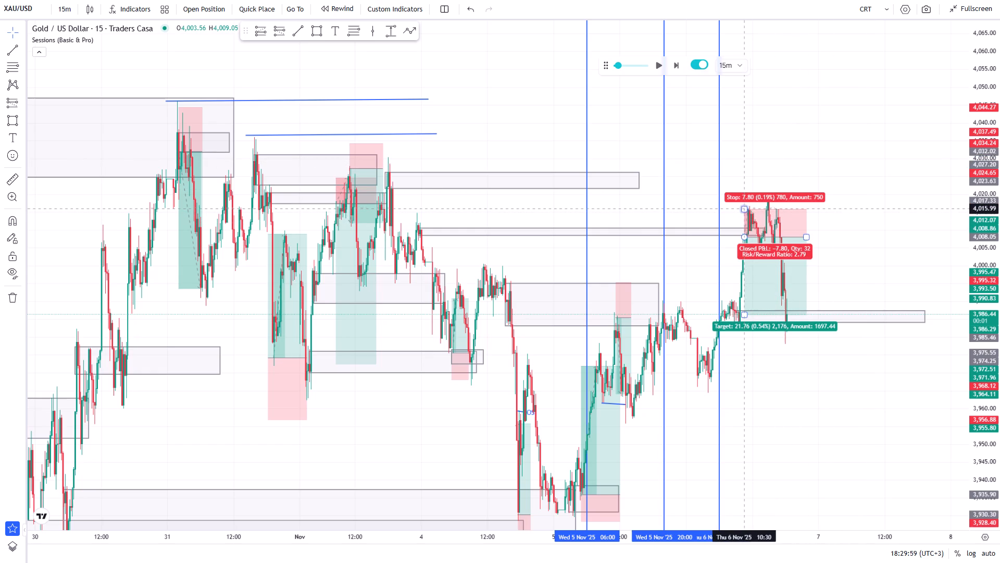
pyautogui.click(766, 168)
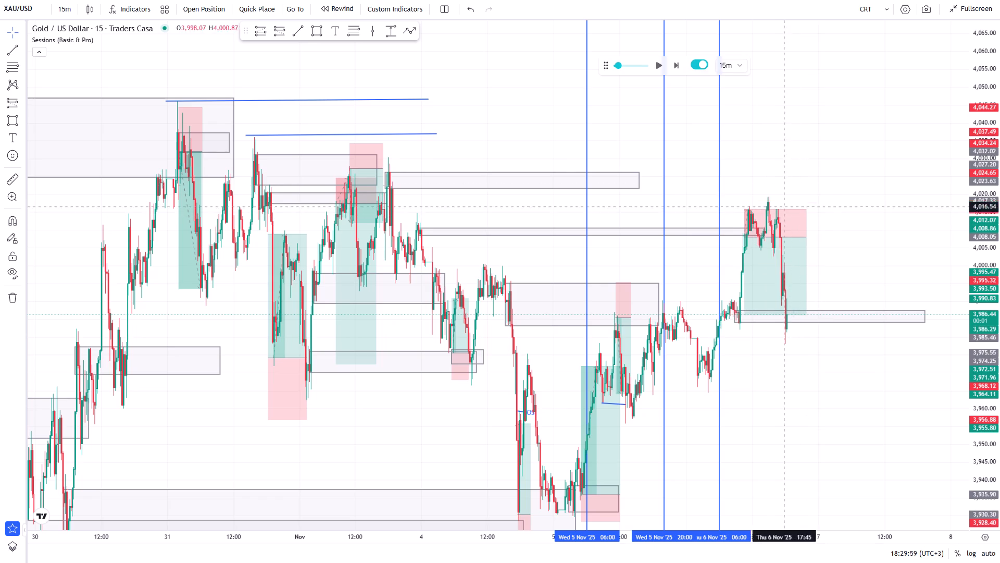
pyautogui.moveTo(826, 168); pyautogui.dragTo(840, 110)
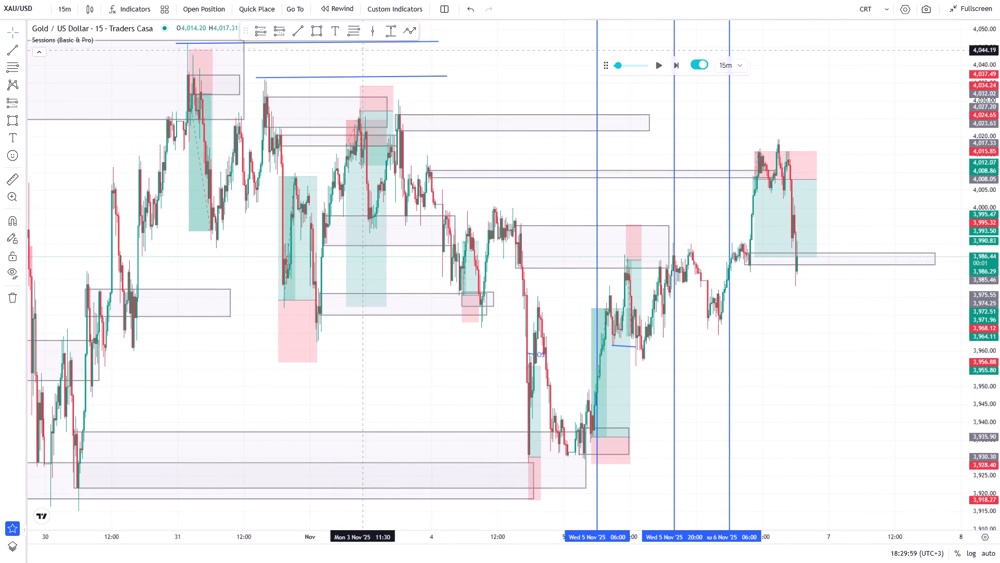
pyautogui.click(360, 35)
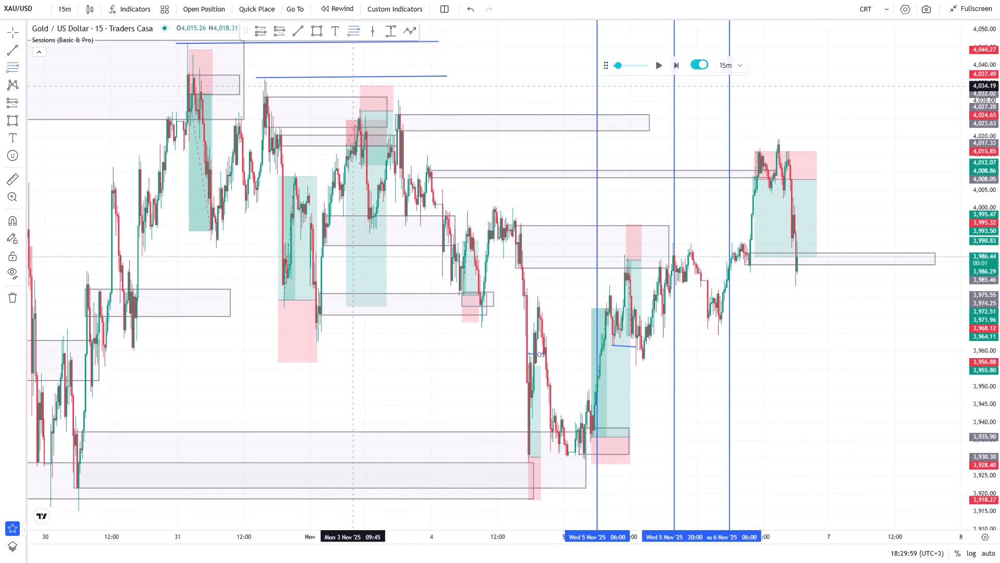
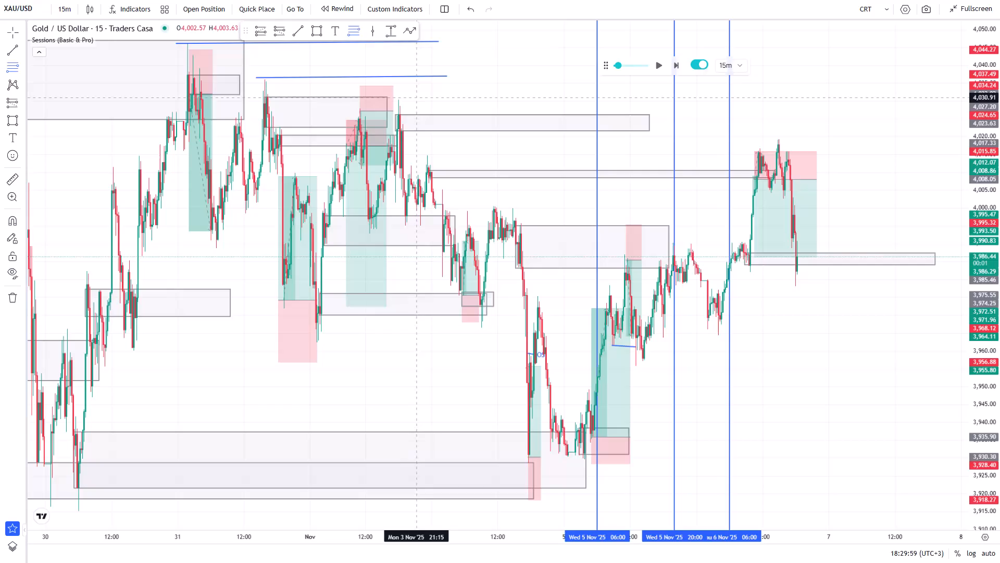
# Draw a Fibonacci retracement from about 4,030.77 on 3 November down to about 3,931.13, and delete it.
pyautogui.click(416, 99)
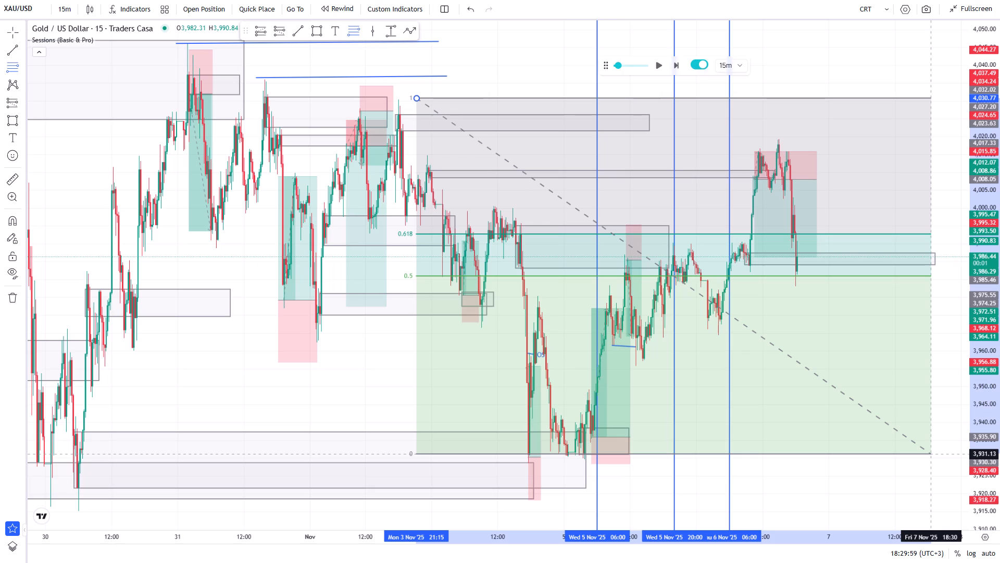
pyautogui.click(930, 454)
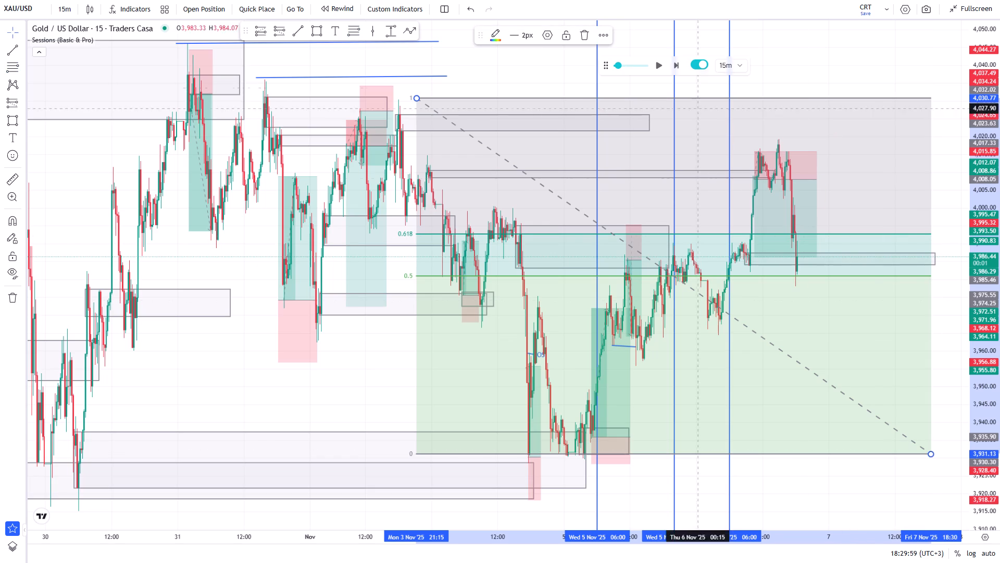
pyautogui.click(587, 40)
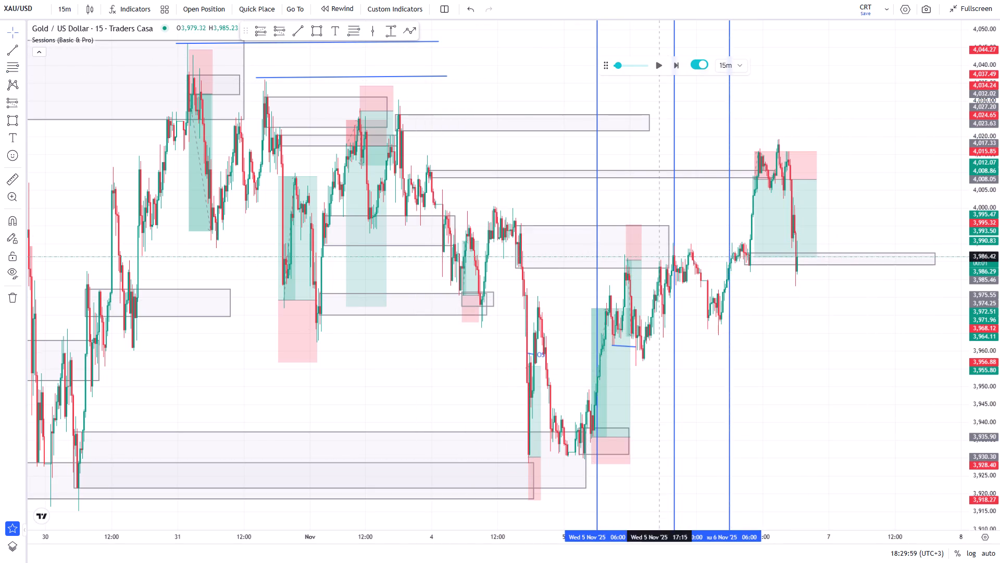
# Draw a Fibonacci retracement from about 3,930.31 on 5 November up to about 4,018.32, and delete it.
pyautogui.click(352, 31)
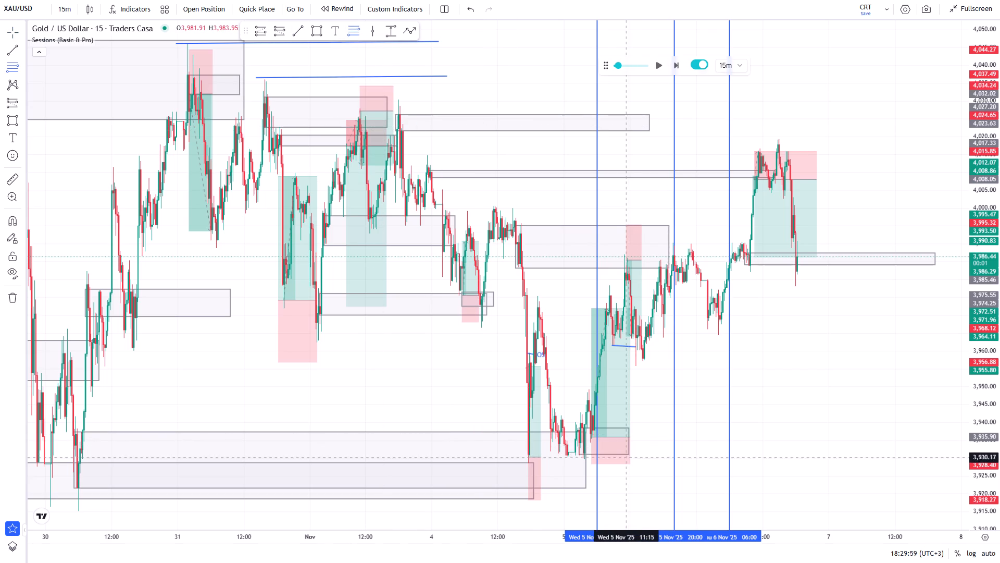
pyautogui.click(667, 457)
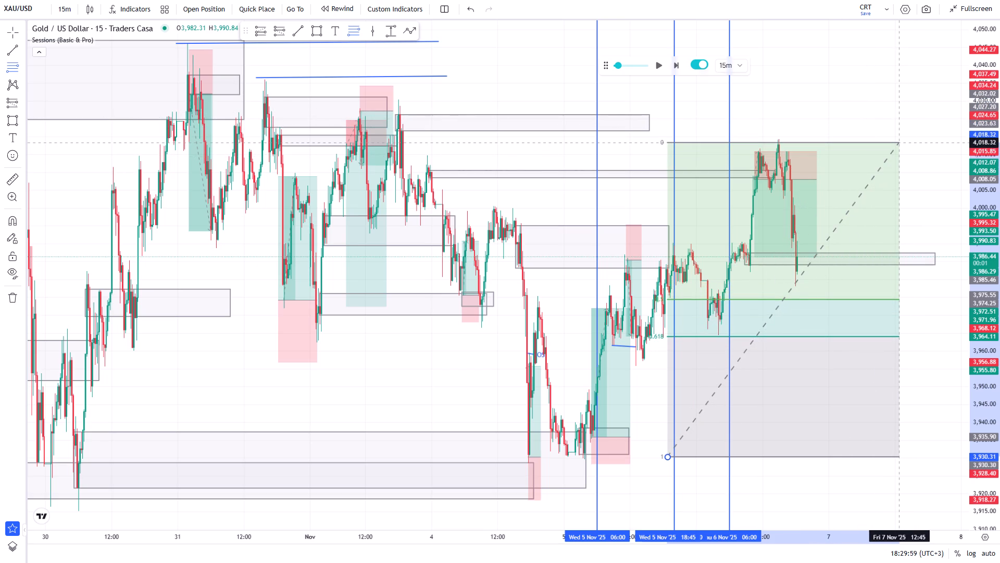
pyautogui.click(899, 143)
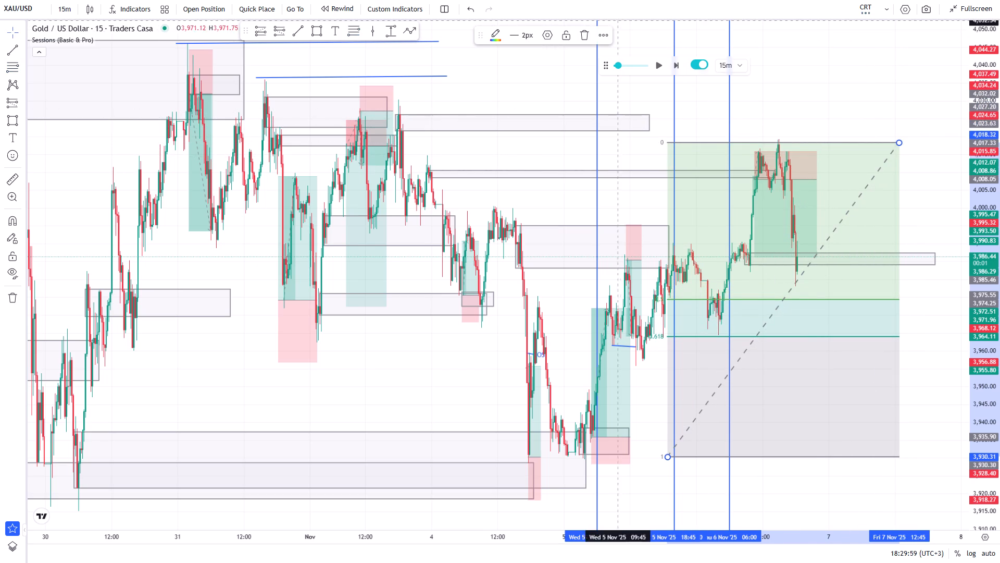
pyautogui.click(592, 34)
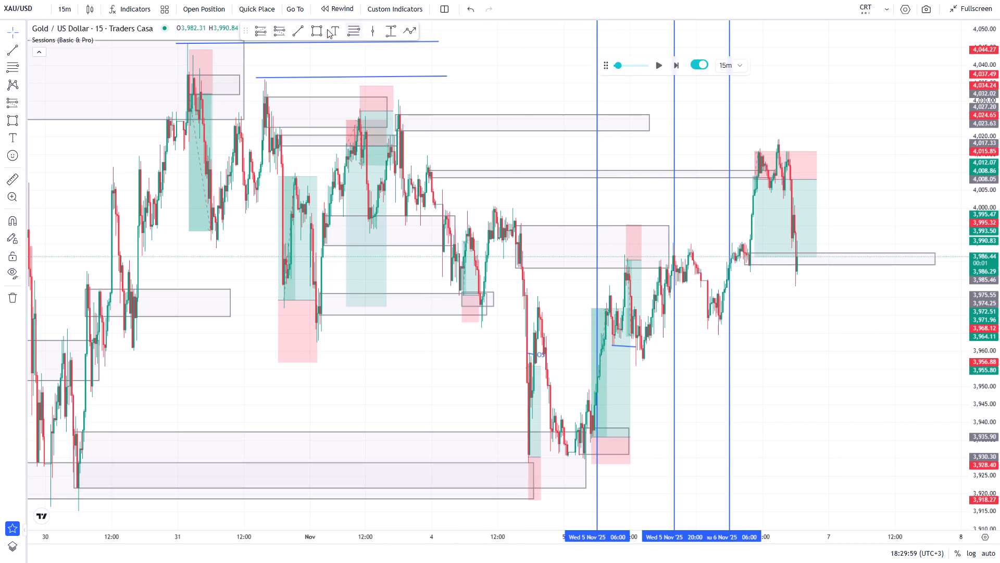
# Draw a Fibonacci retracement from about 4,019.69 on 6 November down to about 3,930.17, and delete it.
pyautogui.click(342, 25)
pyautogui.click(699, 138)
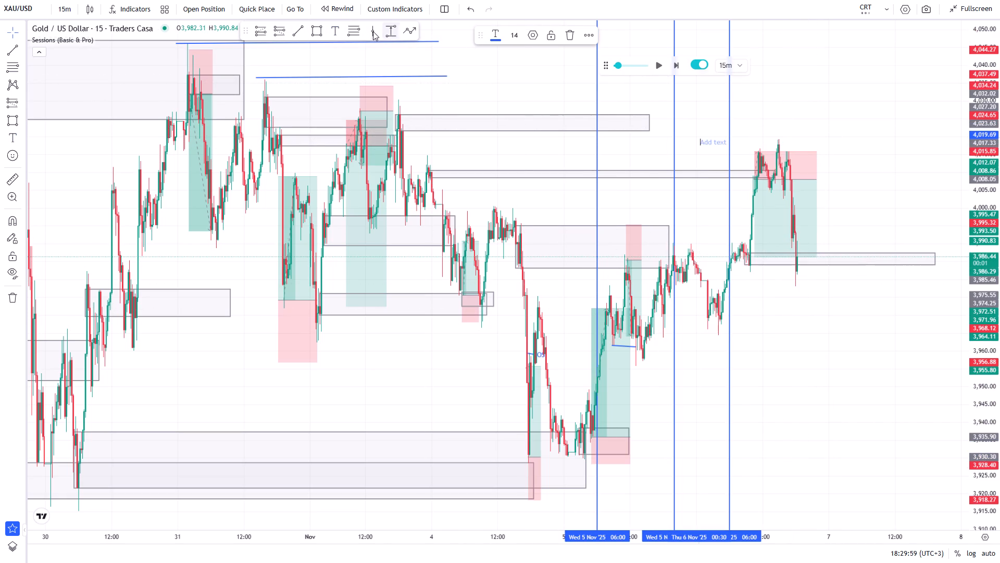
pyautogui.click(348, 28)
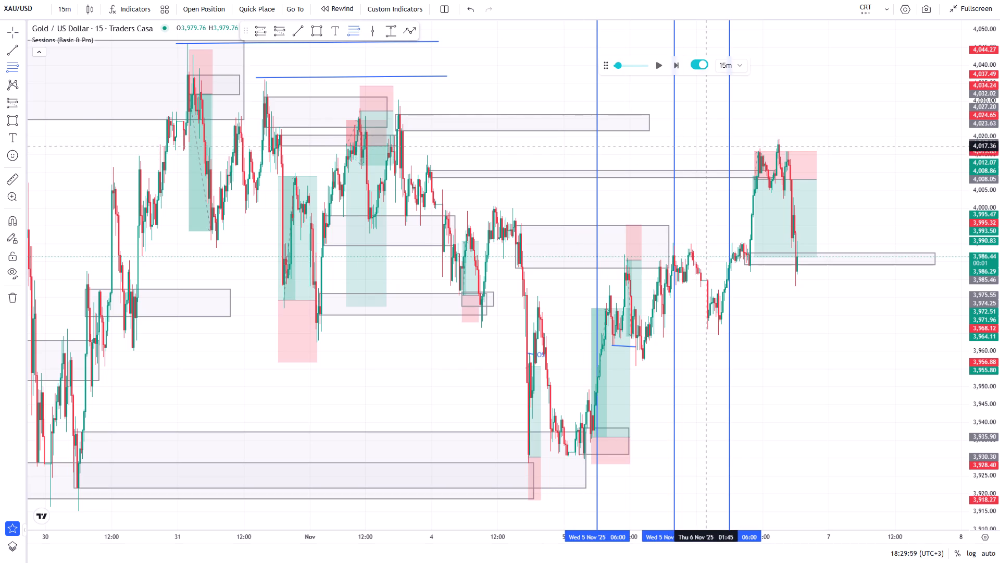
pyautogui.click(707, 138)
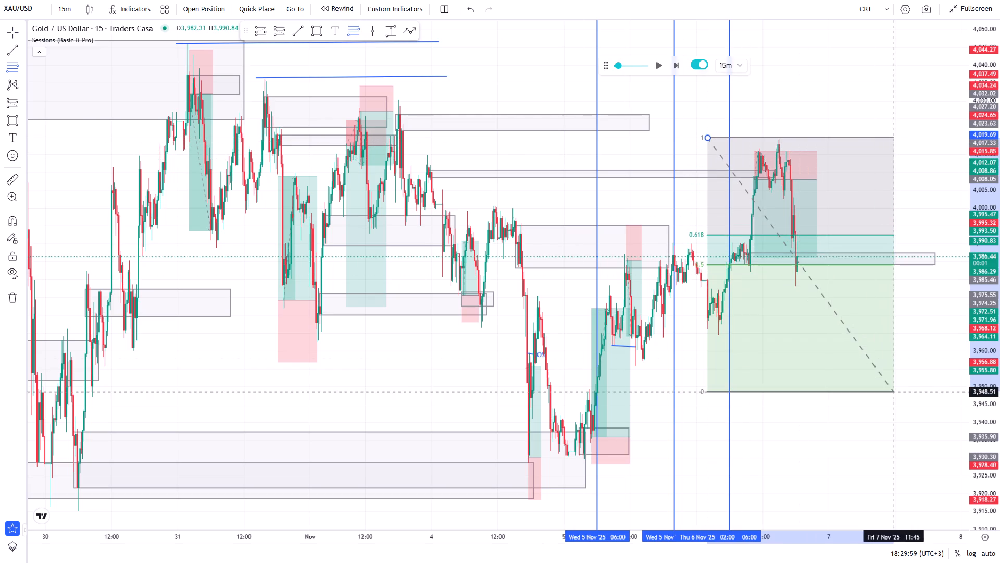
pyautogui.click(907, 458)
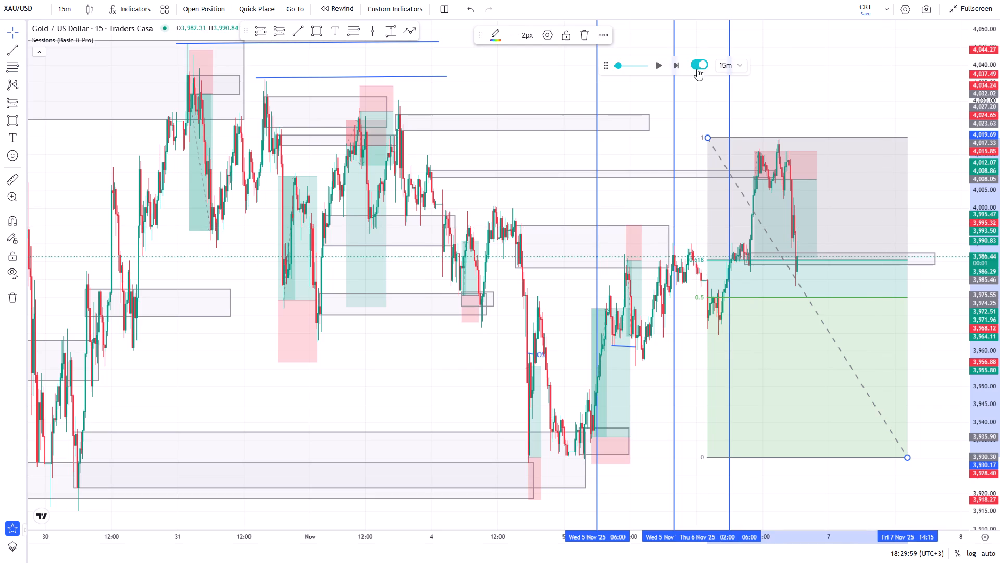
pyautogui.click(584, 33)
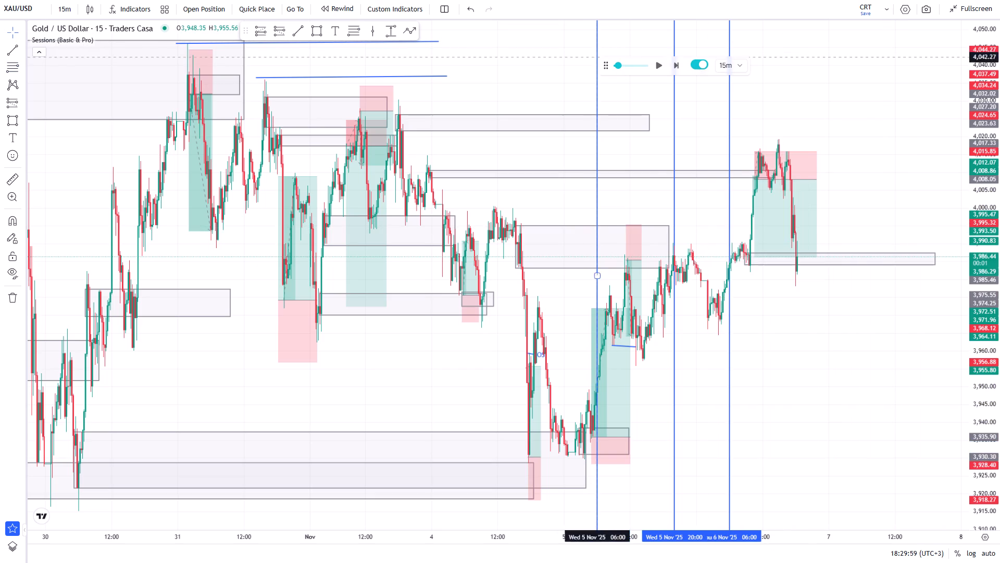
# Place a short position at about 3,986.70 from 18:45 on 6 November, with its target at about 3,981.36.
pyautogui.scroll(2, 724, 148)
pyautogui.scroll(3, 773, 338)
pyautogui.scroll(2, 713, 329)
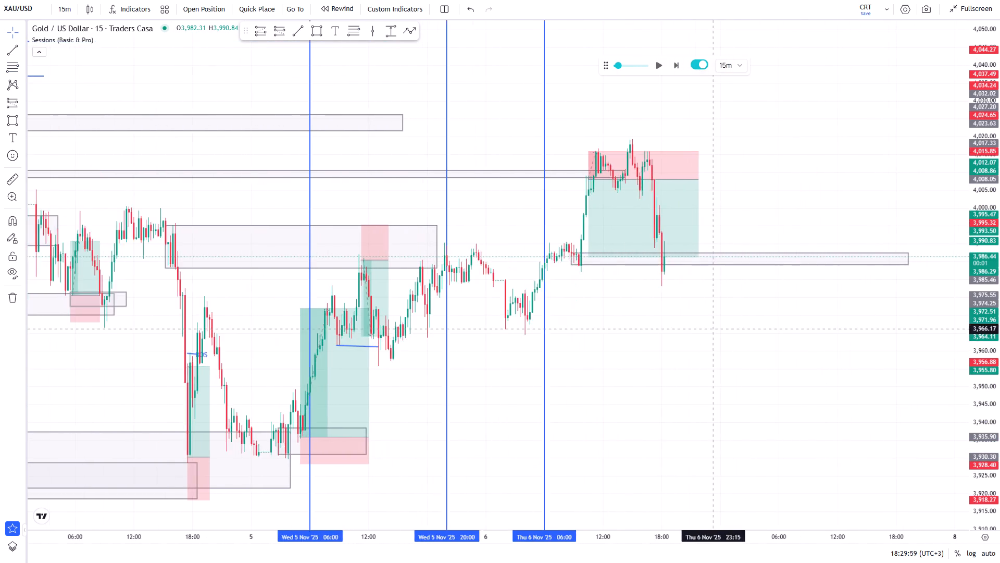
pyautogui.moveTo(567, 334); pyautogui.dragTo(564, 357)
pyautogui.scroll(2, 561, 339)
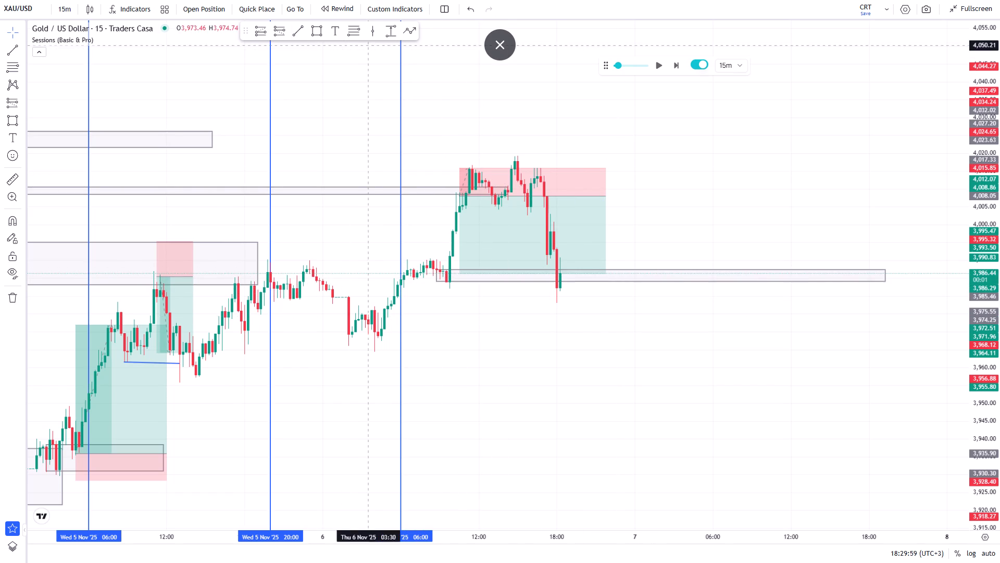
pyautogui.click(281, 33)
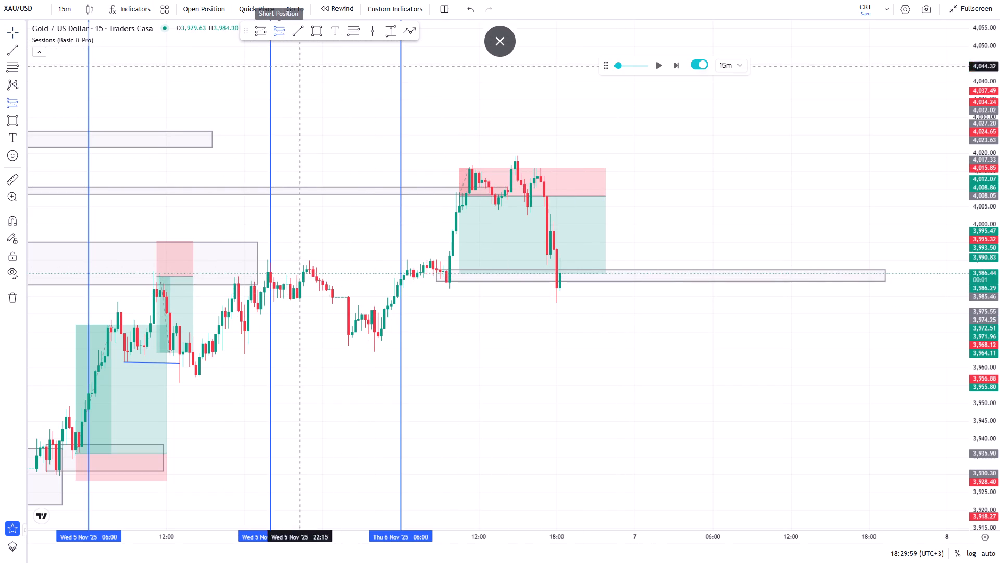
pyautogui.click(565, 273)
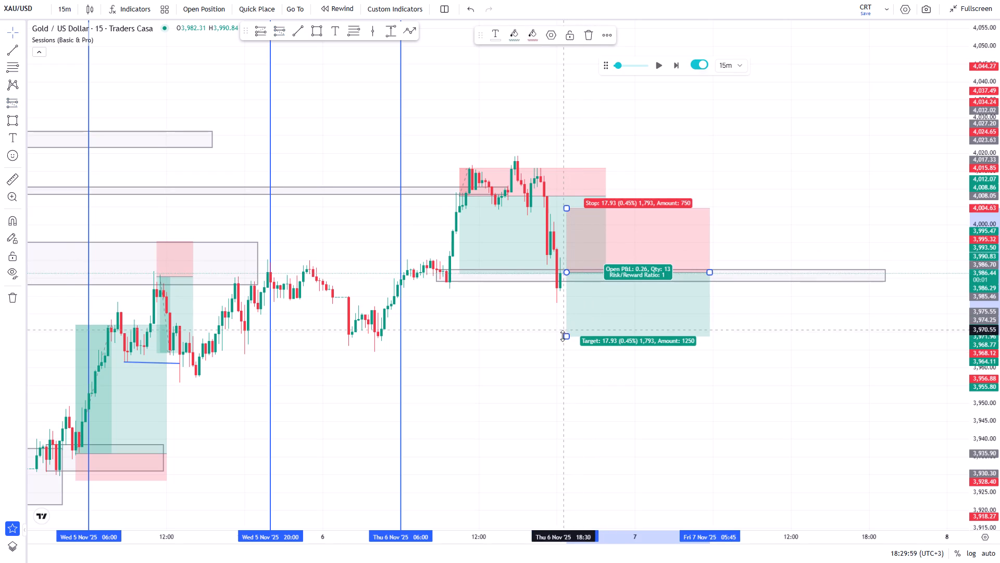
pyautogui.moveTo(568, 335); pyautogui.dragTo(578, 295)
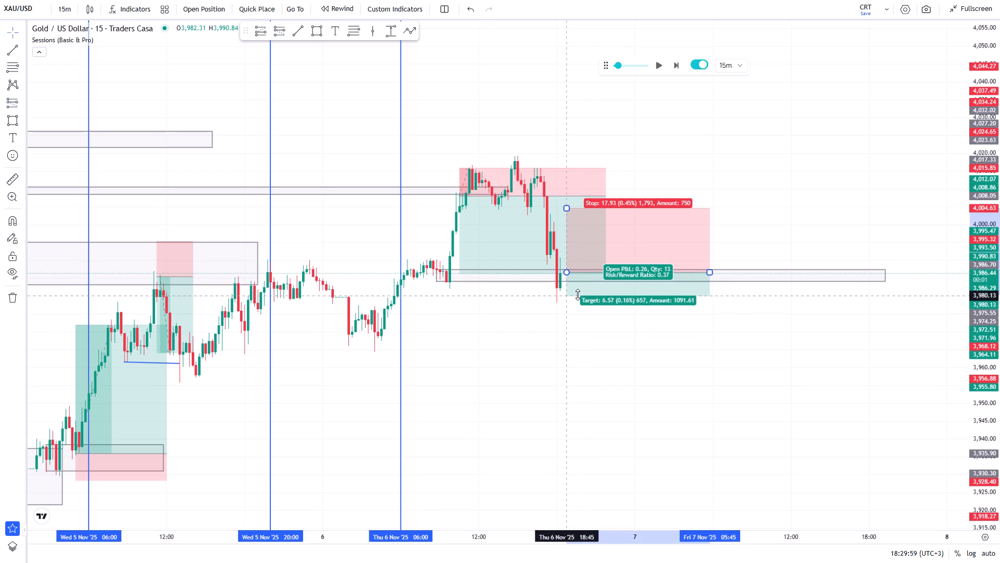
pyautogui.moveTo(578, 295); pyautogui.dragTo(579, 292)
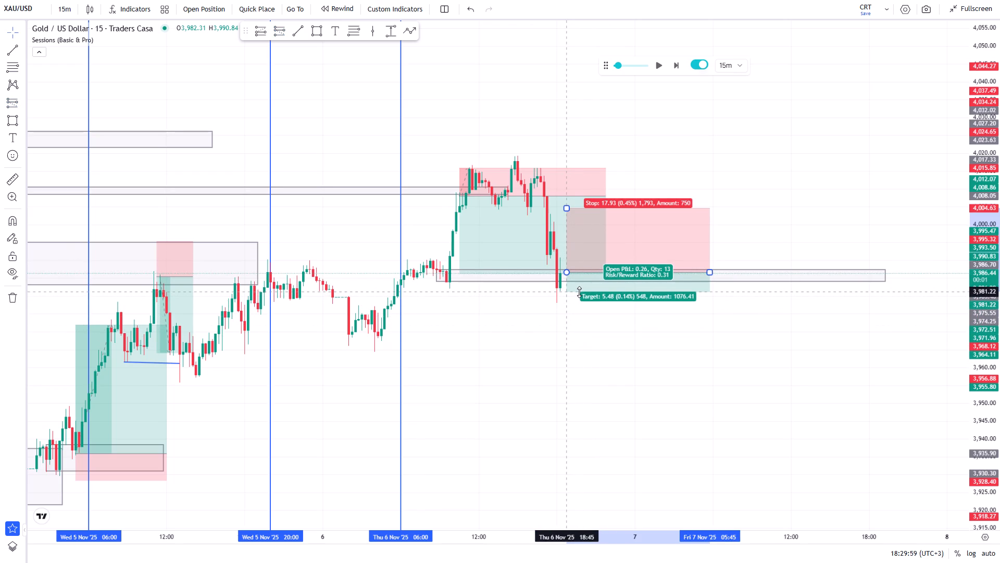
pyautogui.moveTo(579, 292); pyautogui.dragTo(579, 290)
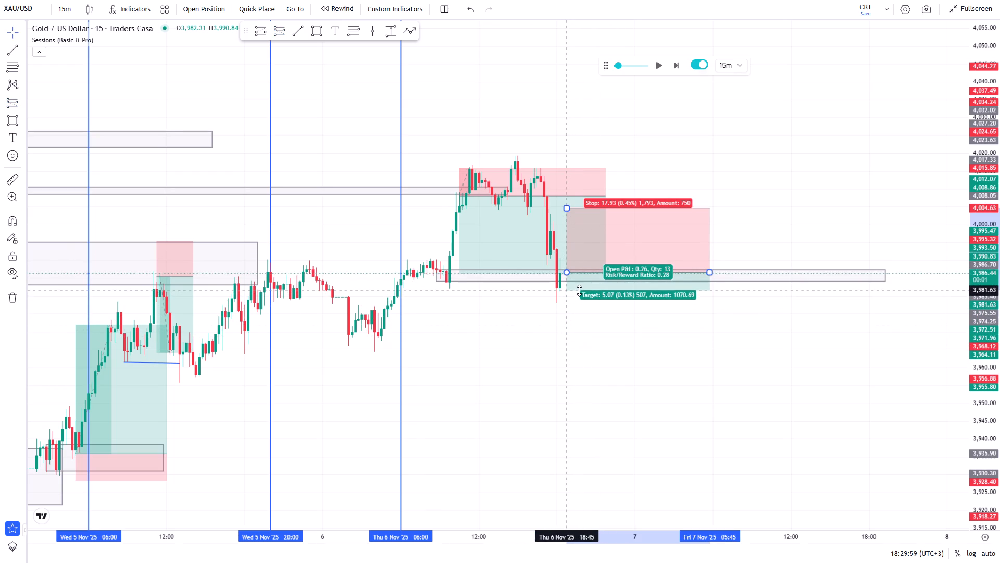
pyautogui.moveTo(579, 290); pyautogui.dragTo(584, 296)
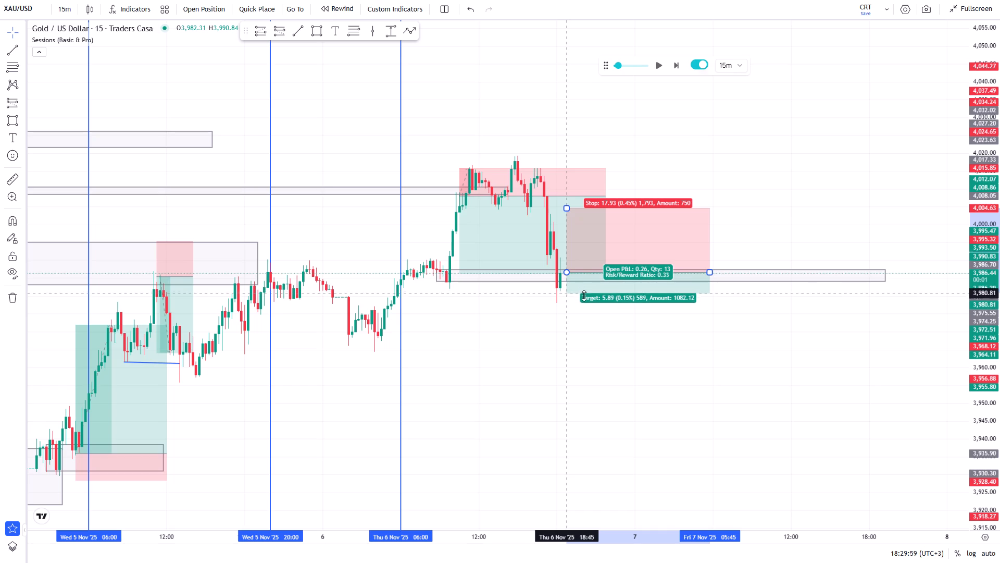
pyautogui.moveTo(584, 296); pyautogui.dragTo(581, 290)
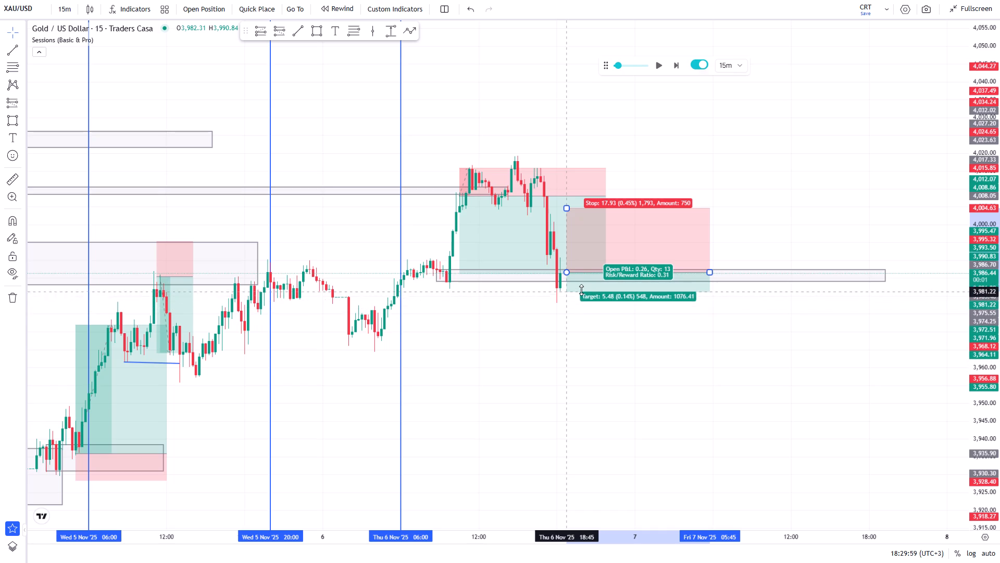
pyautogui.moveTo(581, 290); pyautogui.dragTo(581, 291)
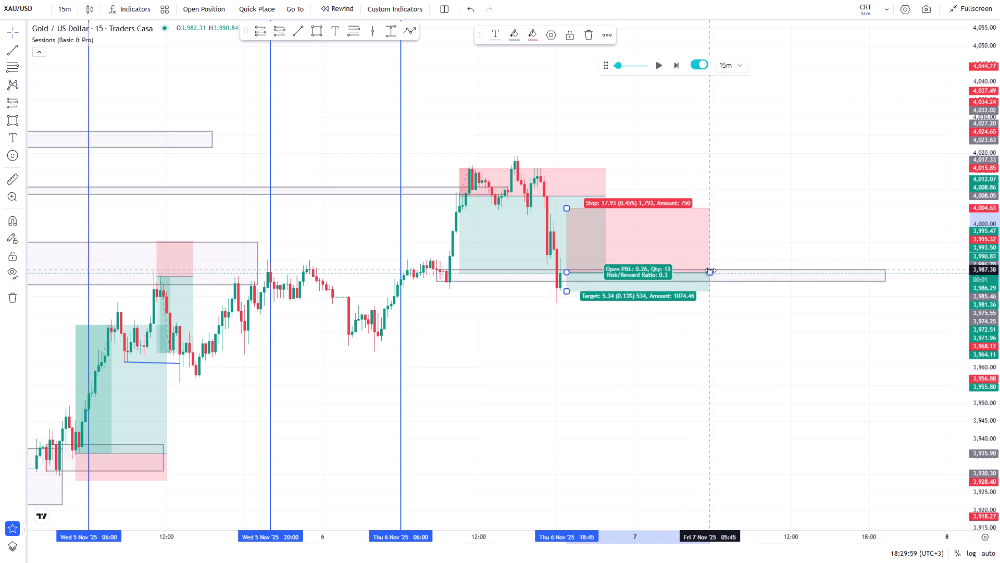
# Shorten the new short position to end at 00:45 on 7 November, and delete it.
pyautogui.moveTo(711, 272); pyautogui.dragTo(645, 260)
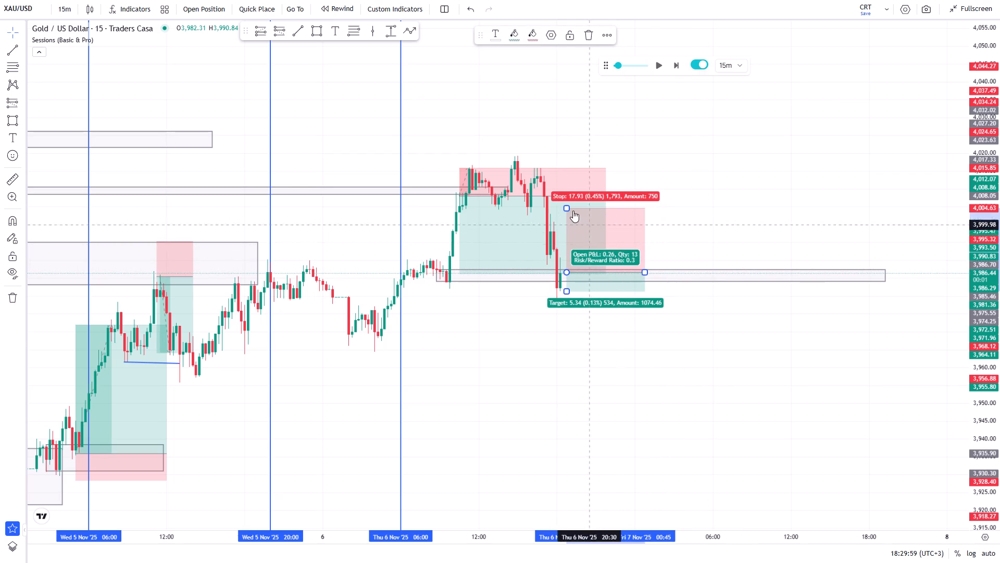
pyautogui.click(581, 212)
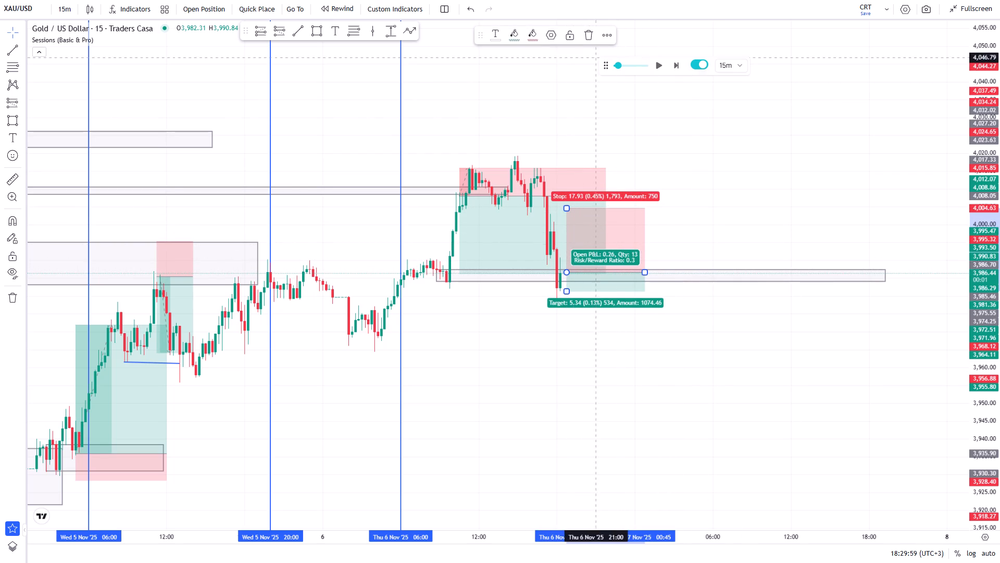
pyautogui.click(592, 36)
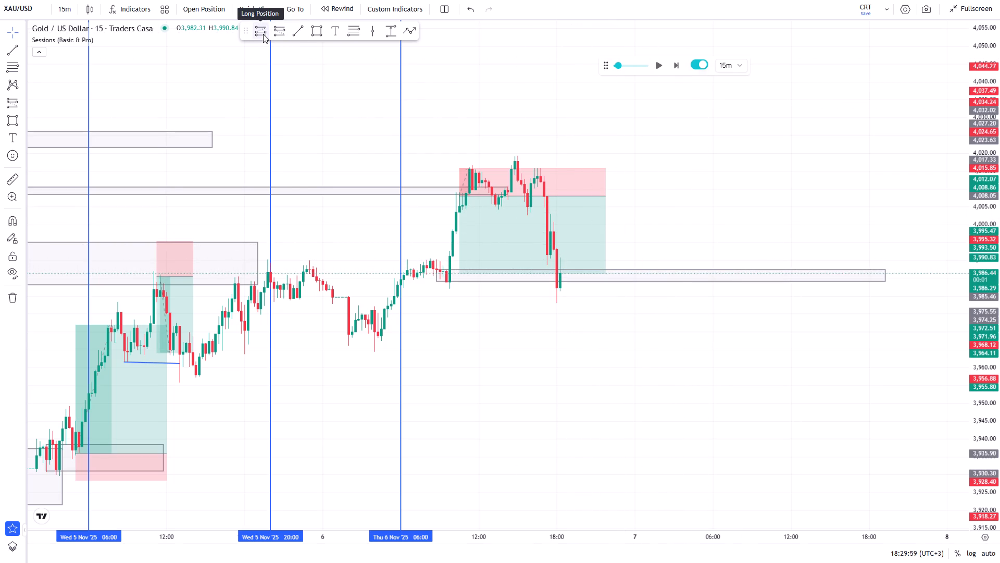
# Place a long position at about 3,985.74 from 20:30 on 6 November, with target about 4,005.86 and stop about 3,978.49.
pyautogui.click(261, 34)
pyautogui.click(590, 276)
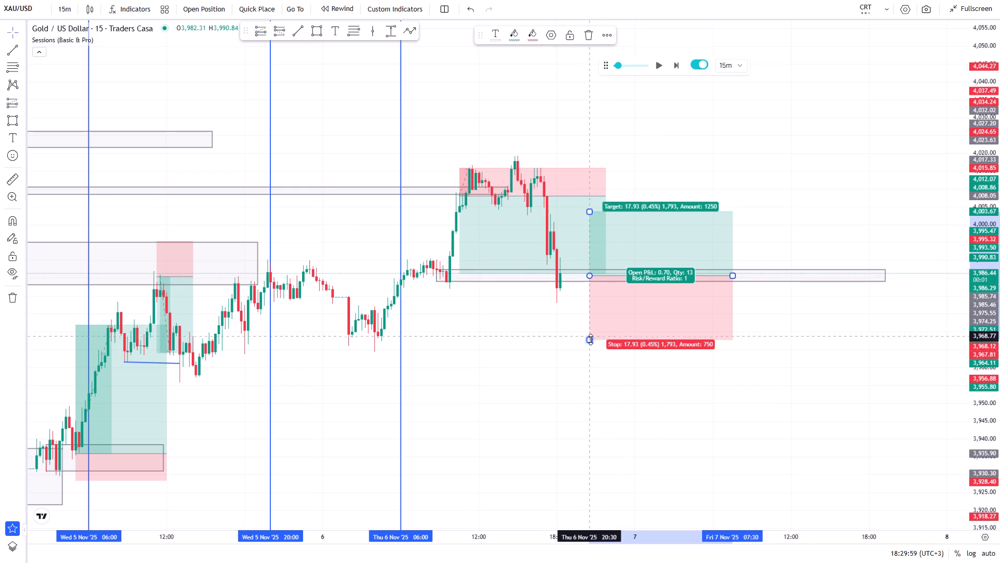
pyautogui.moveTo(590, 339); pyautogui.dragTo(595, 289)
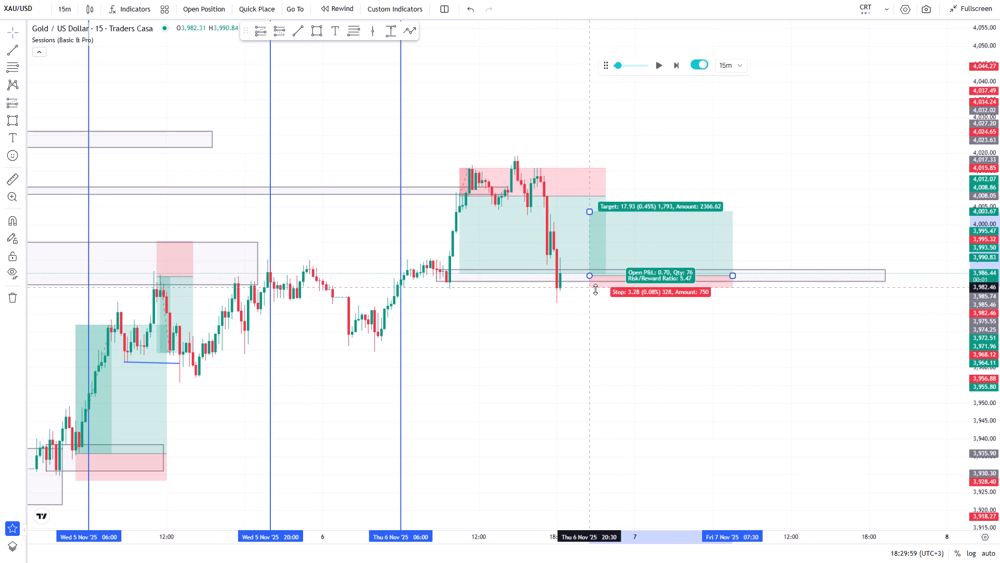
pyautogui.moveTo(595, 289); pyautogui.dragTo(595, 290)
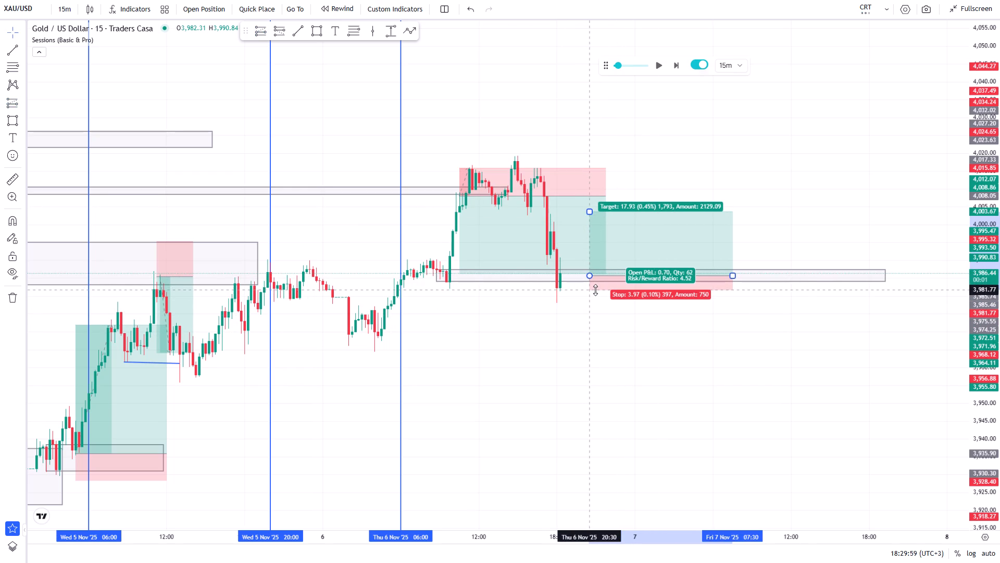
pyautogui.moveTo(595, 290); pyautogui.dragTo(595, 292)
pyautogui.moveTo(589, 209); pyautogui.dragTo(590, 197)
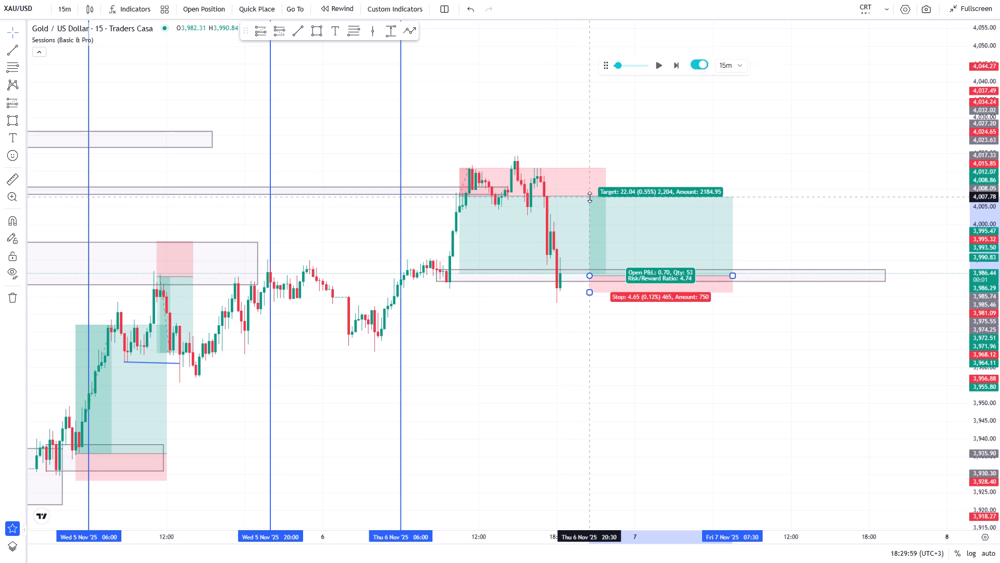
pyautogui.moveTo(590, 197); pyautogui.dragTo(586, 231)
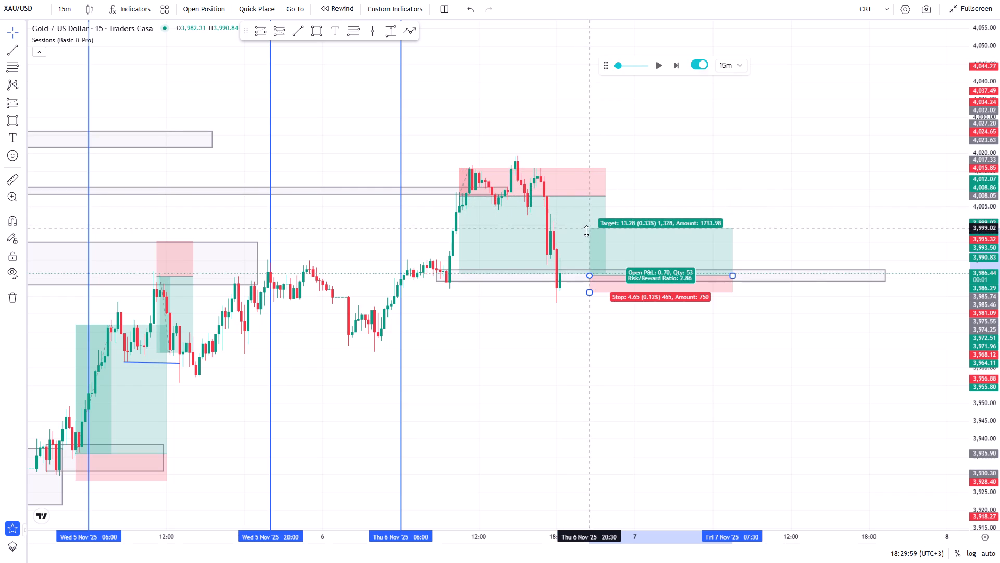
pyautogui.moveTo(586, 231); pyautogui.dragTo(591, 204)
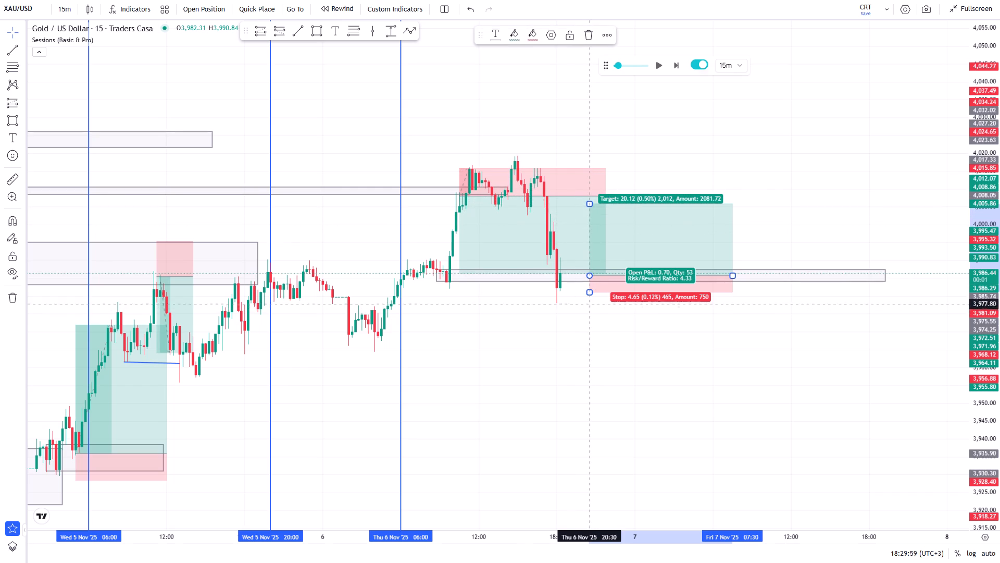
pyautogui.moveTo(591, 292); pyautogui.dragTo(591, 297)
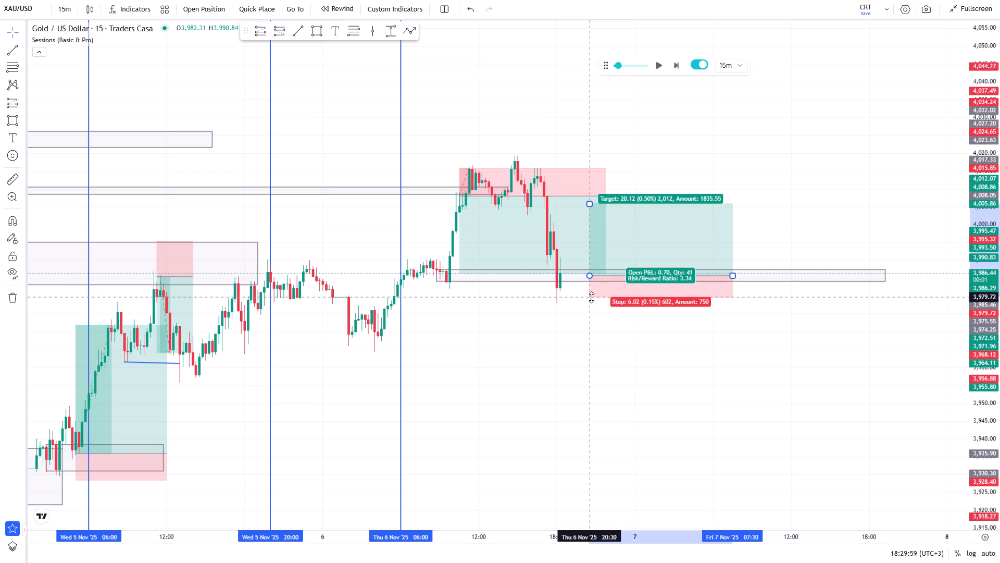
pyautogui.moveTo(591, 297); pyautogui.dragTo(592, 302)
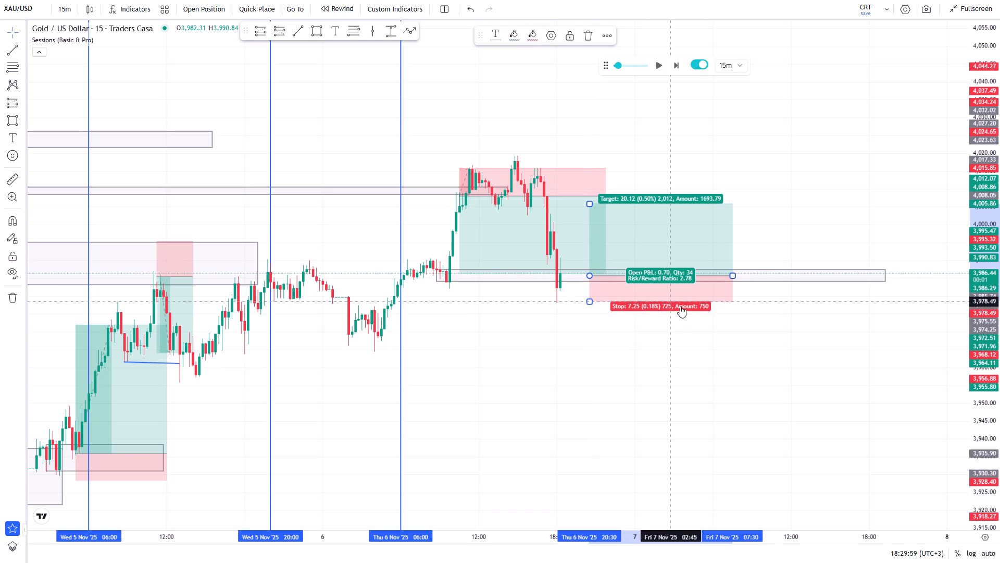
# Move the long position to start at 18:00 on 6 November with entry about 3,985.47, and shorten it to end at about 23:15.
pyautogui.moveTo(731, 275); pyautogui.dragTo(731, 275)
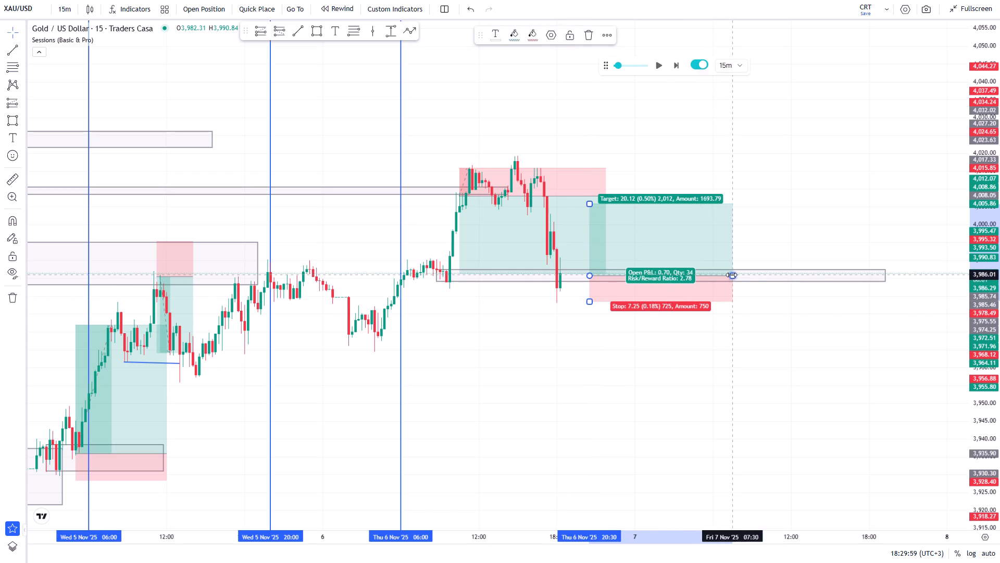
pyautogui.moveTo(731, 275); pyautogui.dragTo(668, 282)
pyautogui.click(702, 236)
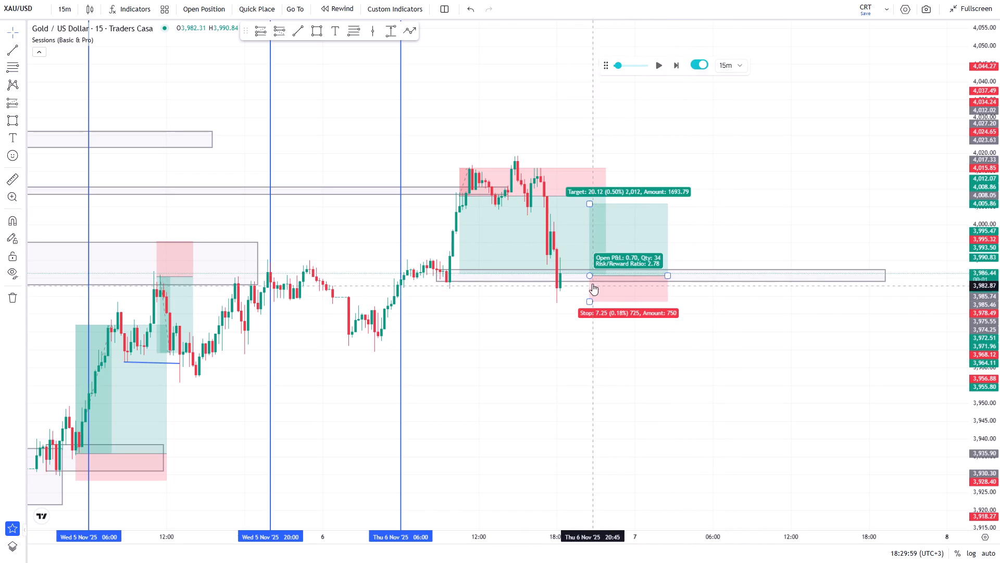
pyautogui.moveTo(611, 279); pyautogui.dragTo(581, 281)
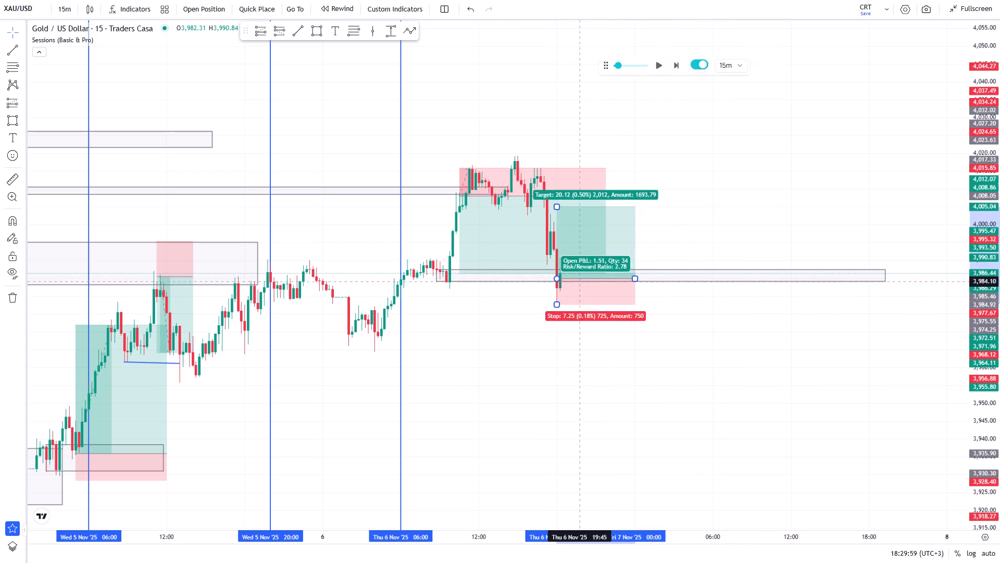
pyautogui.moveTo(581, 281); pyautogui.dragTo(579, 280)
pyautogui.click(677, 248)
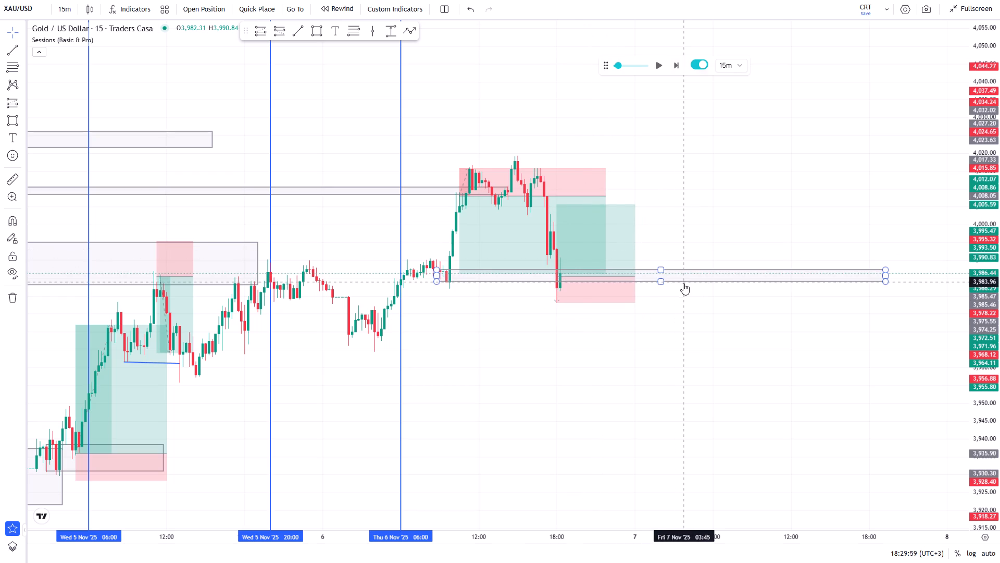
pyautogui.click(640, 275)
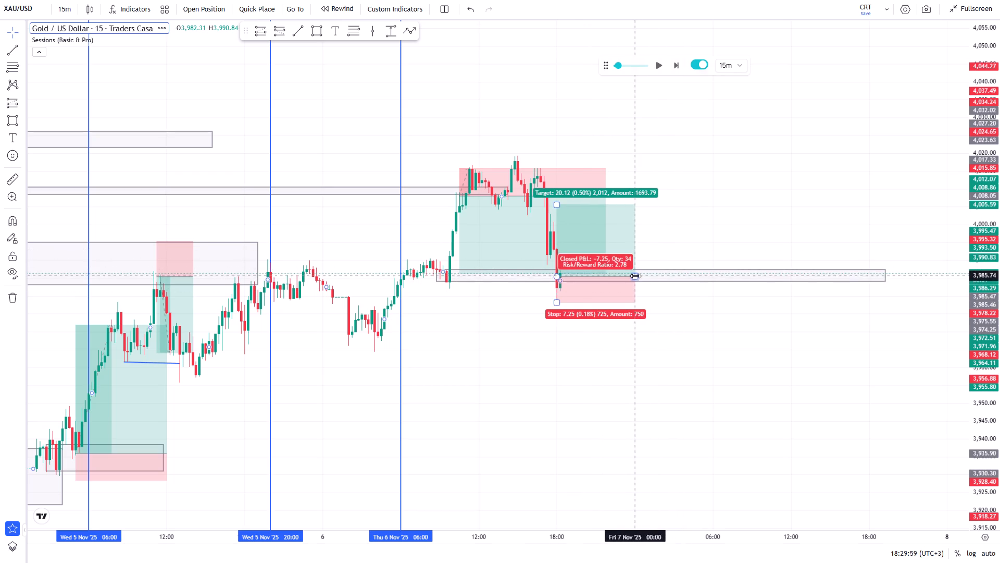
pyautogui.moveTo(635, 277); pyautogui.dragTo(626, 278)
pyautogui.click(683, 237)
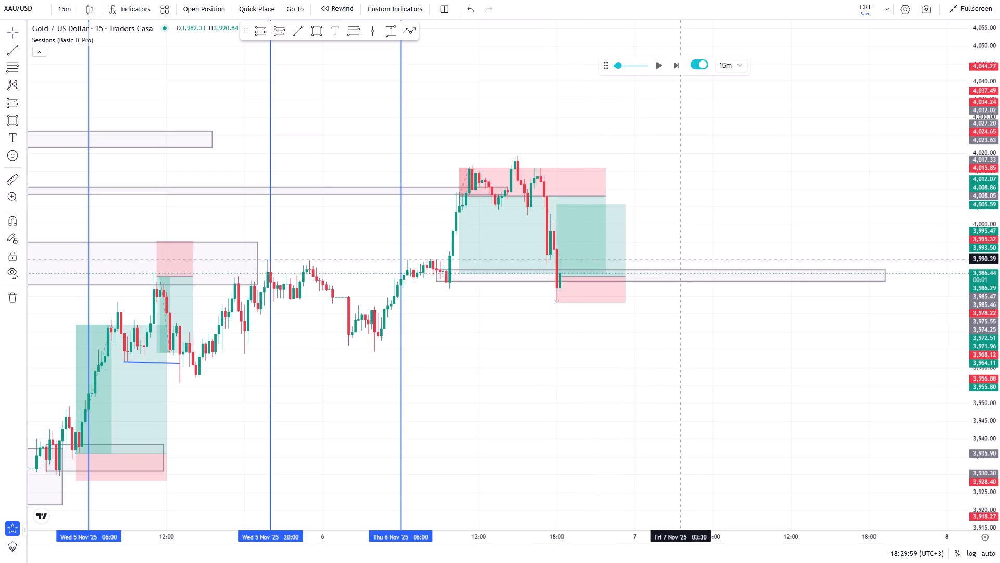
# Extend the zone at about 4,021.58 to 4,026.16 so that it ends at 22:30 on 6 November.
pyautogui.scroll(2, 692, 226)
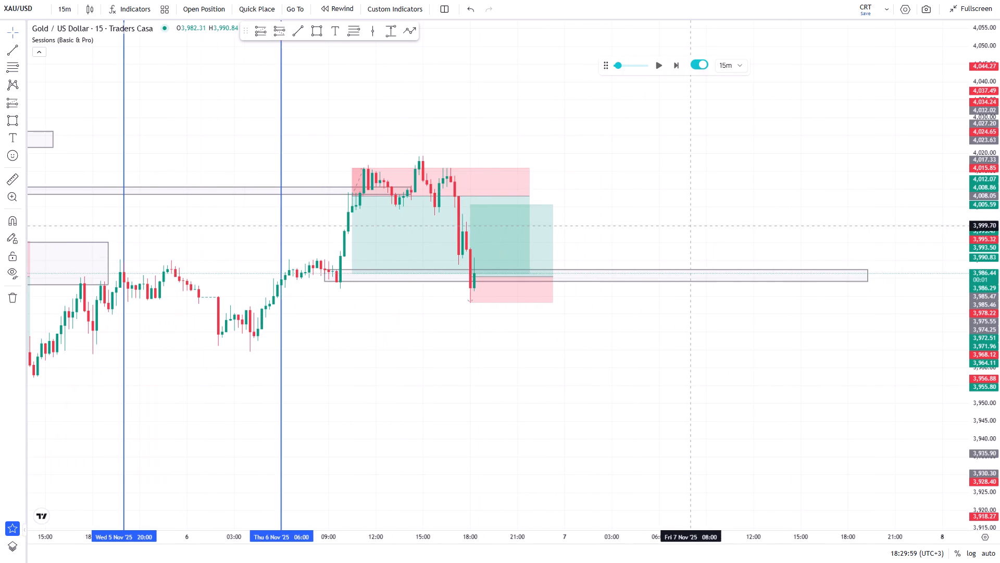
pyautogui.scroll(-6, 623, 221)
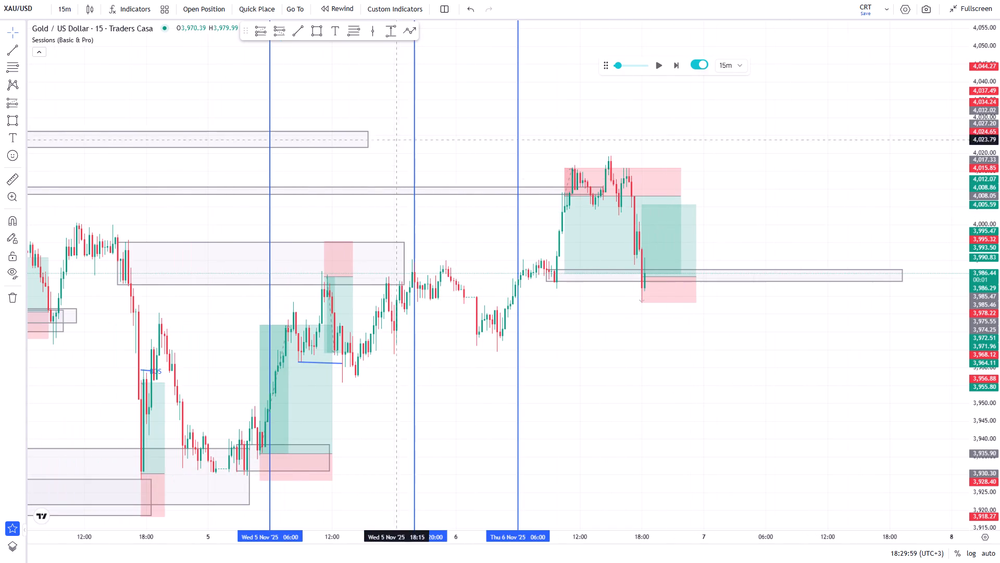
pyautogui.moveTo(369, 138); pyautogui.dragTo(668, 180)
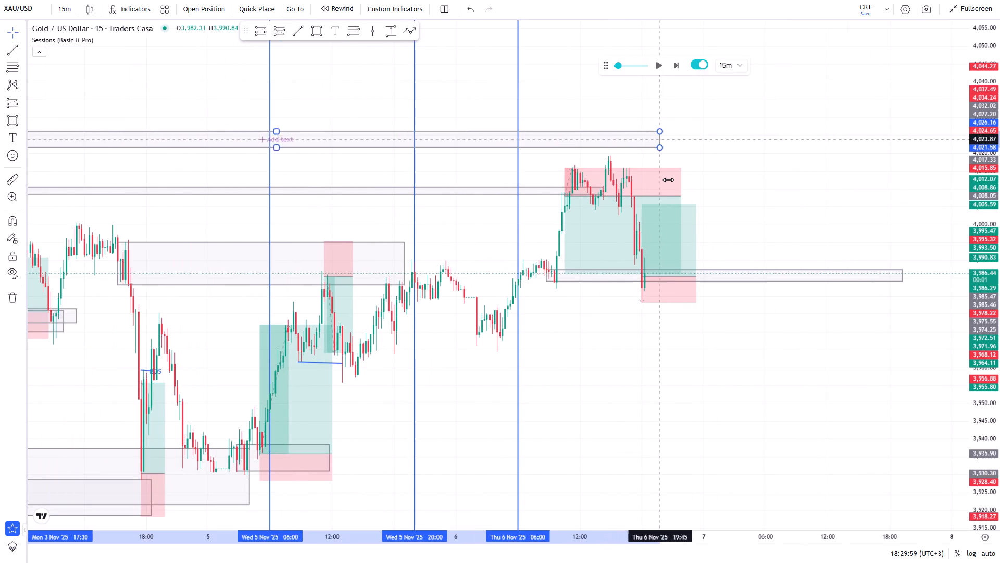
pyautogui.moveTo(668, 180); pyautogui.dragTo(689, 179)
pyautogui.scroll(-5, 731, 166)
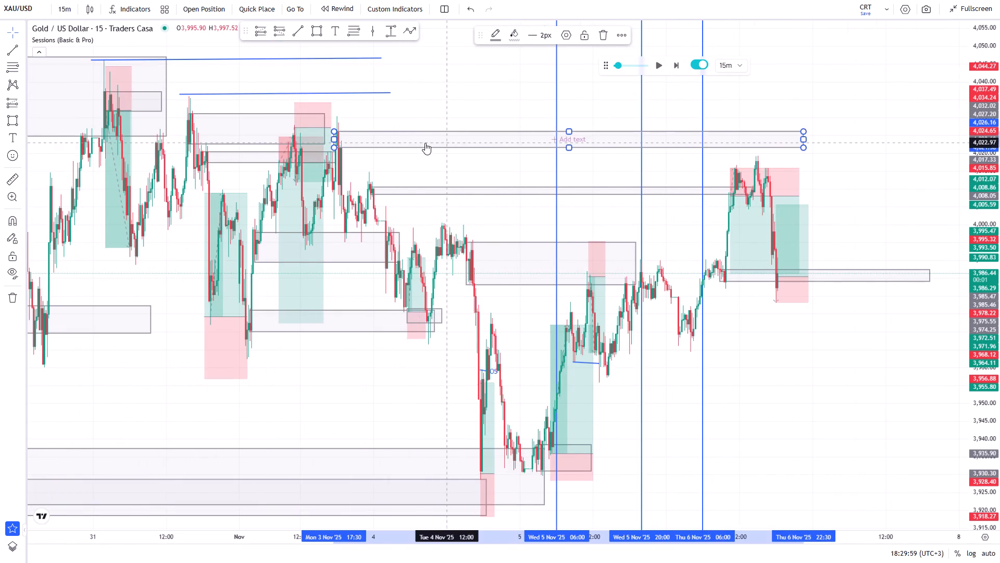
pyautogui.click(393, 166)
# Raise the lower edge of the zone starting at 17:30 on 3 November to about 4,022.06.
pyautogui.moveTo(980, 359); pyautogui.dragTo(990, 97)
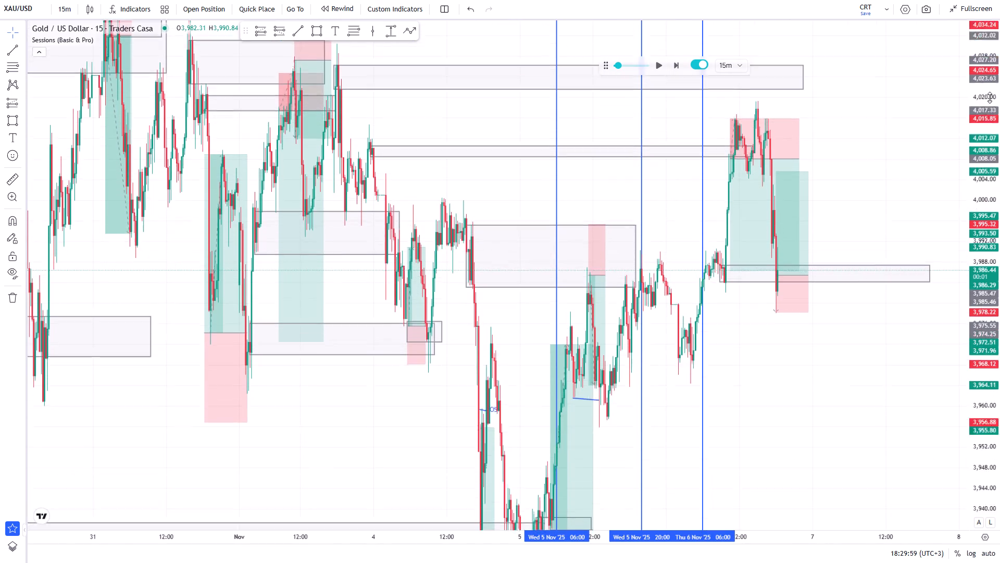
pyautogui.moveTo(990, 97); pyautogui.dragTo(983, 61)
pyautogui.moveTo(503, 163); pyautogui.dragTo(415, 296)
pyautogui.moveTo(371, 168); pyautogui.dragTo(326, 256)
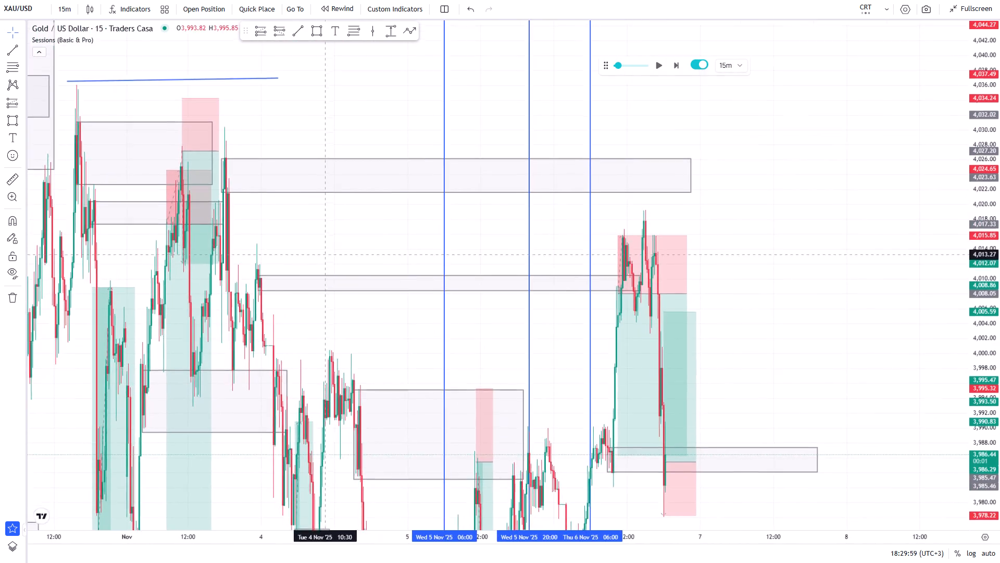
pyautogui.scroll(5, 270, 209)
pyautogui.moveTo(157, 114); pyautogui.dragTo(342, 177)
pyautogui.moveTo(247, 140); pyautogui.dragTo(368, 167)
pyautogui.moveTo(224, 155); pyautogui.dragTo(230, 164)
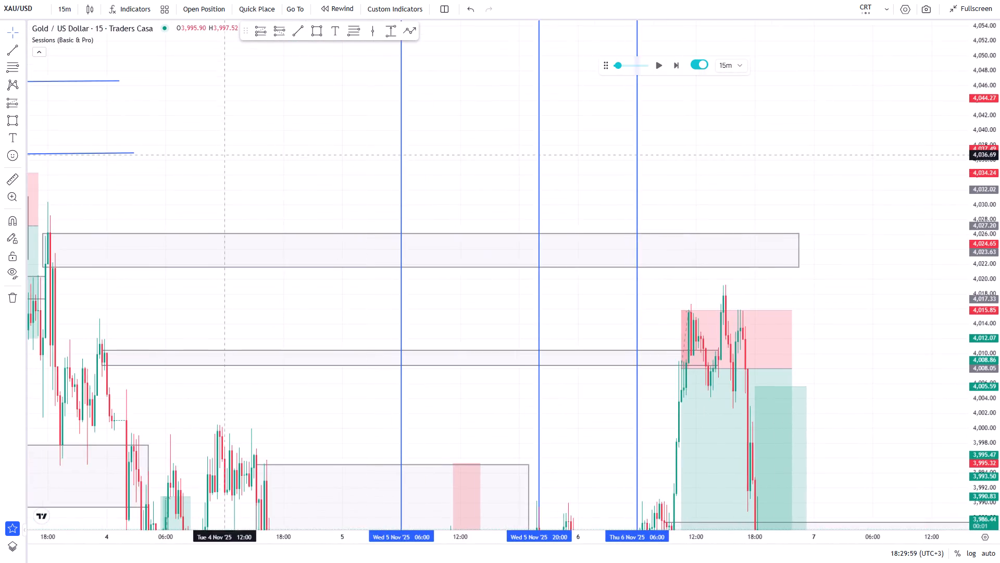
pyautogui.moveTo(230, 164); pyautogui.dragTo(384, 188)
pyautogui.moveTo(249, 188); pyautogui.dragTo(365, 195)
pyautogui.scroll(3, 366, 198)
pyautogui.moveTo(342, 218); pyautogui.dragTo(422, 164)
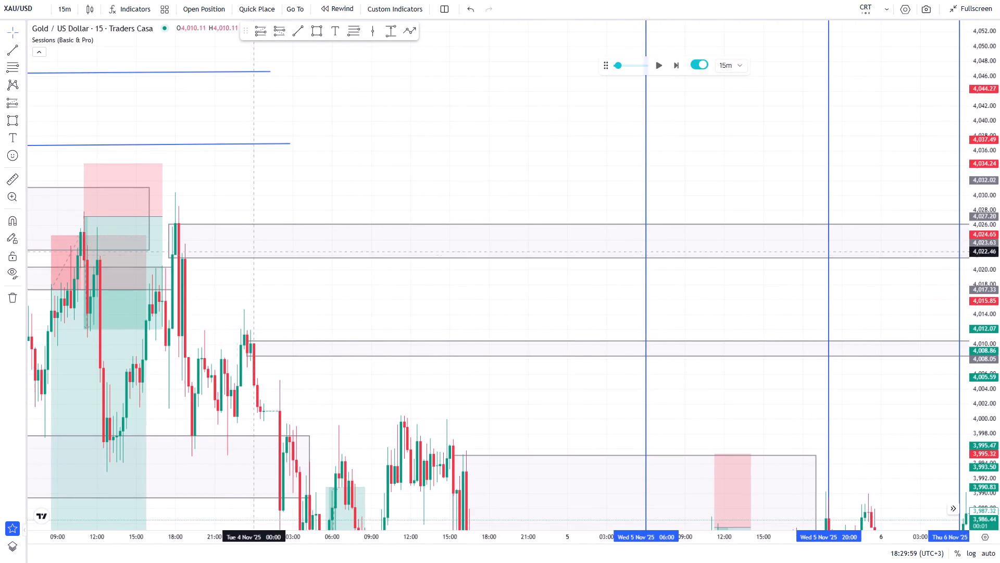
pyautogui.click(167, 259)
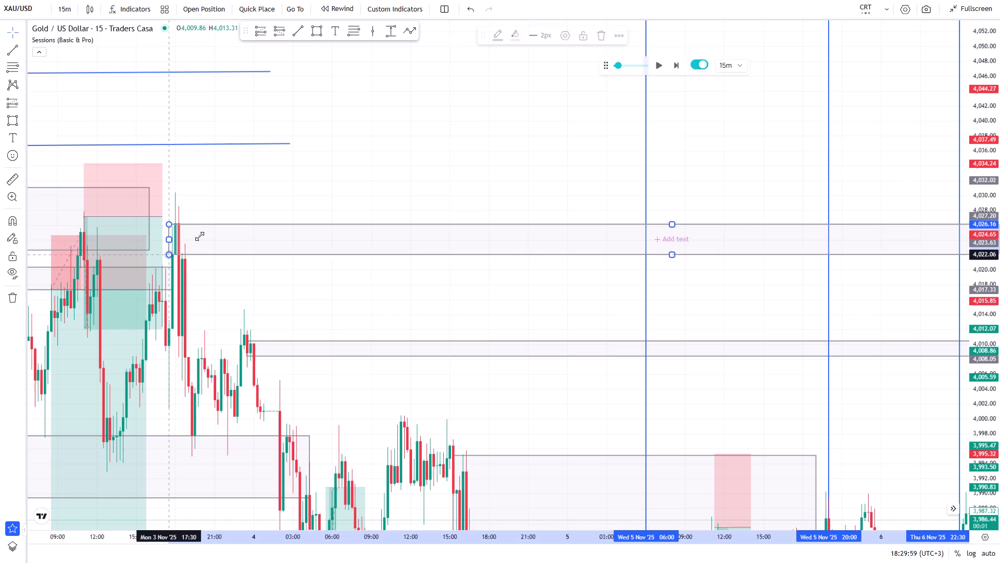
pyautogui.click(259, 199)
# Place a vertical line at 20:00 on 6 November to mark the session time.
pyautogui.moveTo(430, 298); pyautogui.dragTo(94, 178)
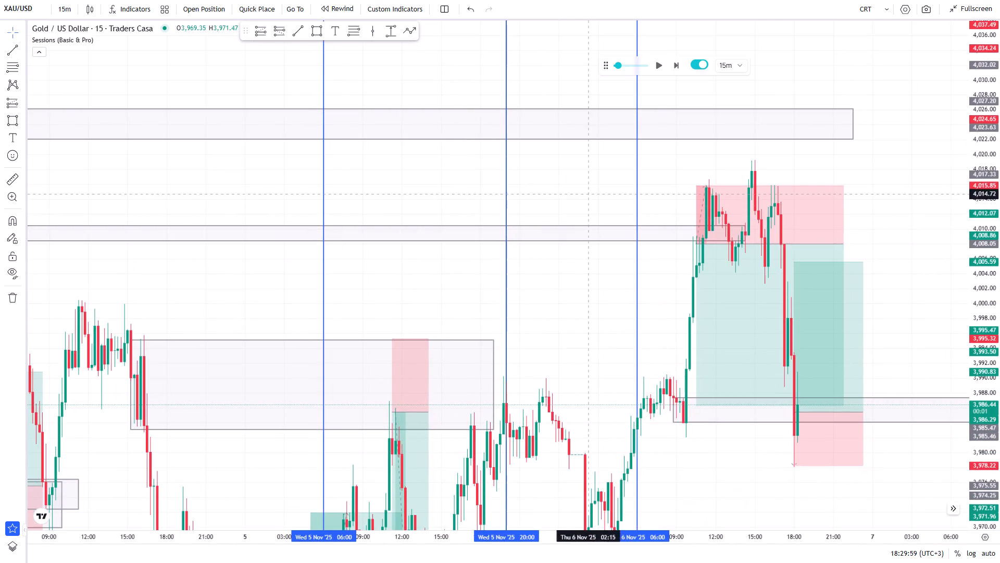
pyautogui.moveTo(583, 190); pyautogui.dragTo(417, 243)
pyautogui.moveTo(686, 209); pyautogui.dragTo(655, 193)
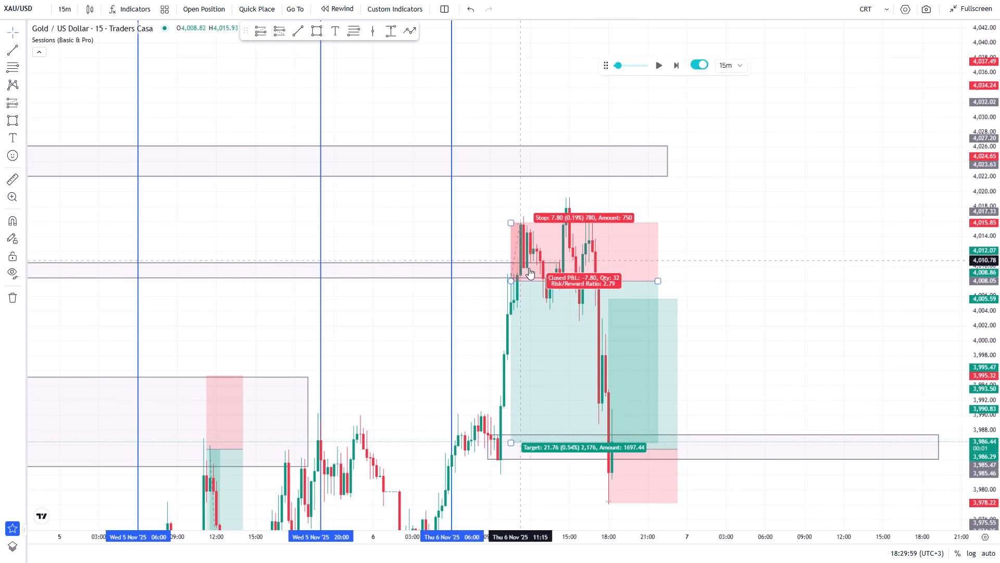
pyautogui.moveTo(829, 289); pyautogui.dragTo(817, 186)
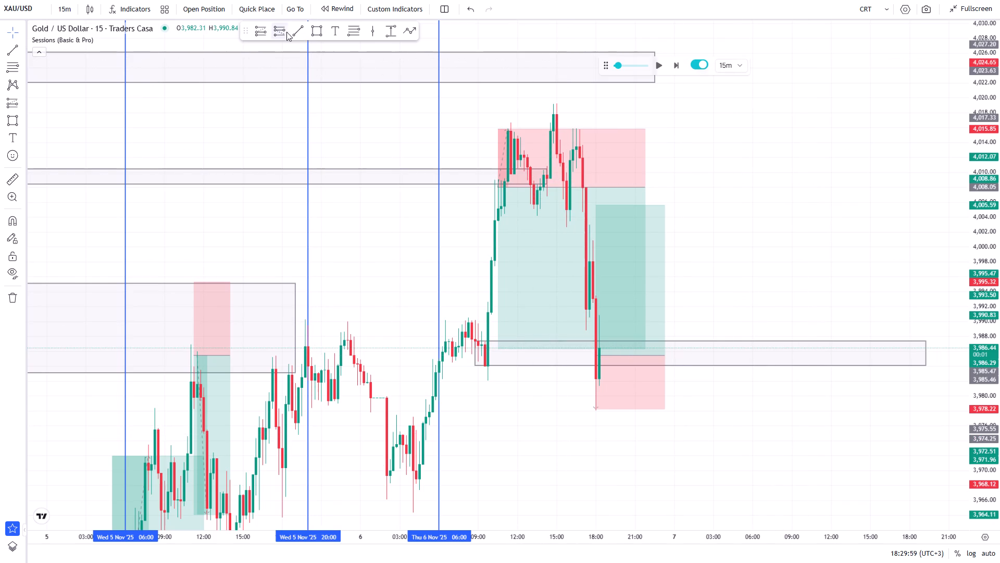
pyautogui.click(370, 27)
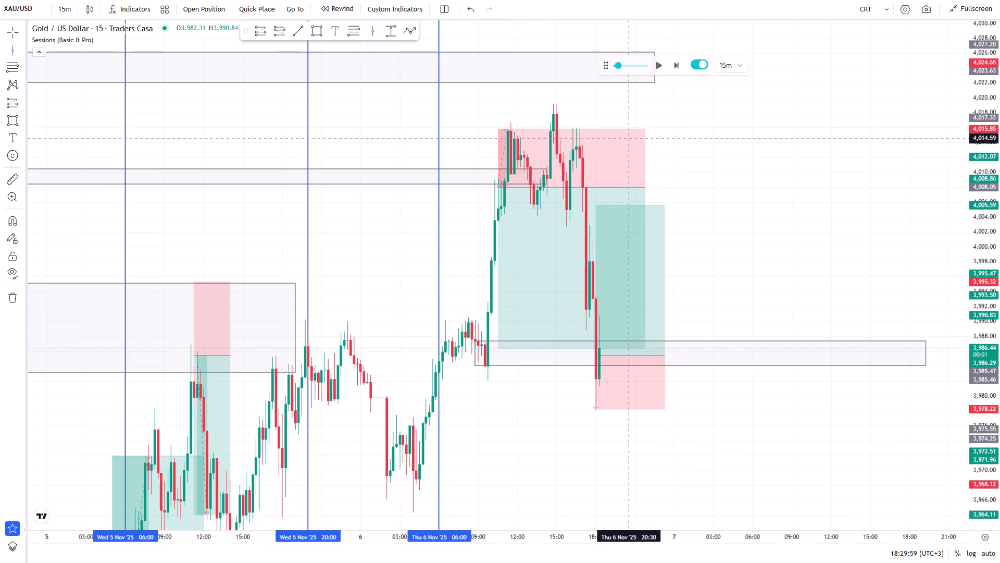
pyautogui.click(622, 142)
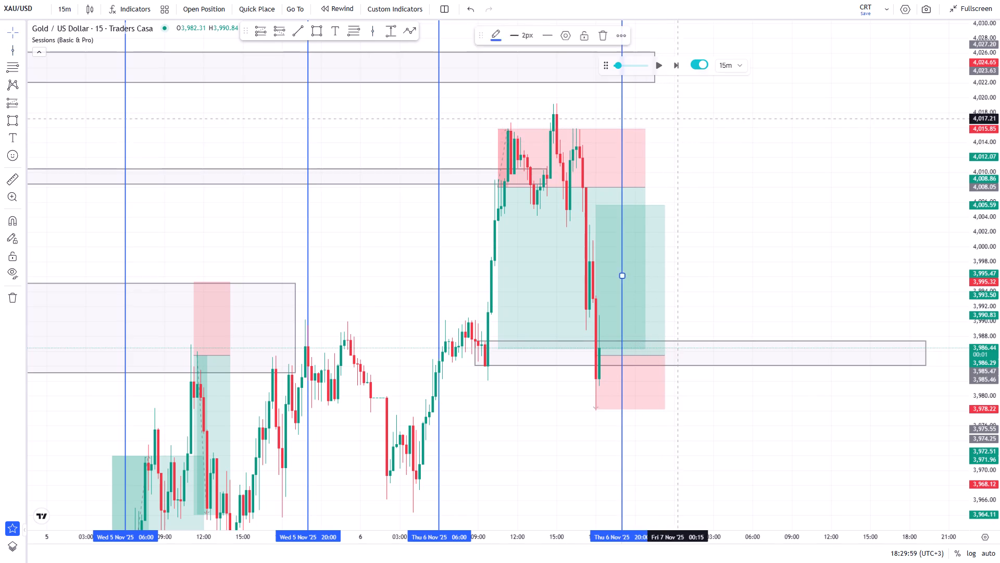
pyautogui.click(679, 118)
# Advance the replay by one 15-minute candle.
pyautogui.scroll(3, 780, 177)
pyautogui.moveTo(696, 199); pyautogui.dragTo(723, 238)
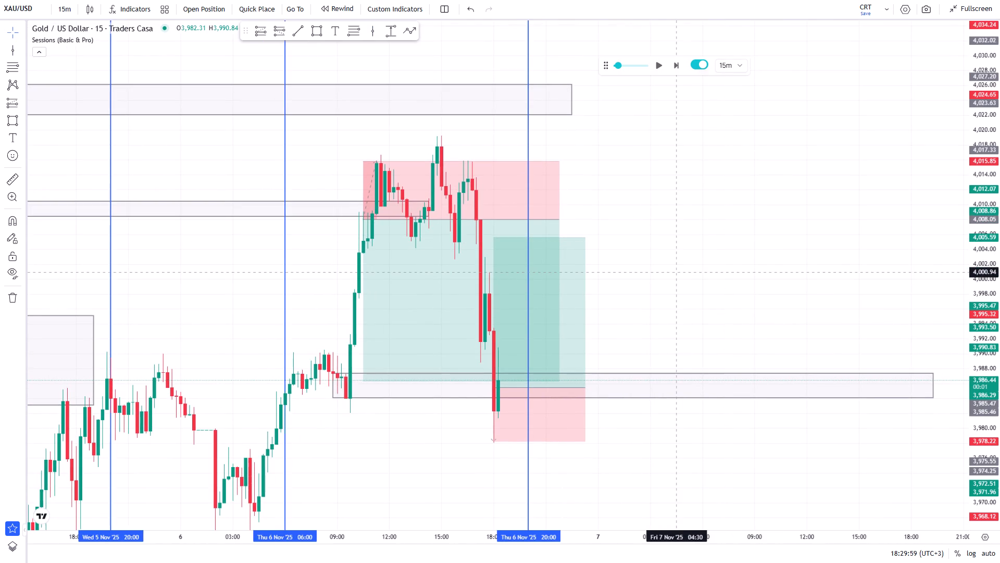
pyautogui.click(678, 66)
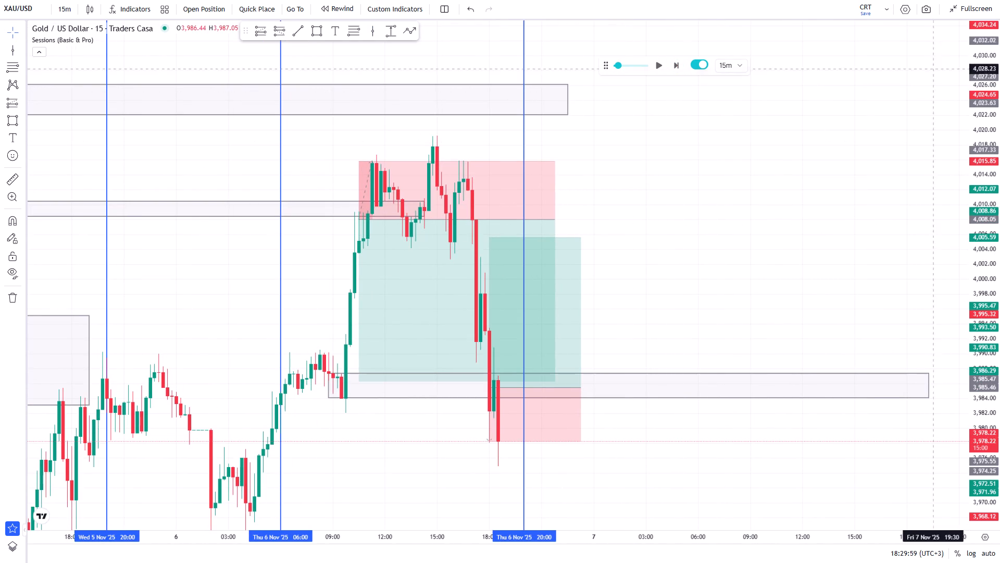
# Draw a structure-break trend line at about 4,005.7 from about 13:15 to 16:00 on 6 November.
pyautogui.moveTo(991, 49); pyautogui.dragTo(998, 217)
pyautogui.moveTo(729, 189); pyautogui.dragTo(729, 188)
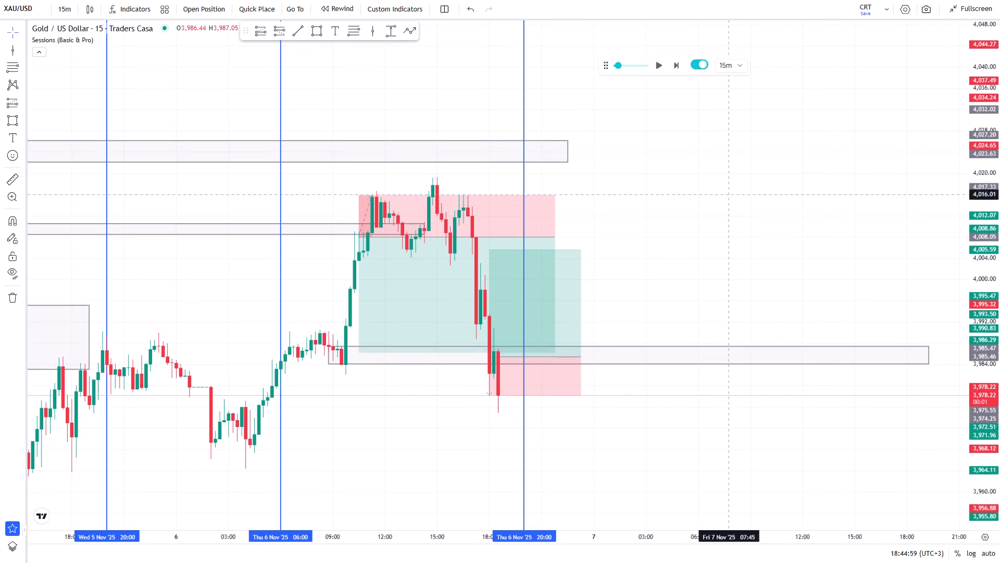
pyautogui.moveTo(729, 188); pyautogui.dragTo(729, 154)
pyautogui.moveTo(978, 96); pyautogui.dragTo(986, 194)
pyautogui.moveTo(818, 164); pyautogui.dragTo(840, 91)
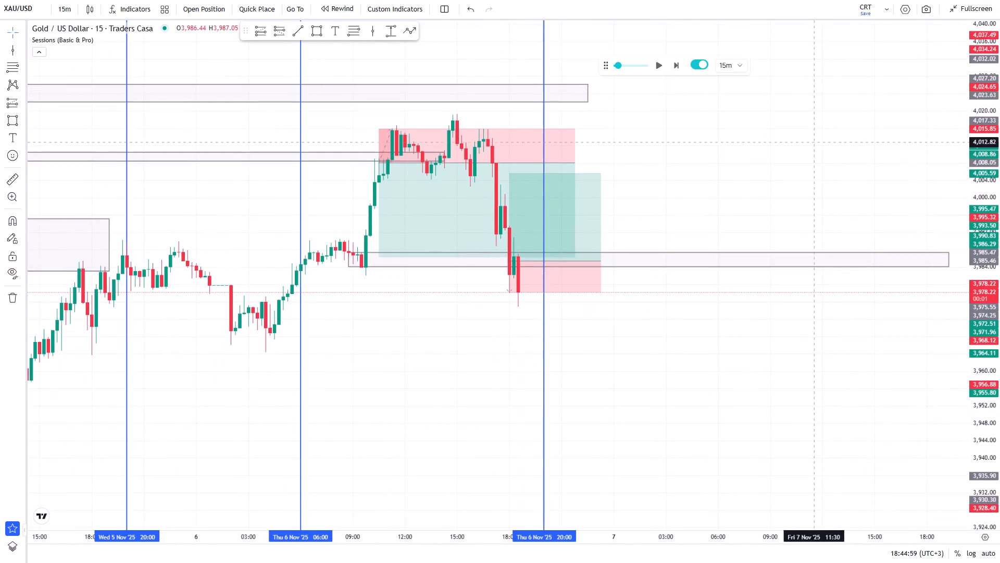
pyautogui.moveTo(815, 149); pyautogui.dragTo(829, 104)
pyautogui.scroll(-2, 489, 312)
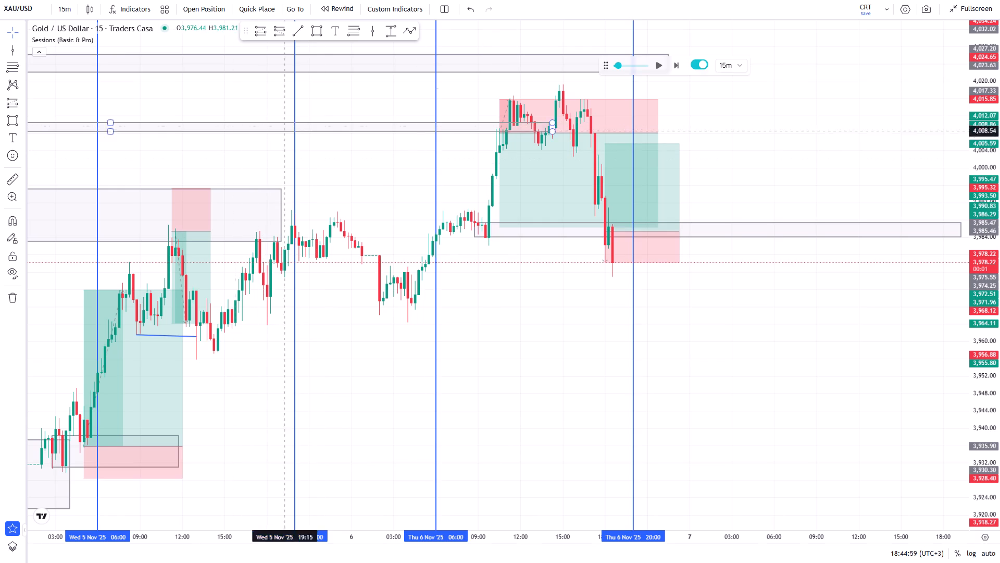
pyautogui.click(295, 33)
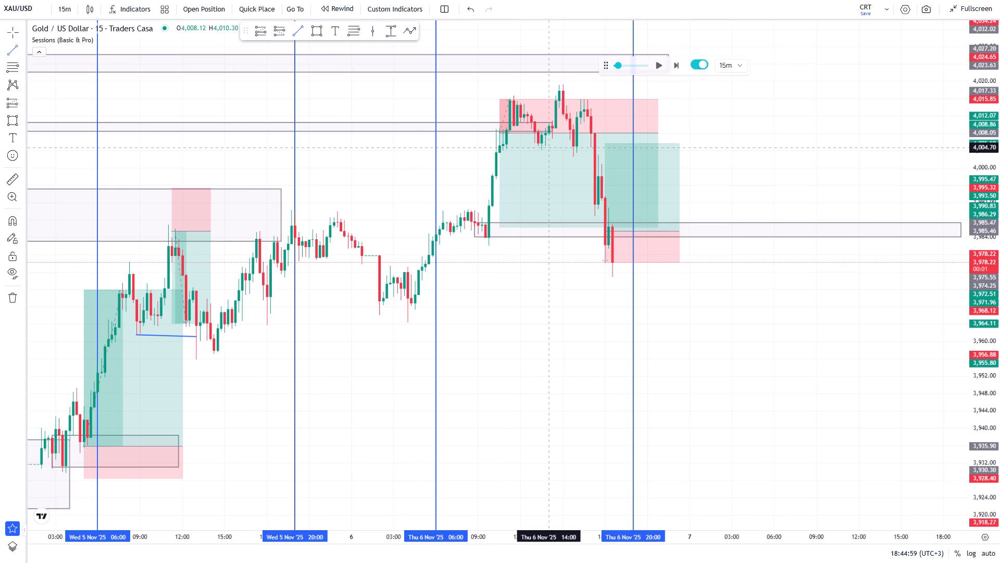
pyautogui.click(538, 143)
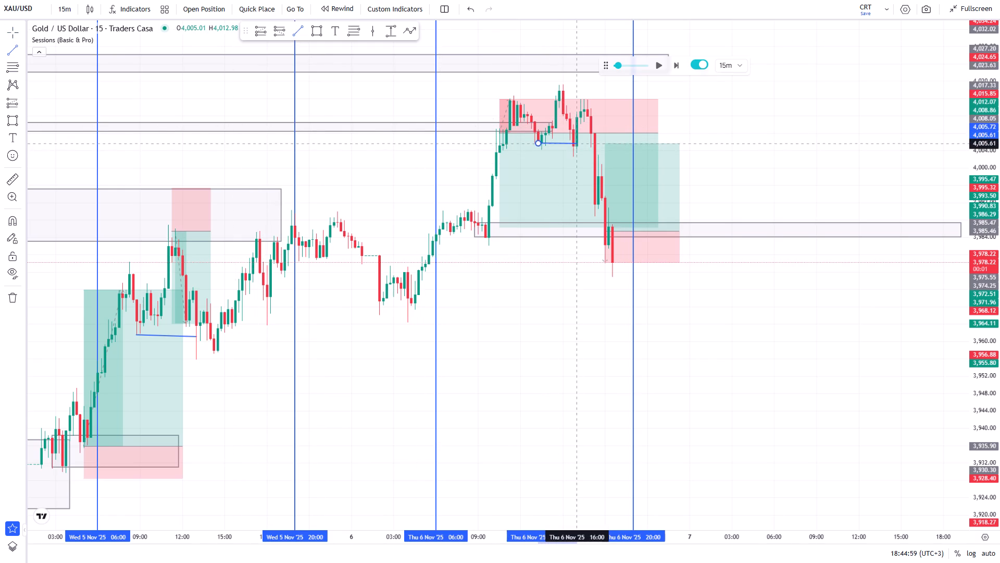
pyautogui.click(576, 143)
pyautogui.click(690, 88)
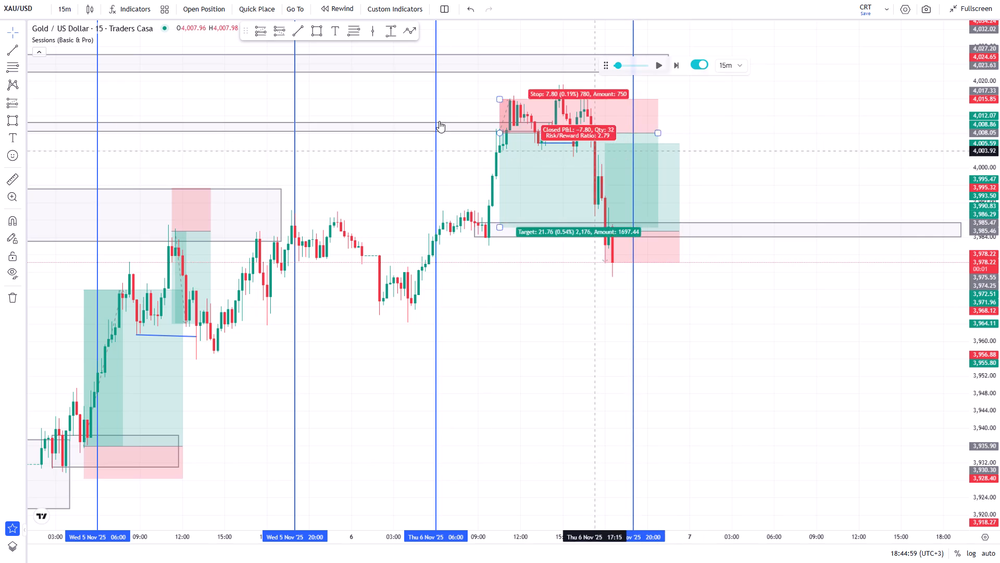
# Draw a rectangle zone from about 4,017.78 down to about 4,015, spanning about 14:15 to 23:15 on 6 November.
pyautogui.click(316, 33)
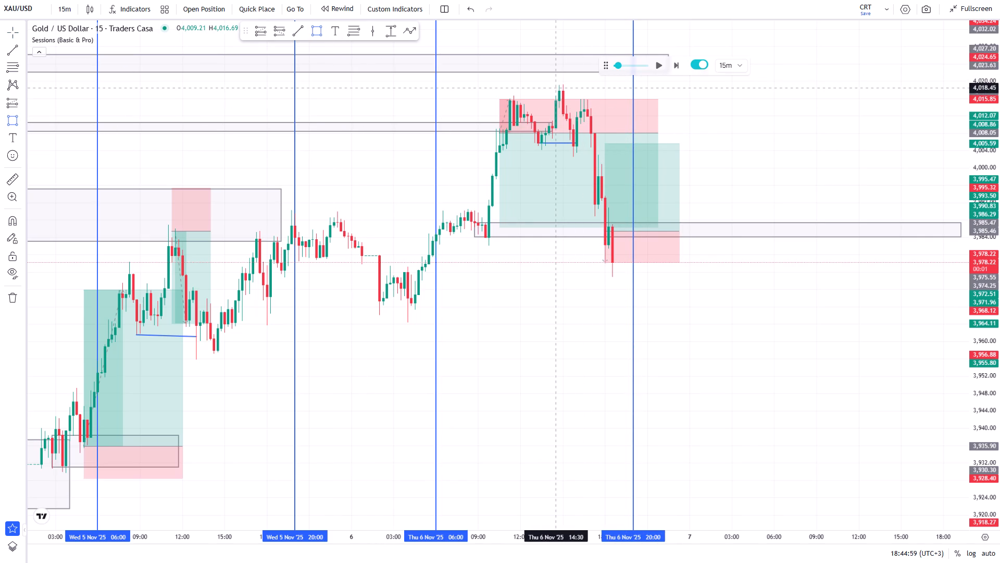
pyautogui.click(553, 91)
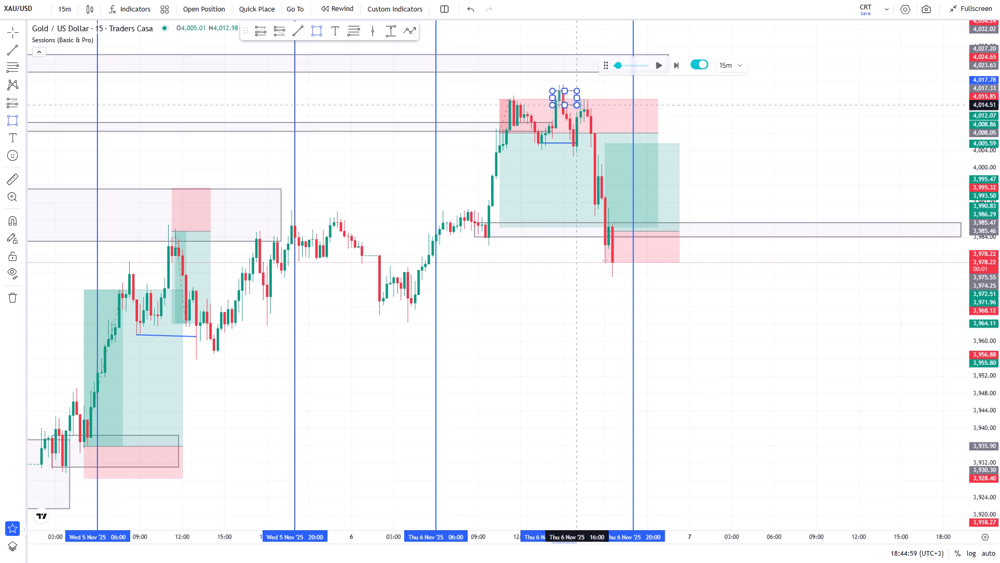
pyautogui.click(679, 102)
pyautogui.click(761, 126)
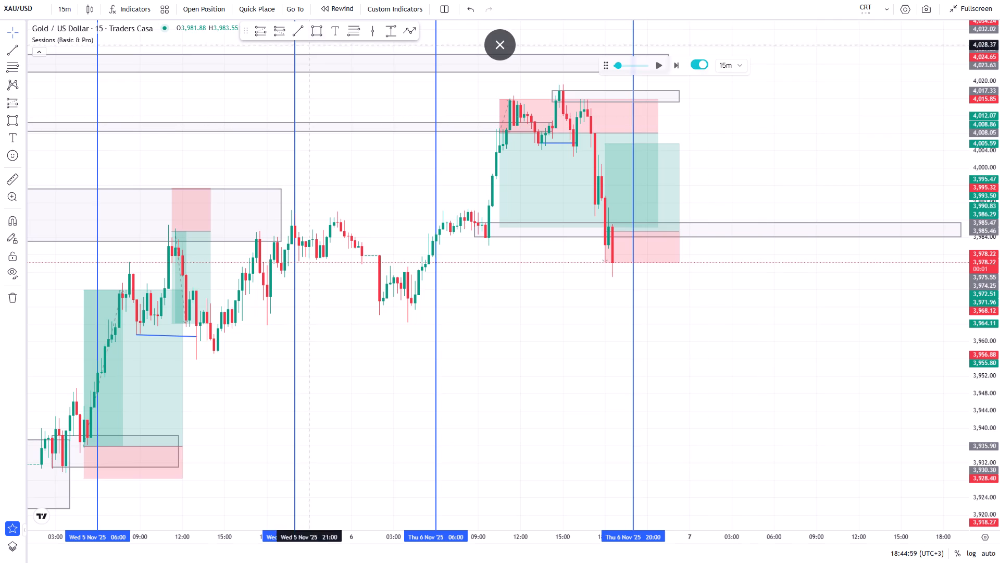
# Place a short position at about 4,015.19 from 17:00 on 6 November, with its stop at about 4,019.69.
pyautogui.click(272, 30)
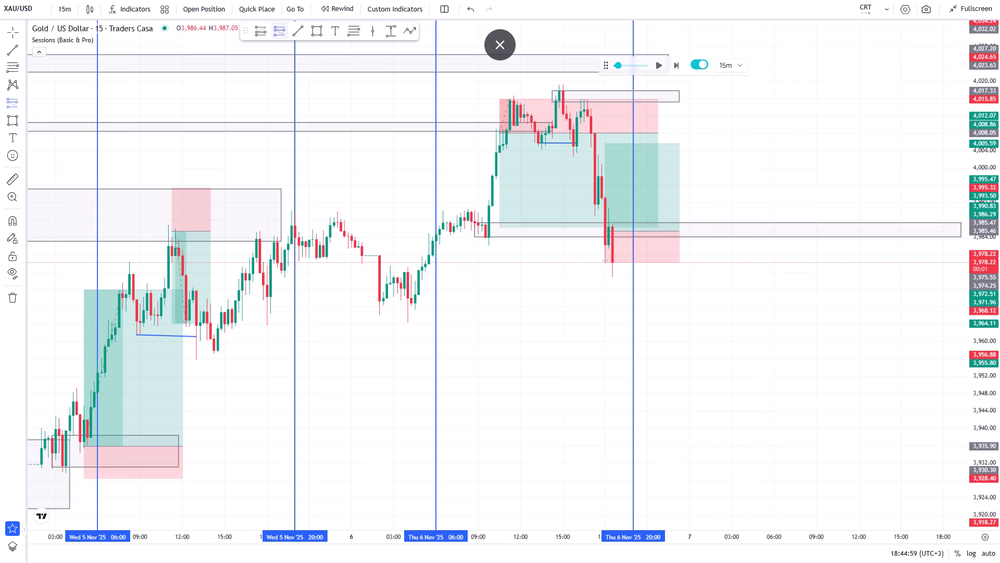
pyautogui.click(590, 102)
pyautogui.moveTo(809, 126); pyautogui.dragTo(807, 161)
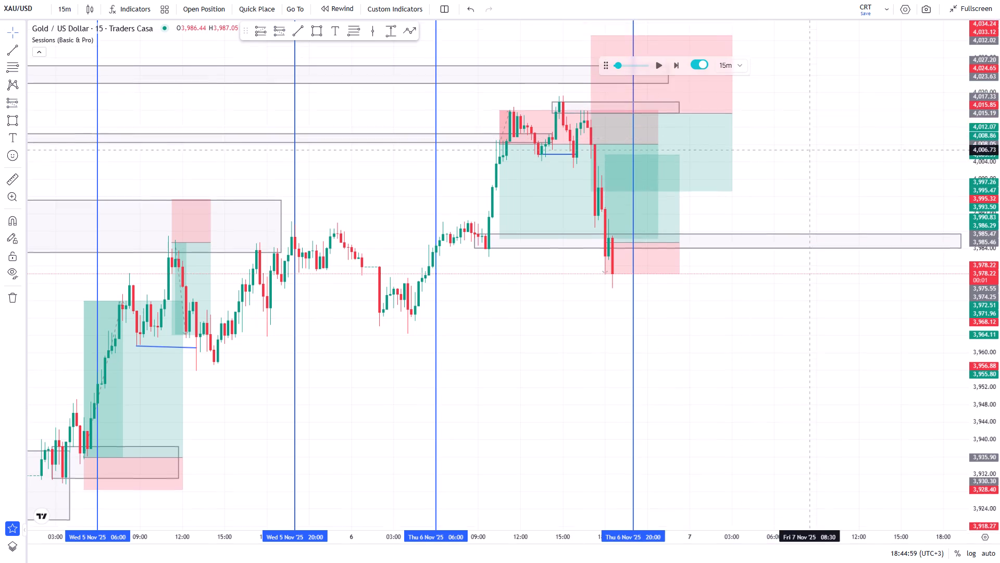
pyautogui.moveTo(807, 161); pyautogui.dragTo(807, 163)
pyautogui.moveTo(589, 48); pyautogui.dragTo(580, 75)
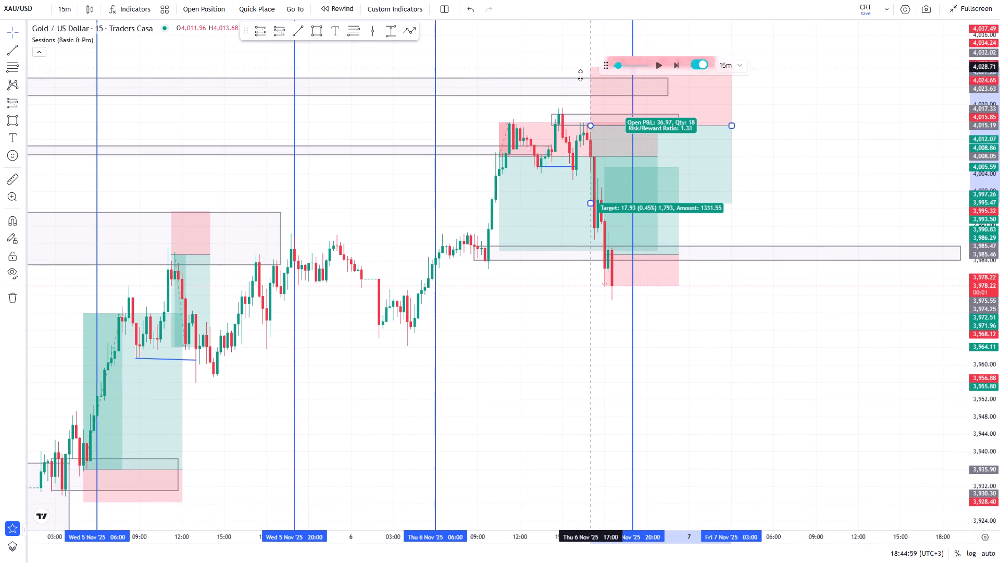
pyautogui.moveTo(580, 75); pyautogui.dragTo(581, 106)
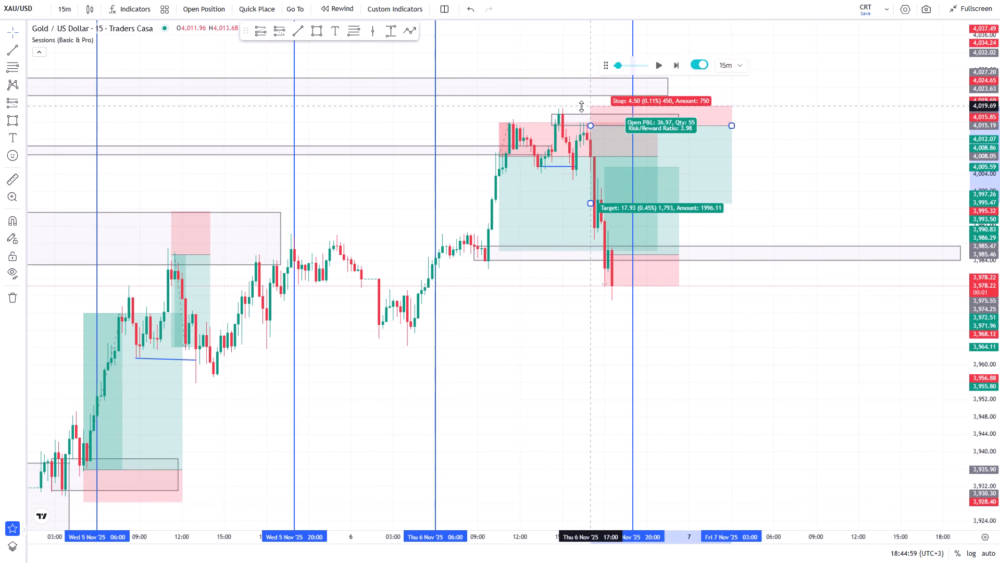
# Set the newest short position's target to about 3,986.90 and its stop to about 4,019.69.
pyautogui.moveTo(581, 106); pyautogui.dragTo(583, 108)
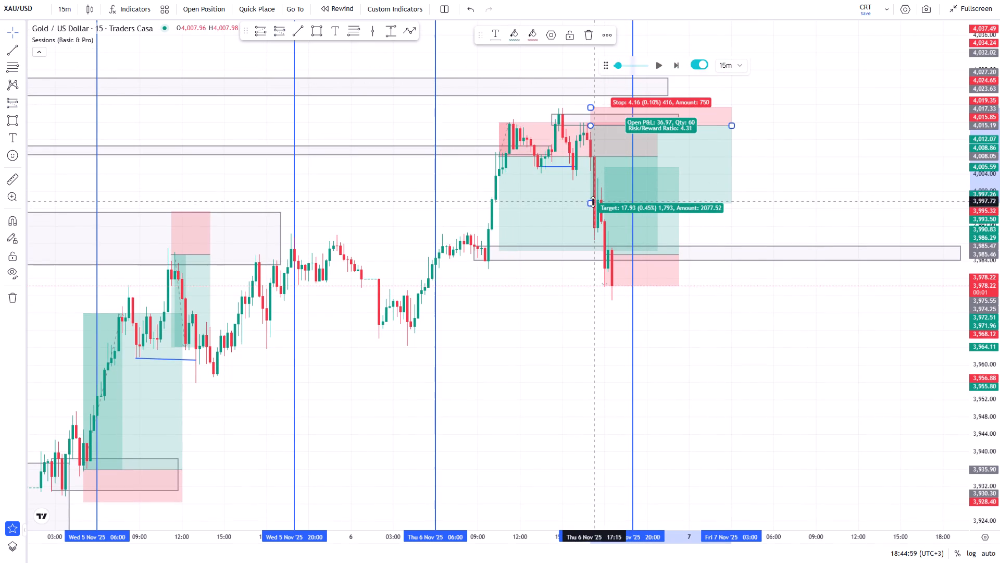
pyautogui.moveTo(593, 202); pyautogui.dragTo(596, 240)
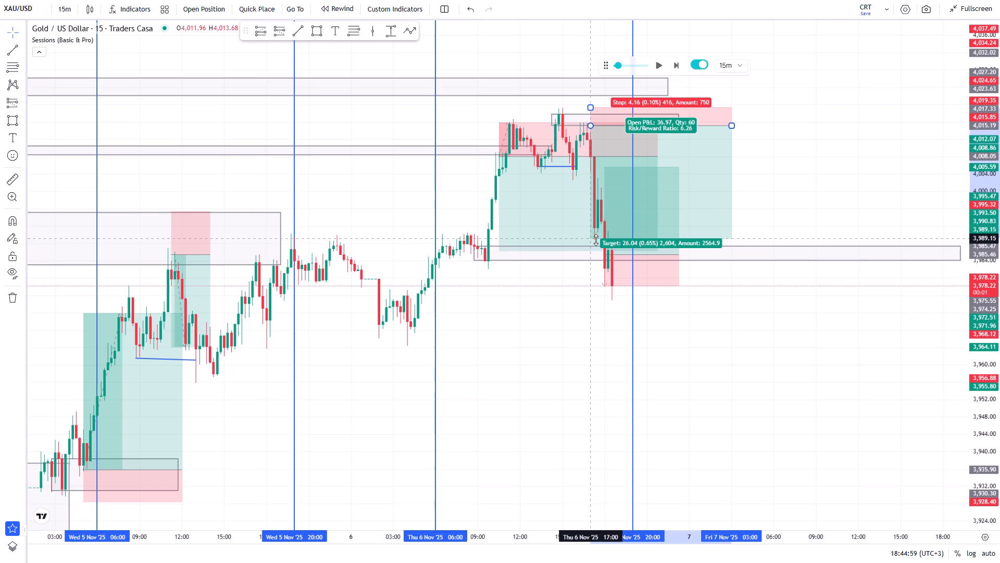
pyautogui.moveTo(596, 240); pyautogui.dragTo(596, 247)
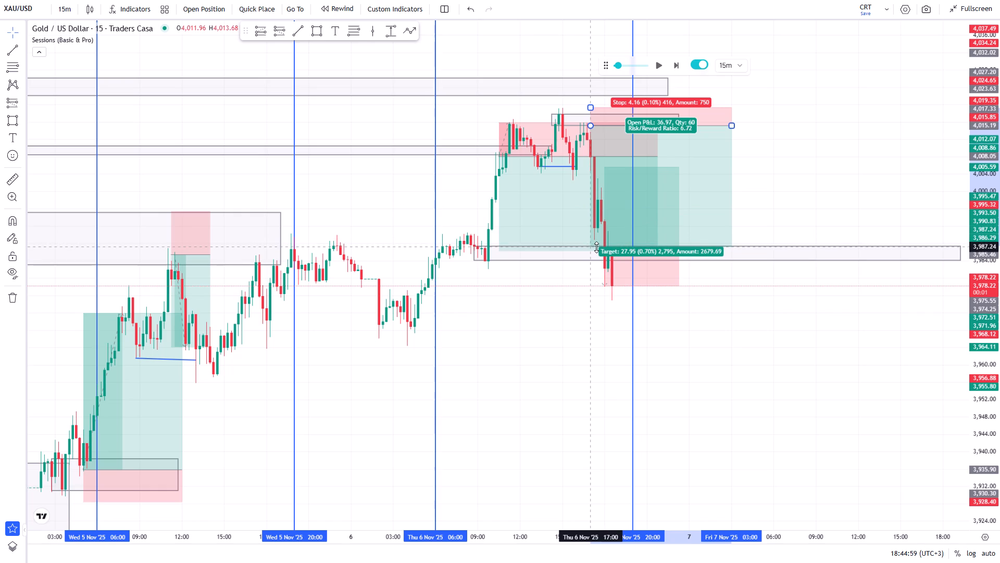
pyautogui.moveTo(596, 247); pyautogui.dragTo(597, 252)
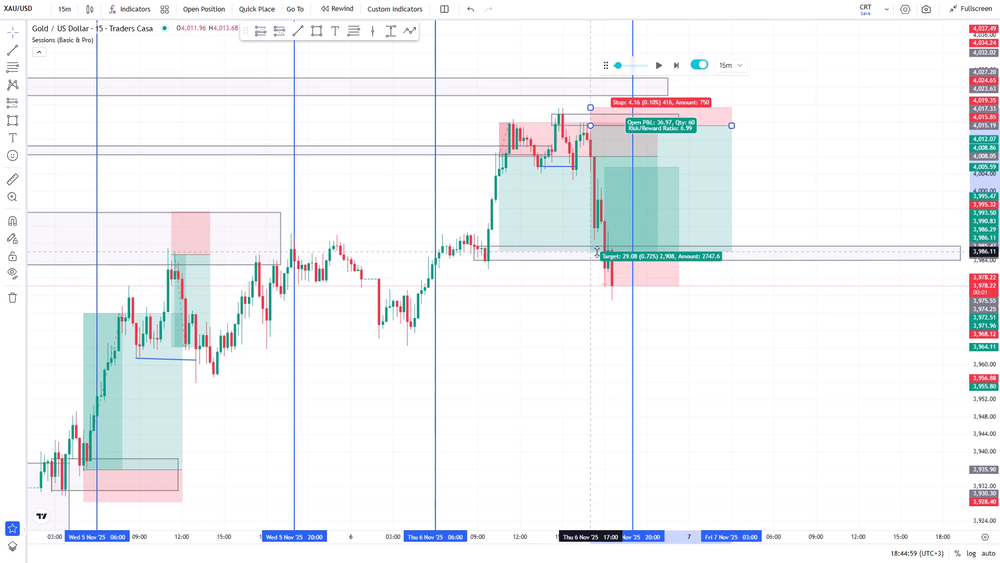
pyautogui.moveTo(597, 252); pyautogui.dragTo(596, 249)
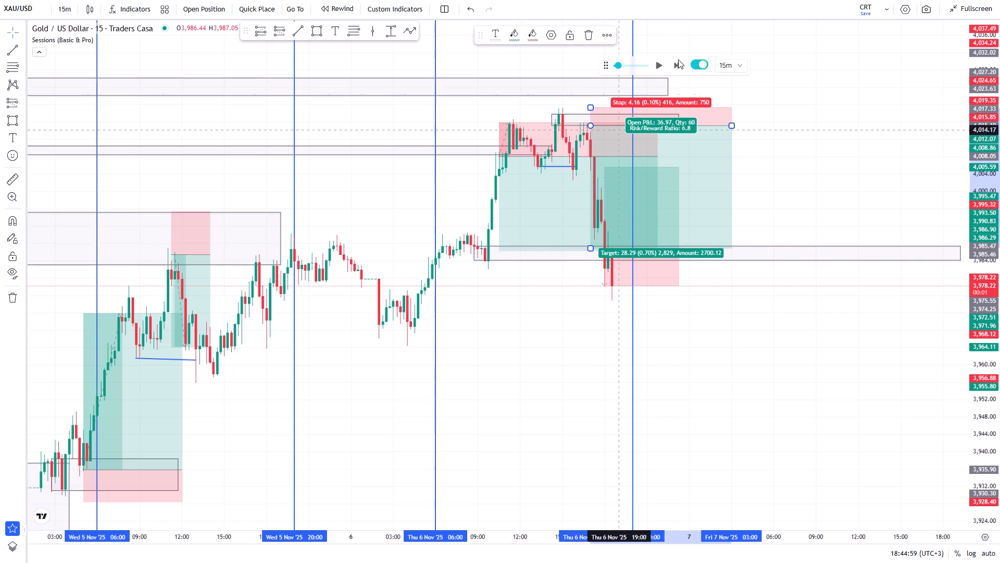
pyautogui.click(588, 109)
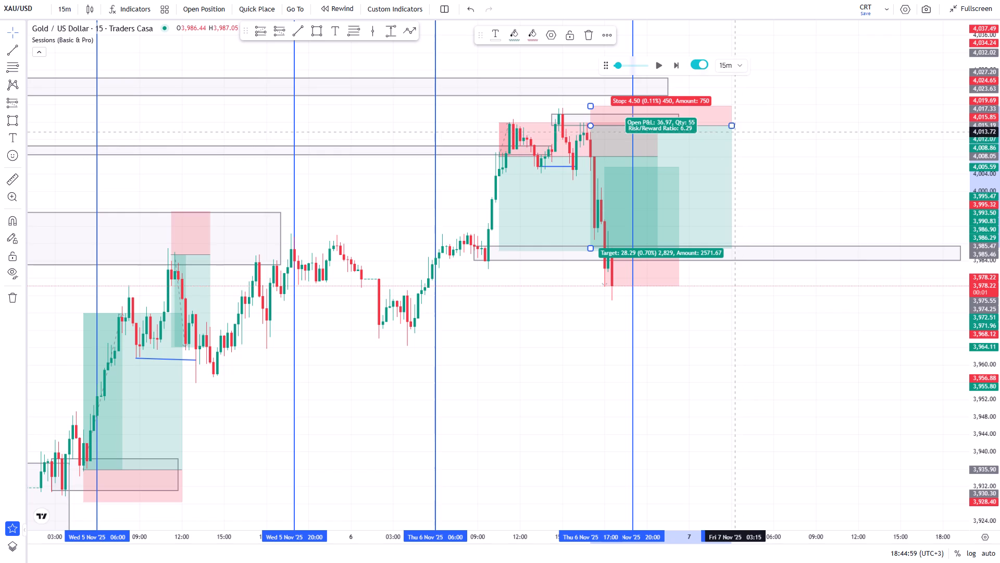
# Shorten the newest short position so it ends at about 22:30 on 6 November.
pyautogui.moveTo(733, 125); pyautogui.dragTo(669, 128)
pyautogui.click(754, 131)
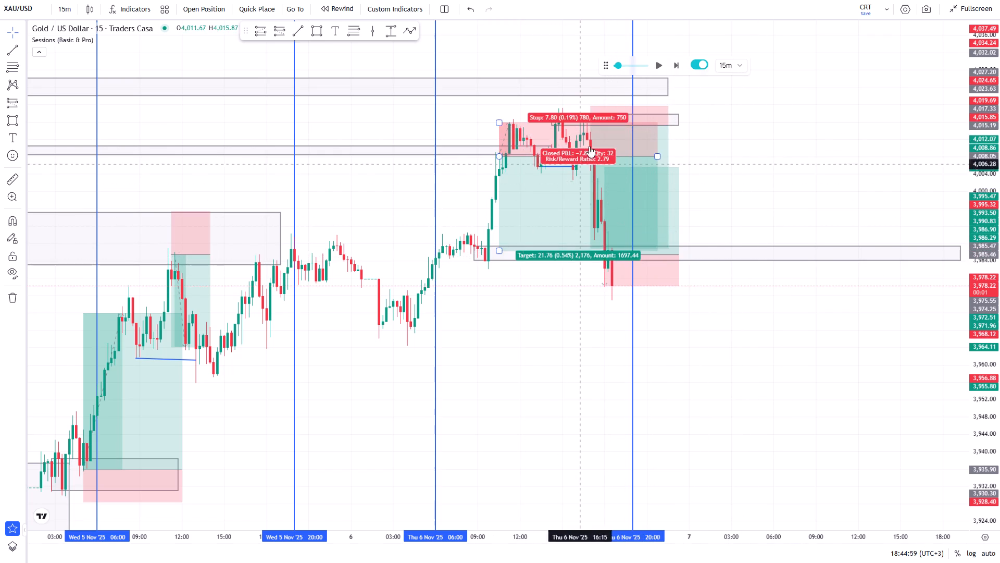
# Examine the price action, zones and positions from the start of November through the latest candle on 6 November.
pyautogui.scroll(-3, 577, 129)
pyautogui.moveTo(795, 120); pyautogui.dragTo(802, 151)
pyautogui.scroll(-4, 783, 151)
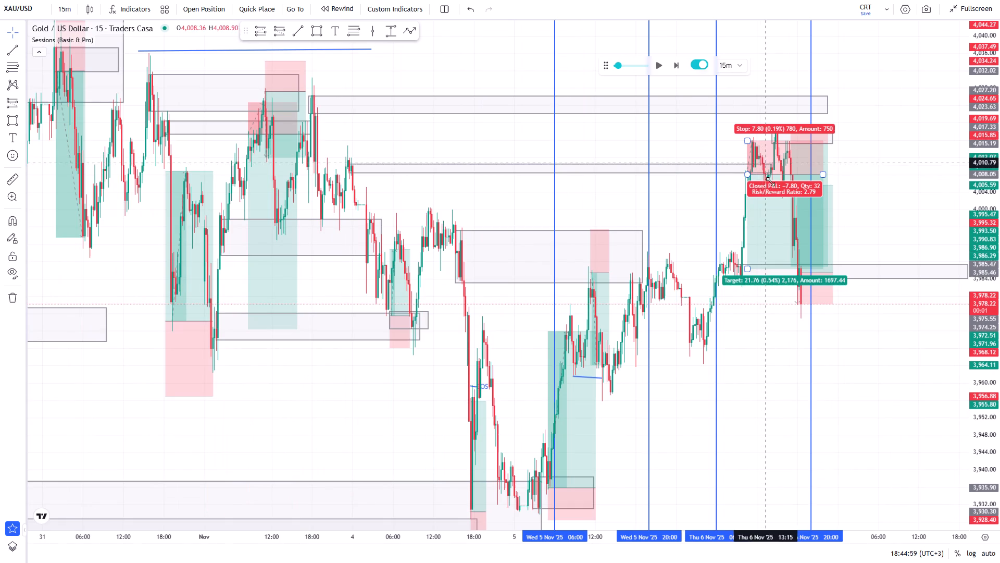
pyautogui.moveTo(686, 214); pyautogui.dragTo(606, 179)
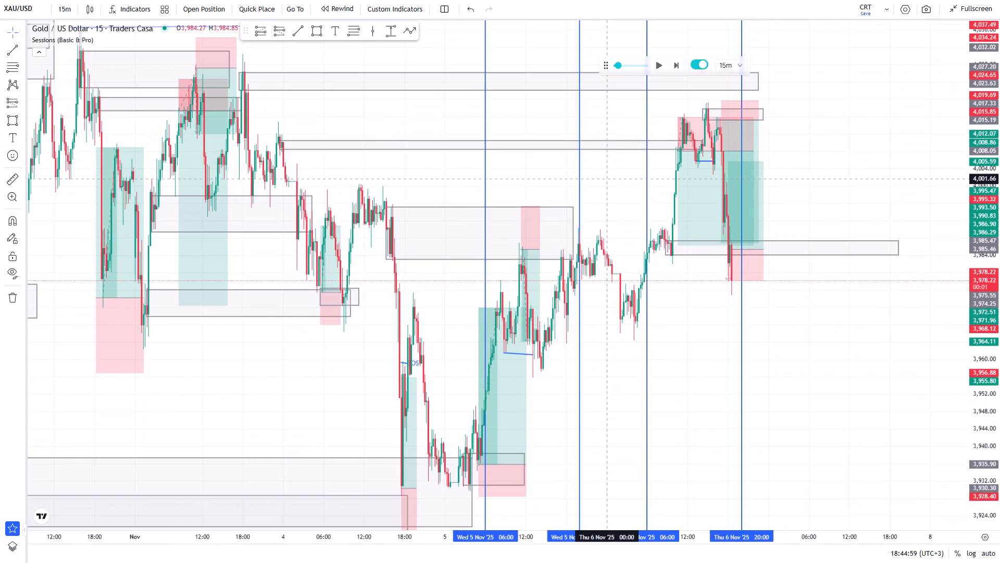
pyautogui.moveTo(606, 179); pyautogui.dragTo(606, 180)
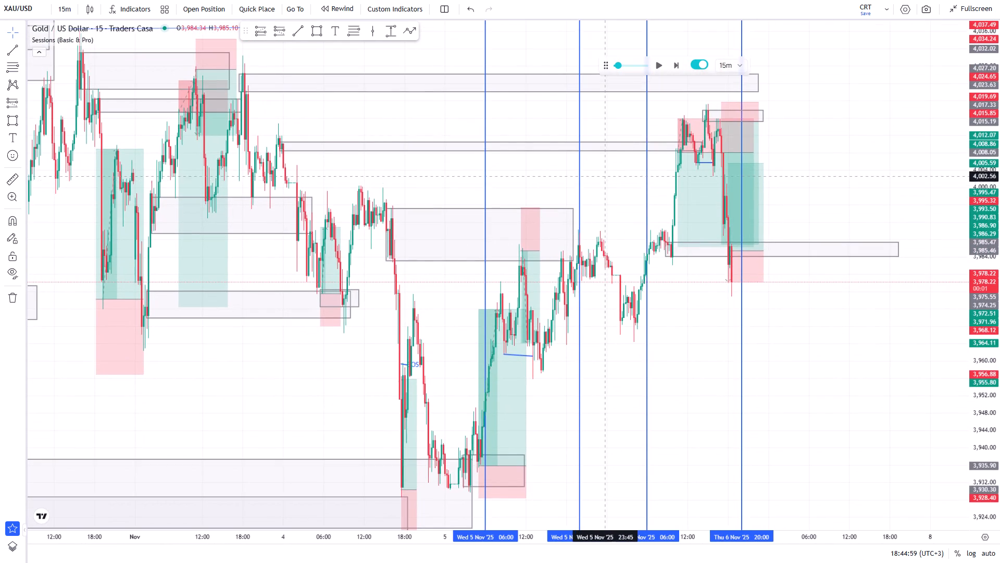
pyautogui.scroll(3, 744, 144)
pyautogui.scroll(5, 940, 142)
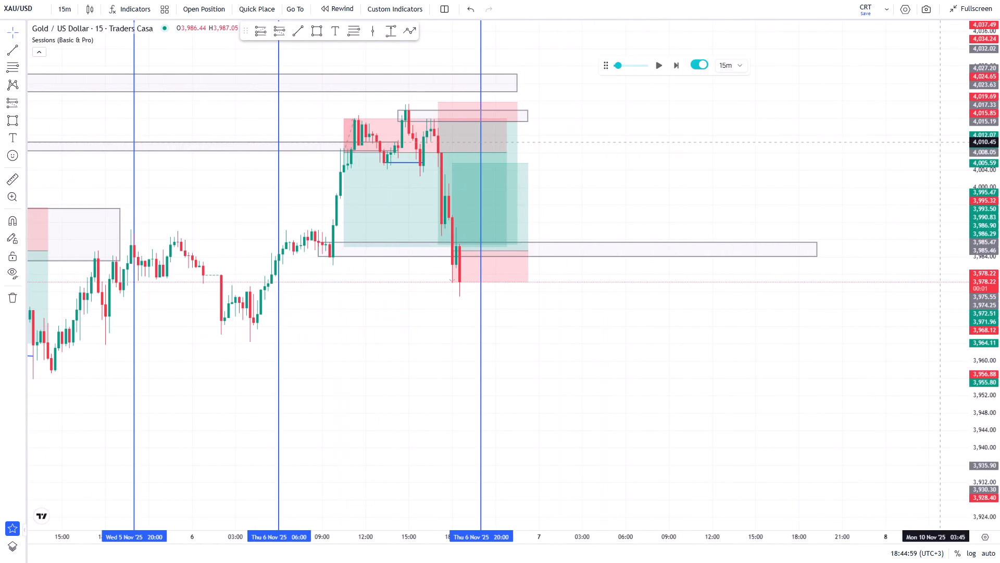
pyautogui.moveTo(711, 150); pyautogui.dragTo(760, 204)
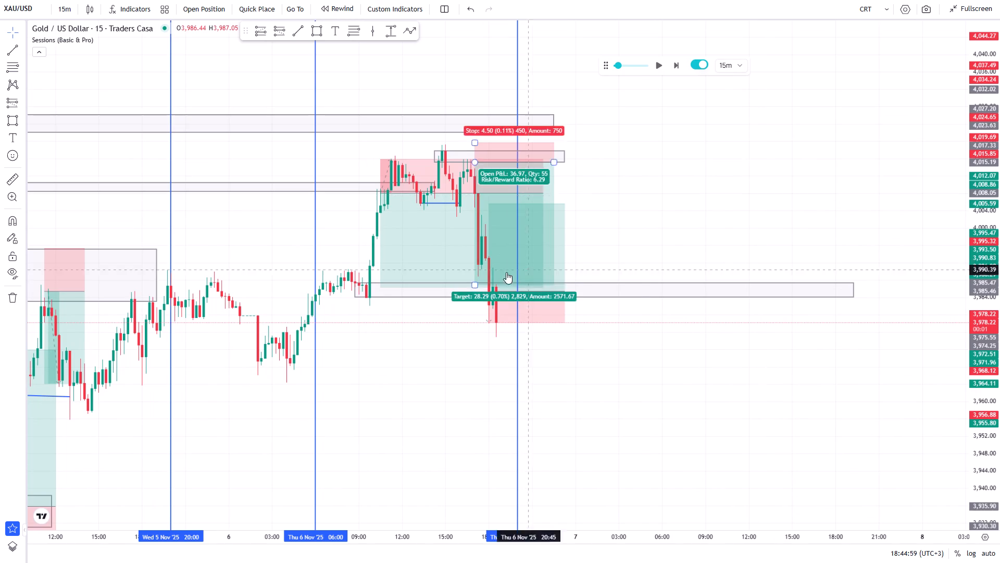
pyautogui.scroll(-6, 279, 434)
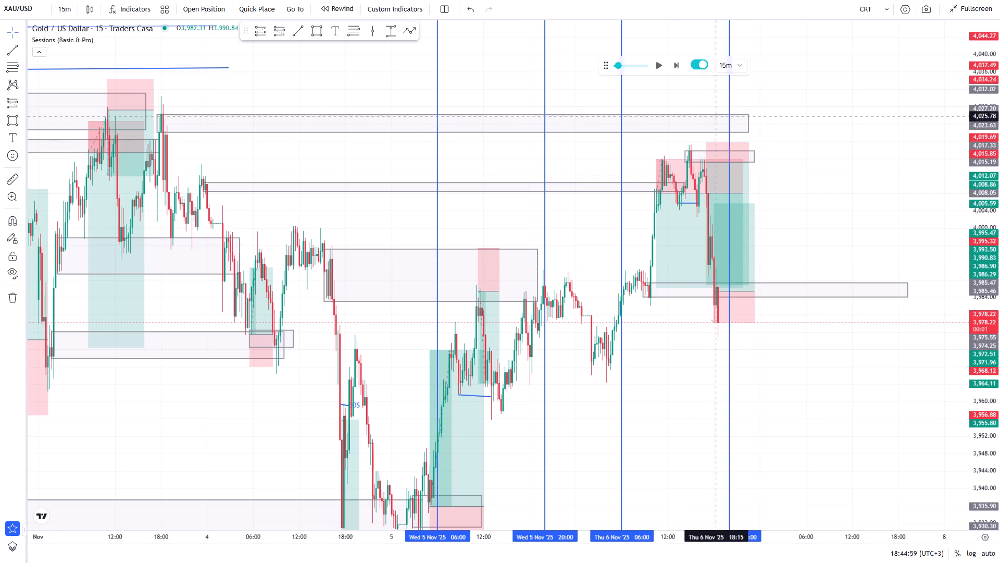
pyautogui.moveTo(816, 176); pyautogui.dragTo(776, 134)
pyautogui.moveTo(617, 385); pyautogui.dragTo(607, 297)
pyautogui.scroll(3, 635, 309)
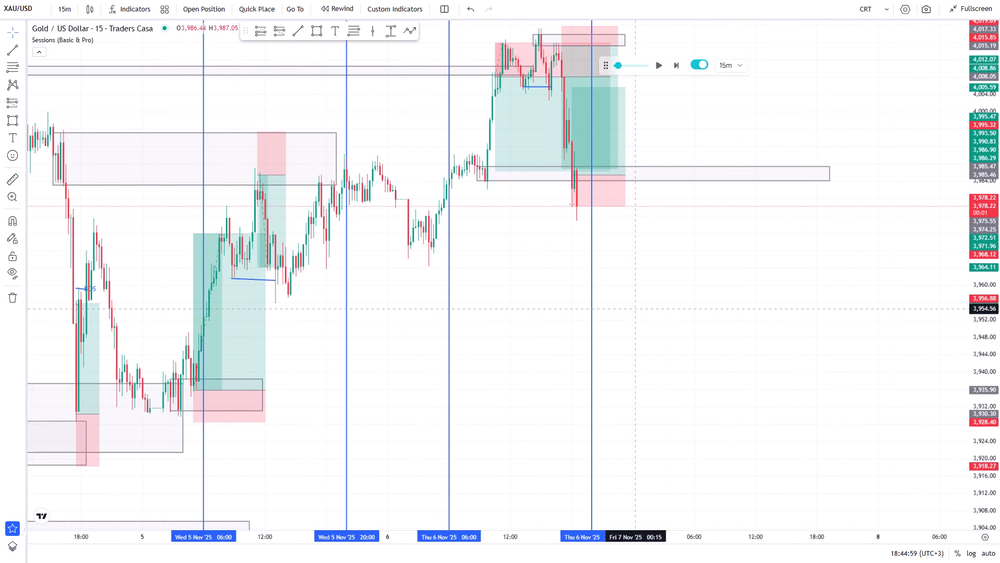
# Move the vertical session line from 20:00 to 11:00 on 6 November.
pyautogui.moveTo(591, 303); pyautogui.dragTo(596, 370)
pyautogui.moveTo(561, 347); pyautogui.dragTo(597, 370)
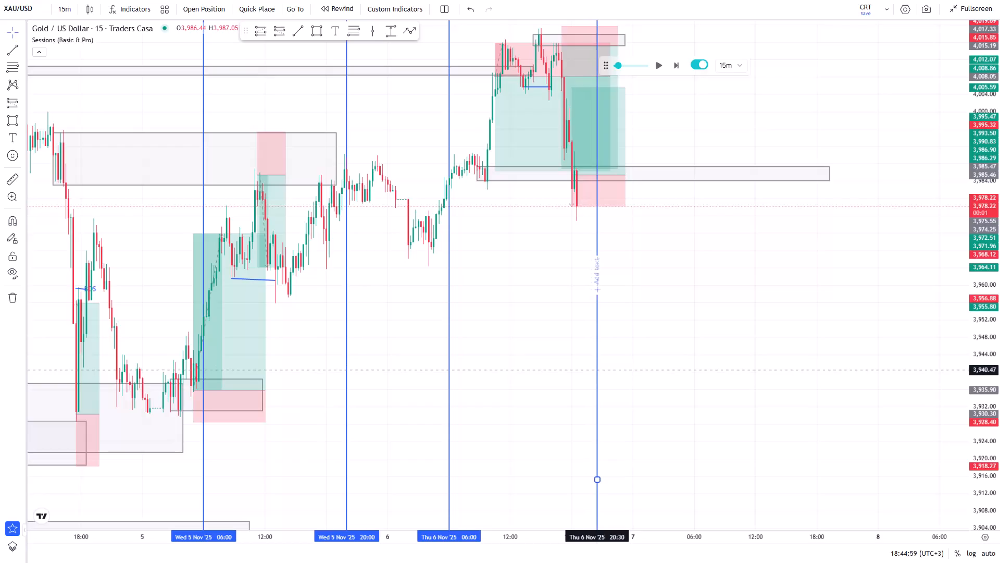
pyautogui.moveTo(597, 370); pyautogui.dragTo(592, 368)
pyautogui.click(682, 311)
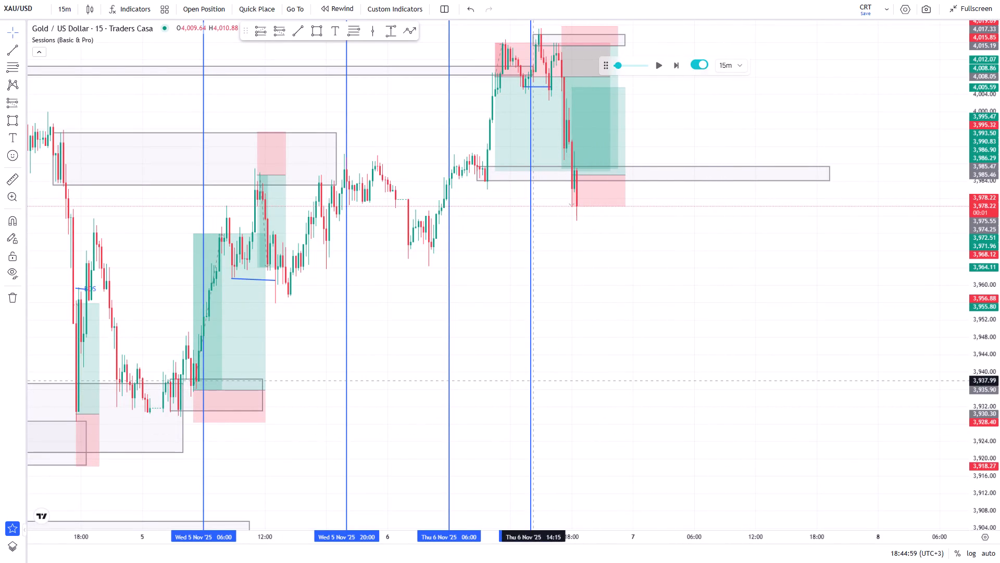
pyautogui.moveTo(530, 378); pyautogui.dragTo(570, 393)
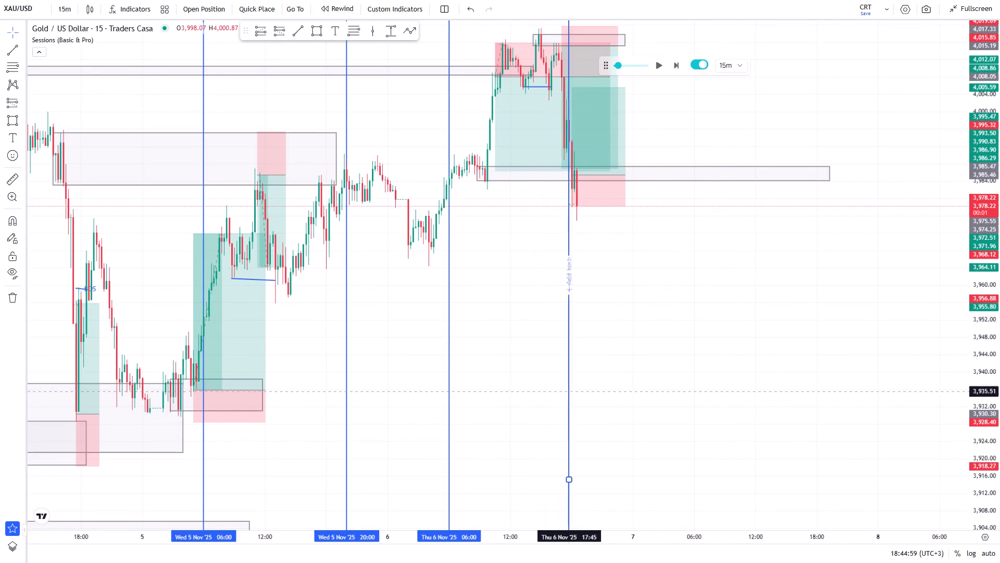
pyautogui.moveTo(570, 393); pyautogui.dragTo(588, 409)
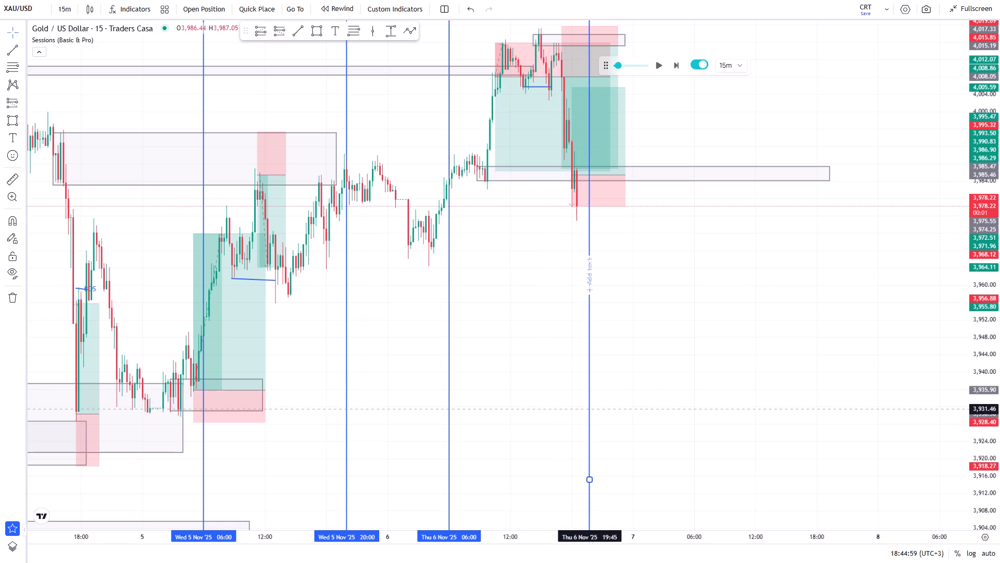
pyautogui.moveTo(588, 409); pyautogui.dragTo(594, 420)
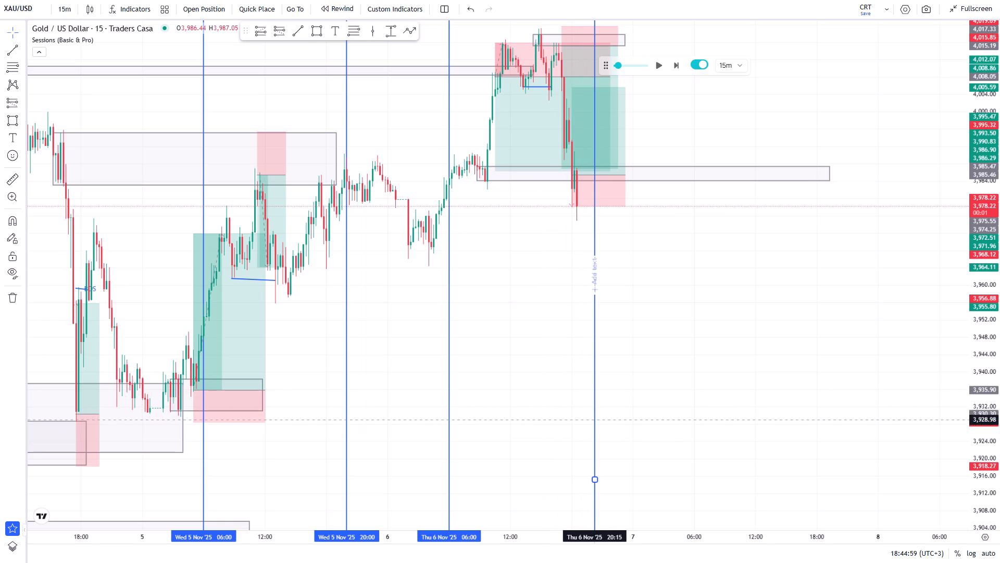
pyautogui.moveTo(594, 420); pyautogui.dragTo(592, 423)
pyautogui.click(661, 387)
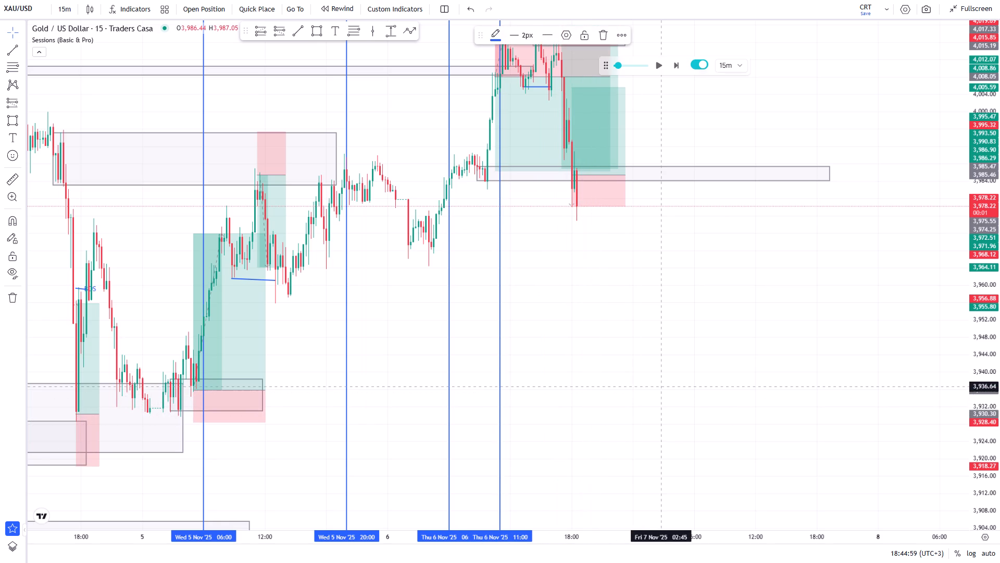
# Draw a rectangle zone from about 3,970.00 down to 3,968.08, spanning 03:45 on 6 November to 08:00 on 7 November.
pyautogui.moveTo(664, 370); pyautogui.dragTo(616, 415)
pyautogui.moveTo(596, 382); pyautogui.dragTo(577, 429)
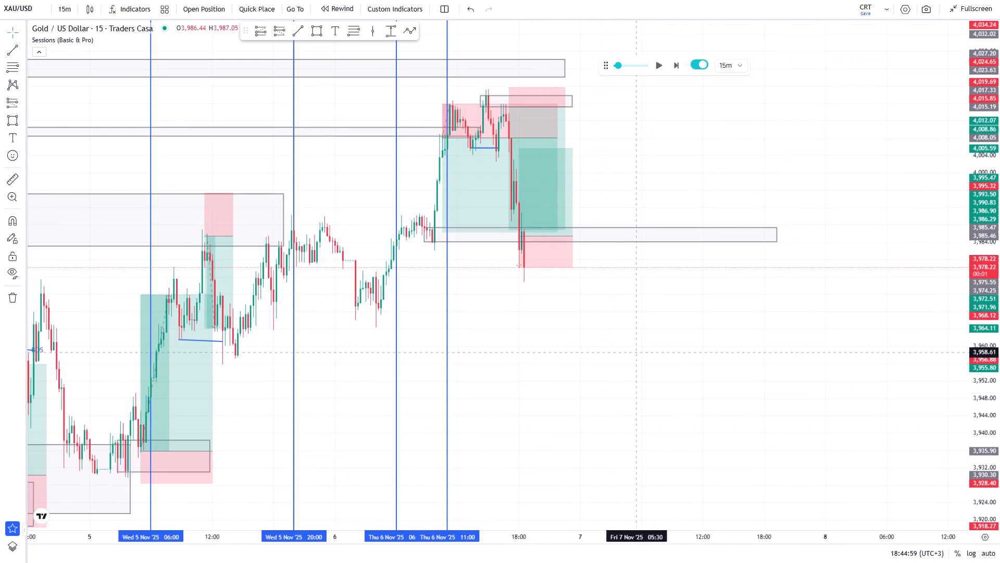
pyautogui.scroll(-5, 508, 375)
pyautogui.moveTo(815, 358); pyautogui.dragTo(736, 369)
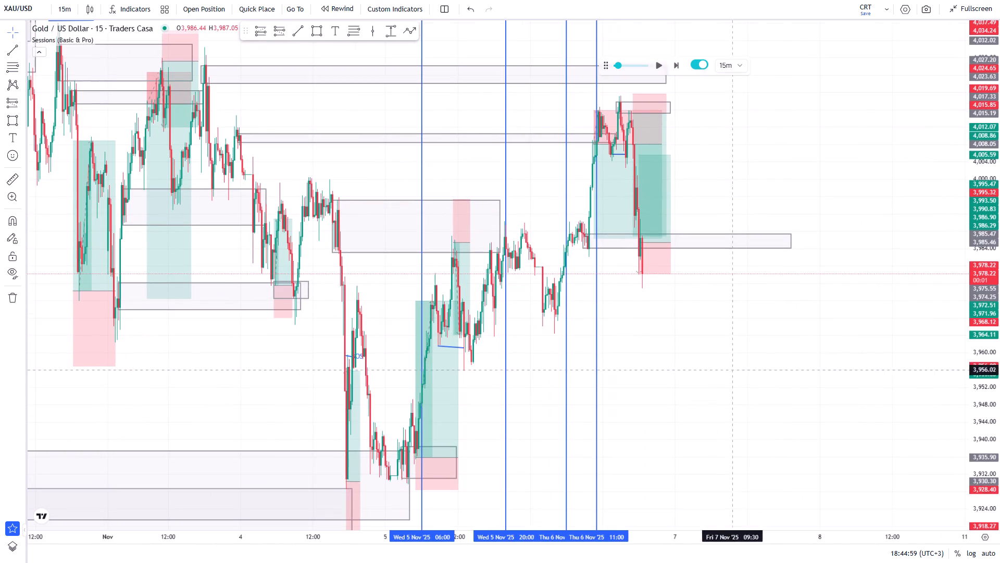
pyautogui.moveTo(795, 374); pyautogui.dragTo(717, 354)
pyautogui.scroll(2, 711, 358)
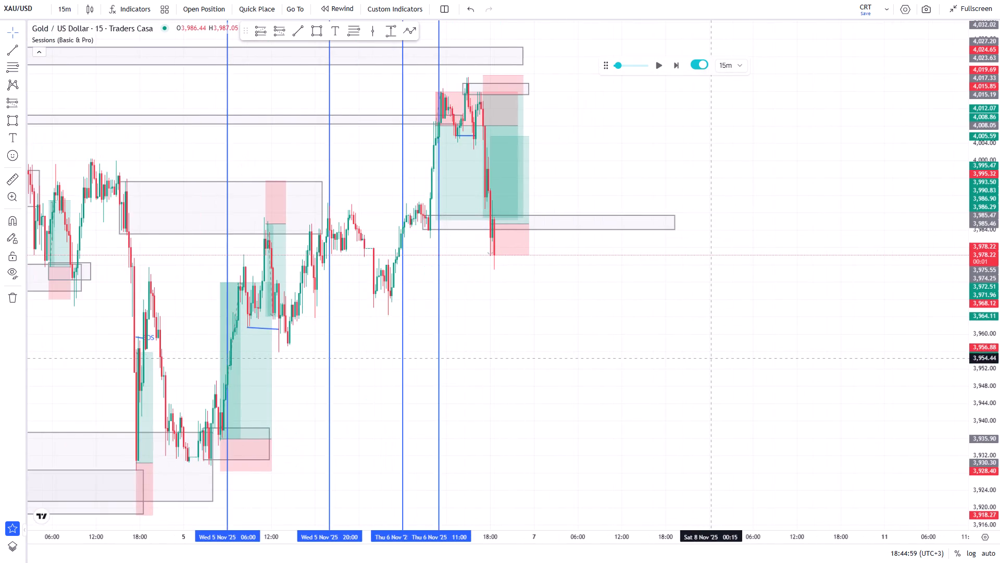
pyautogui.scroll(6, 705, 362)
pyautogui.moveTo(402, 397); pyautogui.dragTo(719, 368)
pyautogui.scroll(1, 673, 366)
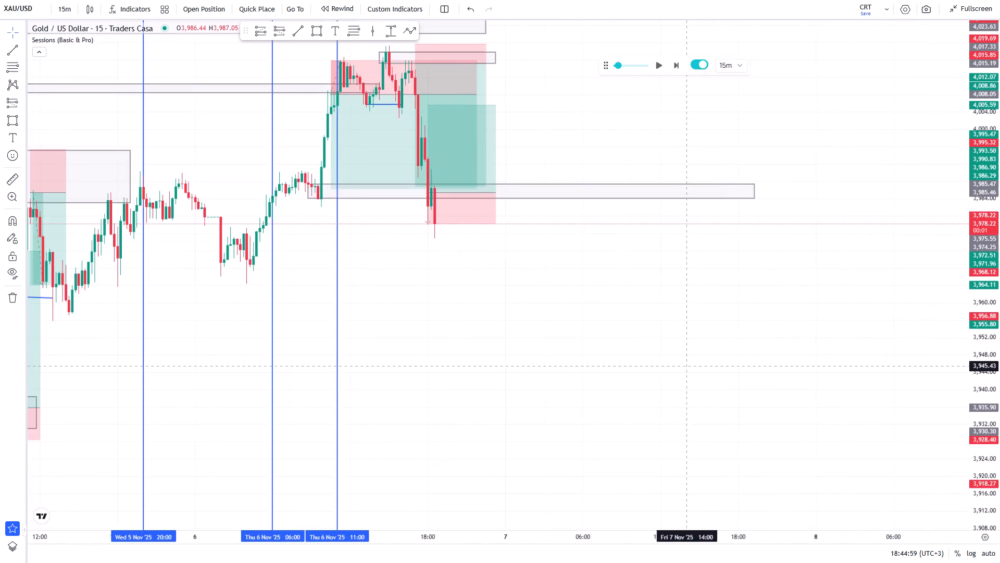
pyautogui.scroll(2, 677, 366)
pyautogui.moveTo(409, 373); pyautogui.dragTo(680, 401)
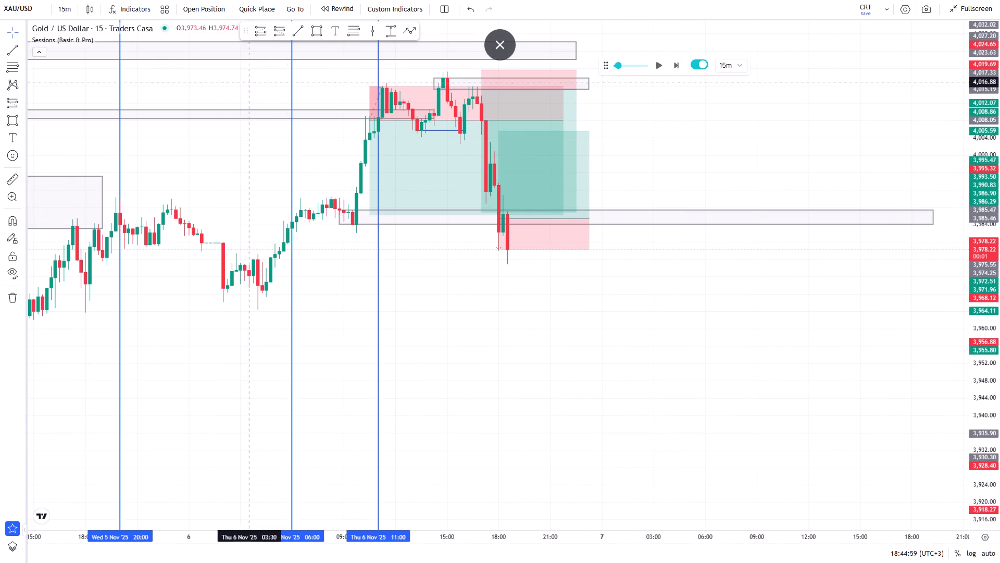
pyautogui.click(317, 22)
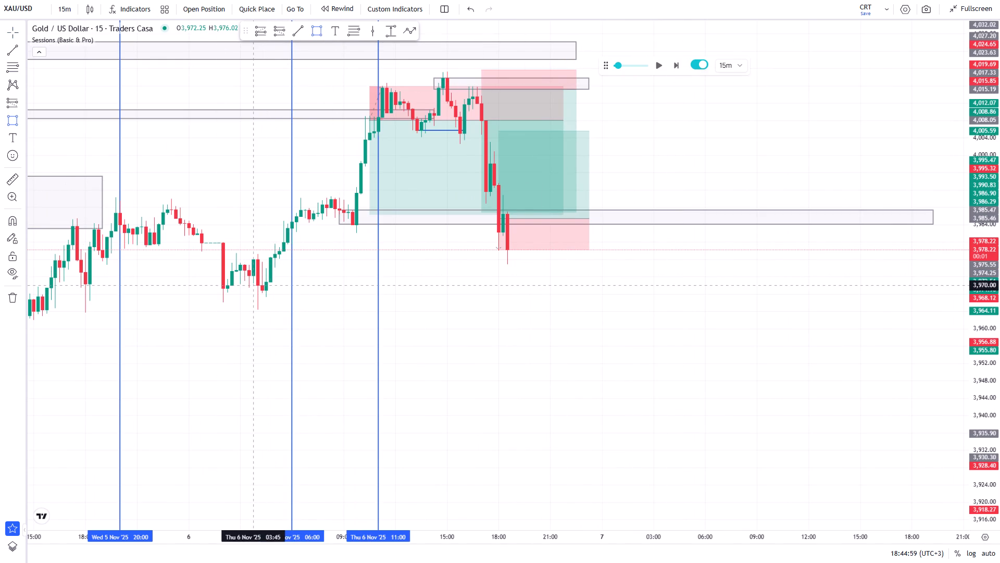
pyautogui.click(252, 285)
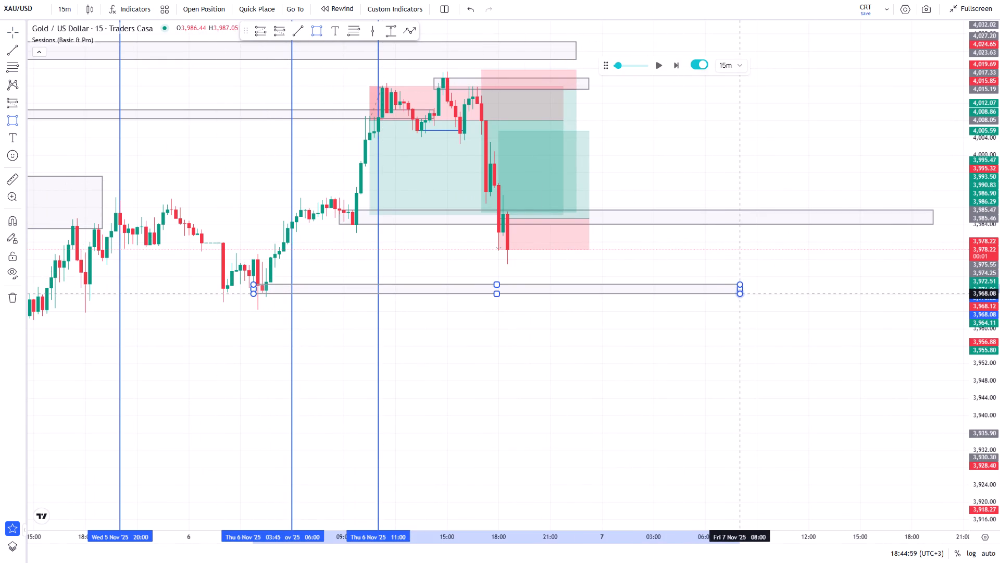
pyautogui.click(740, 294)
pyautogui.click(769, 262)
# Delete the vertical session lines at 06:00 and 11:00 on 6 November and at 20:00 on 5 November.
pyautogui.moveTo(586, 389); pyautogui.dragTo(694, 222)
pyautogui.scroll(-3, 709, 235)
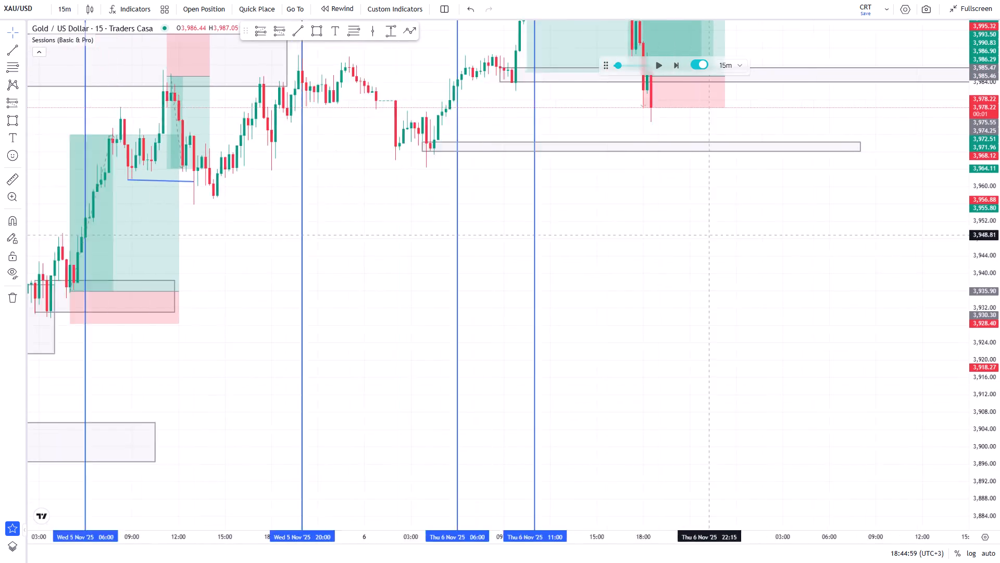
pyautogui.scroll(-2, 710, 237)
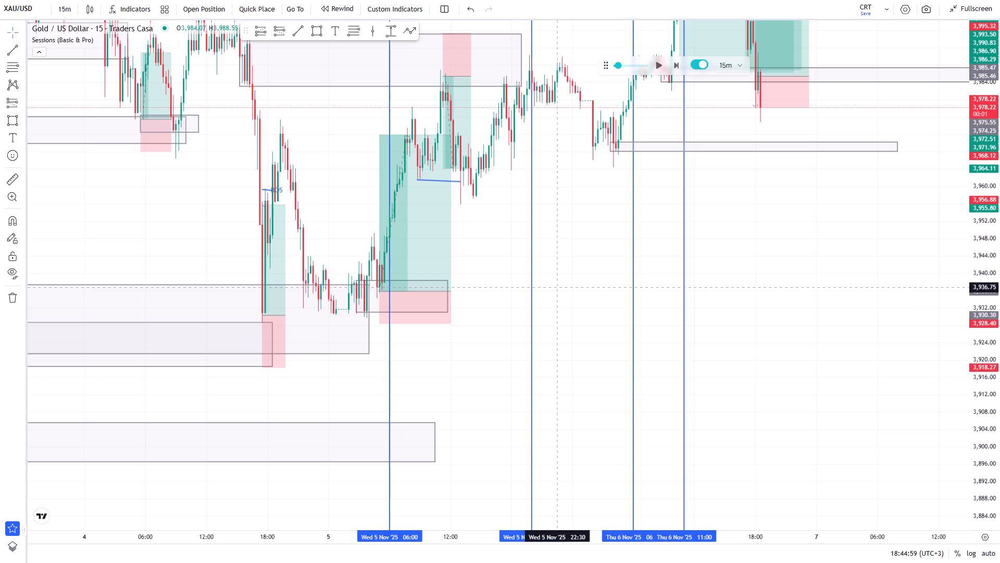
pyautogui.scroll(2, 571, 276)
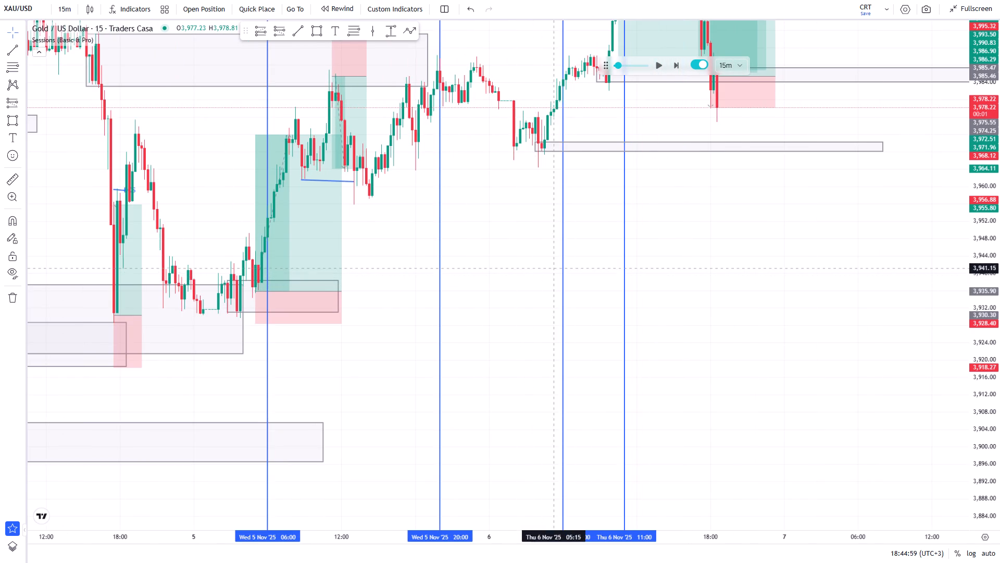
pyautogui.click(562, 258)
pyautogui.click(599, 30)
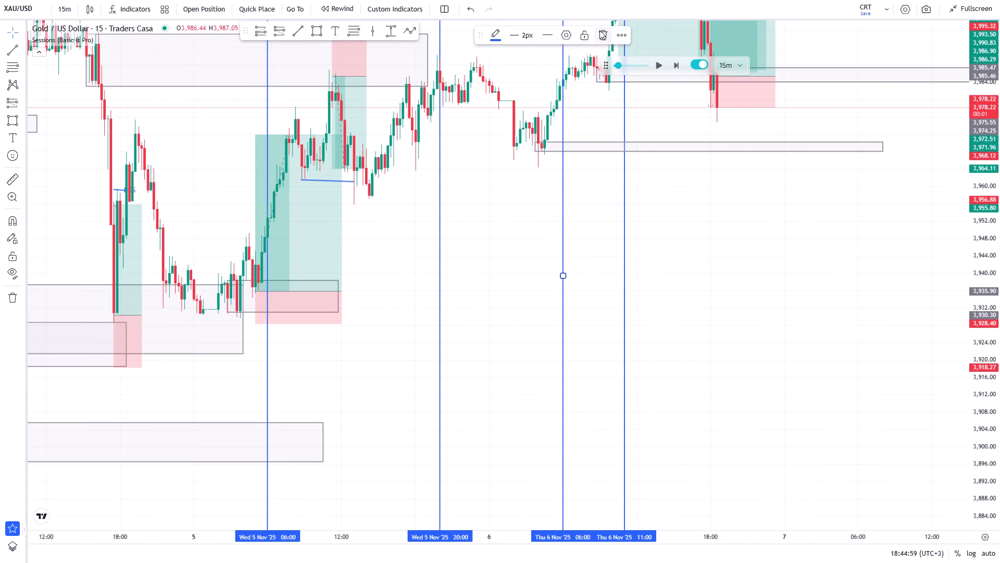
pyautogui.click(624, 223)
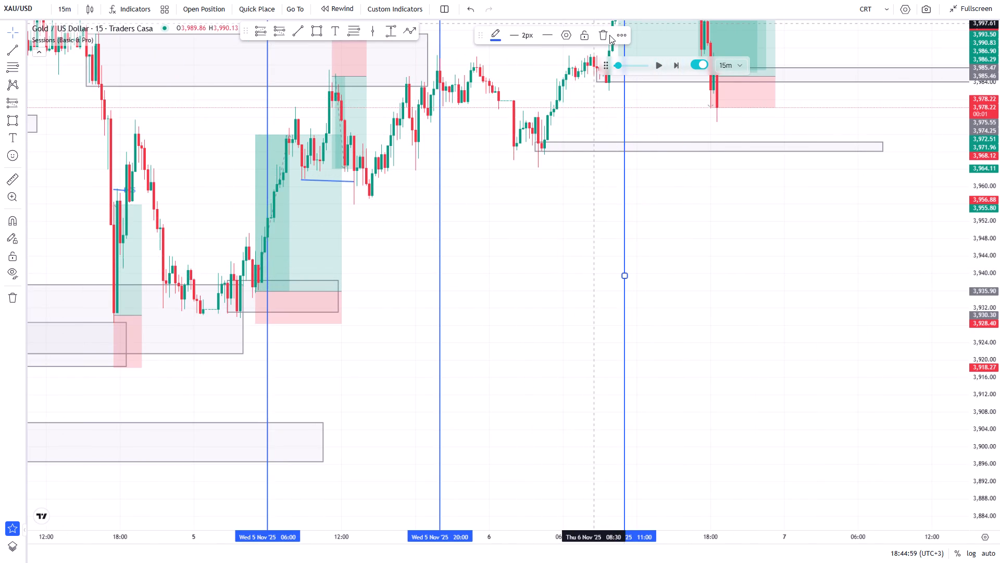
pyautogui.click(610, 35)
pyautogui.click(442, 301)
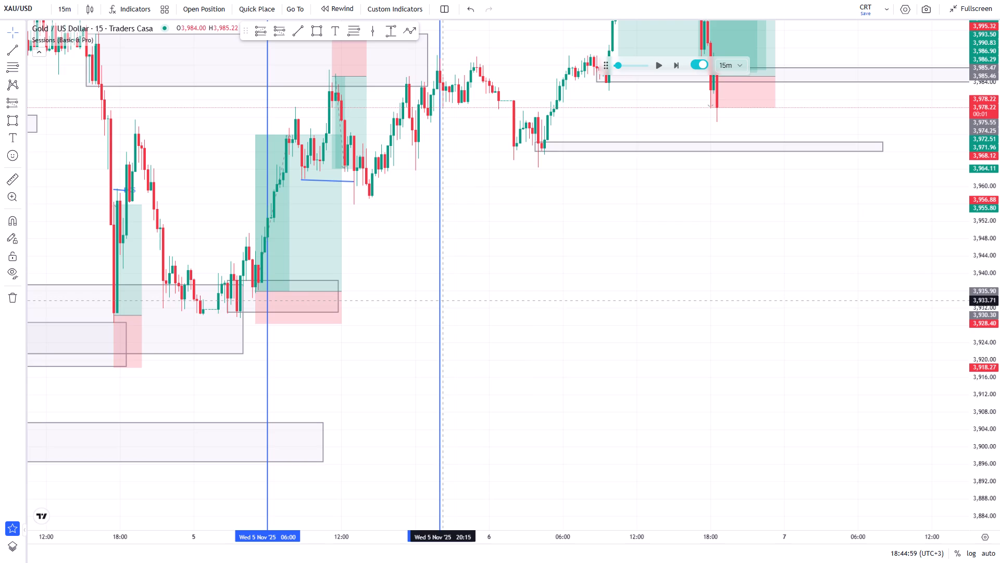
pyautogui.click(438, 299)
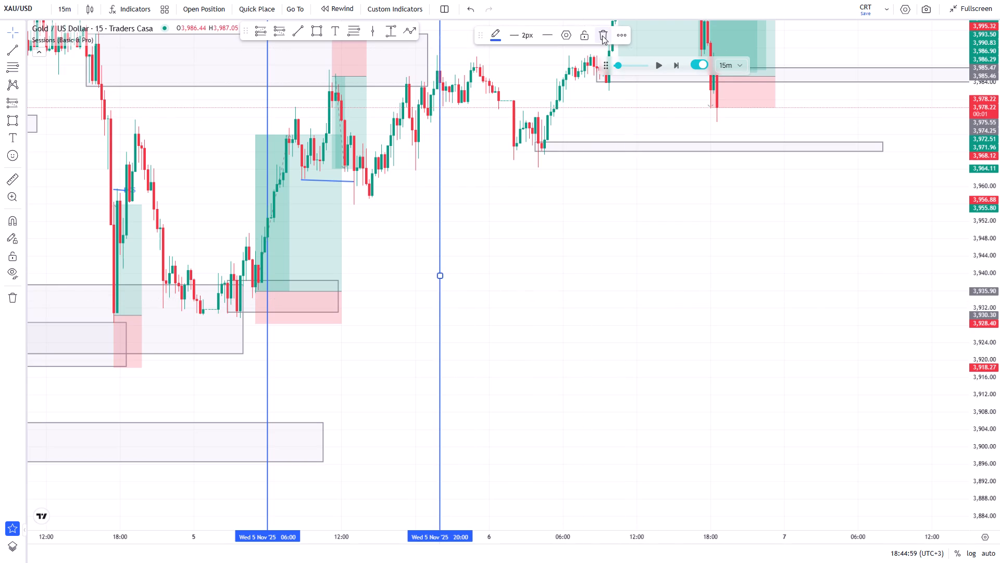
pyautogui.click(603, 35)
pyautogui.scroll(-1, 653, 267)
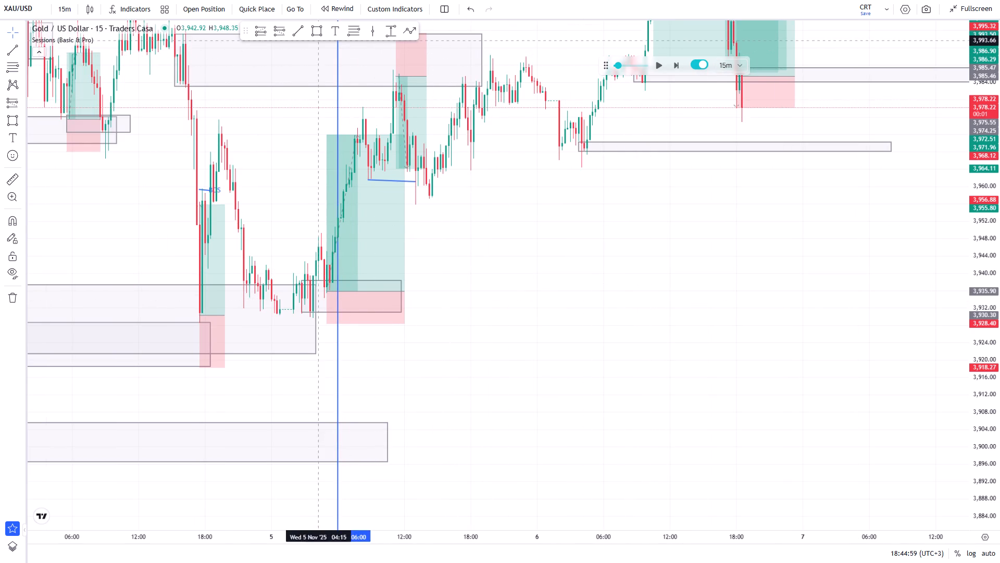
# Draw a rectangle zone from 3,942.05 down to about 3,938, spanning 04:00 on 5 November to about 02:30 on 7 November.
pyautogui.click(316, 40)
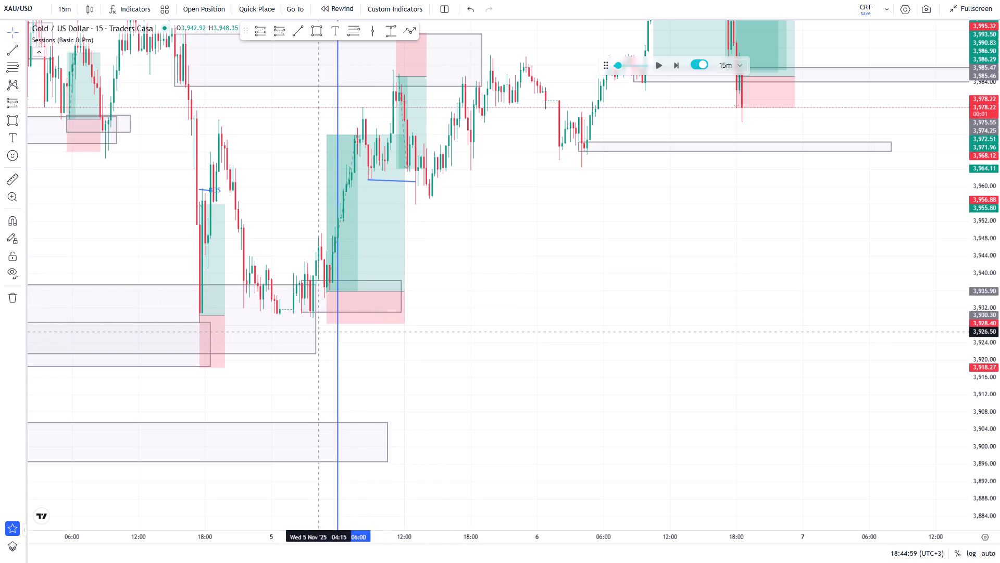
pyautogui.click(318, 266)
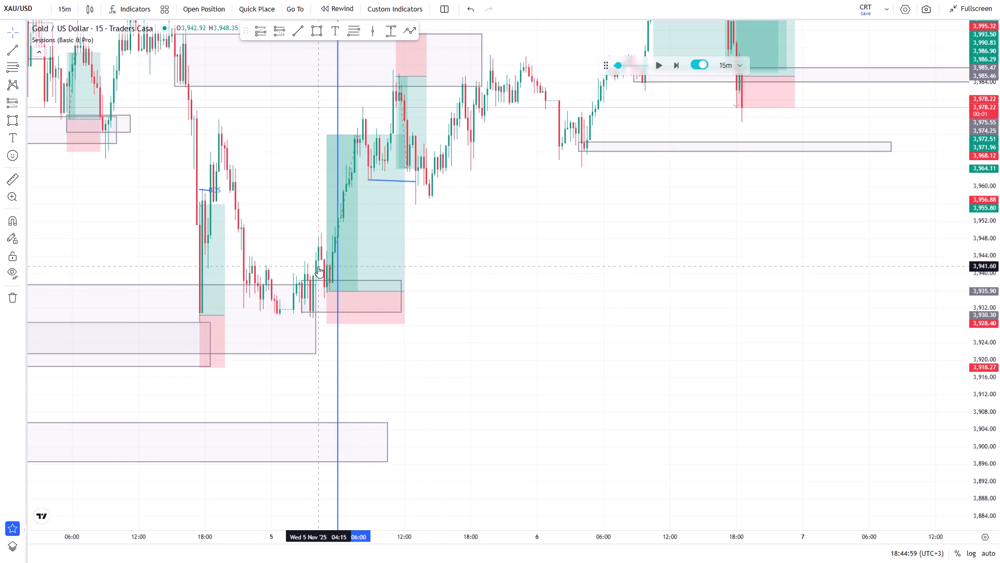
pyautogui.click(315, 33)
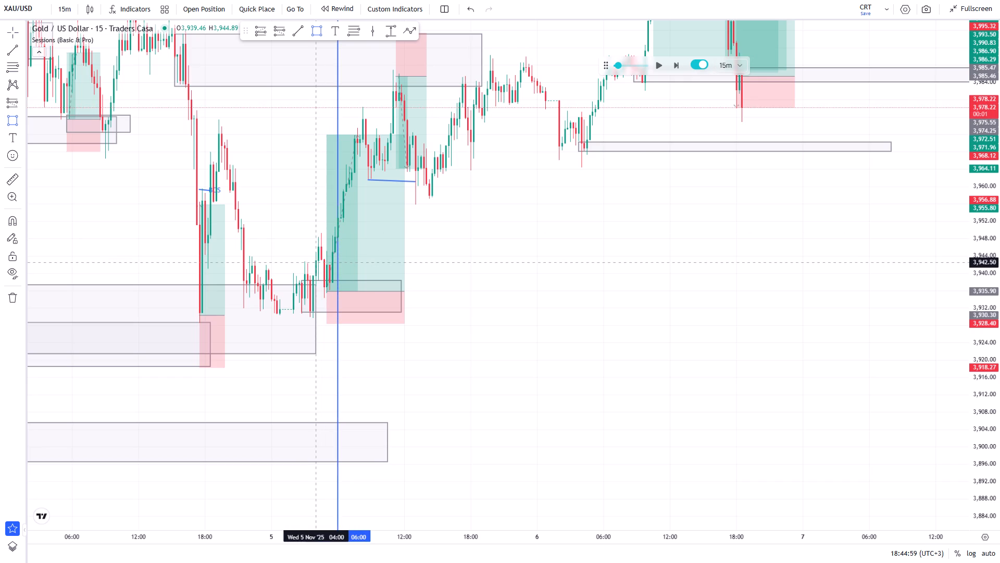
pyautogui.click(316, 265)
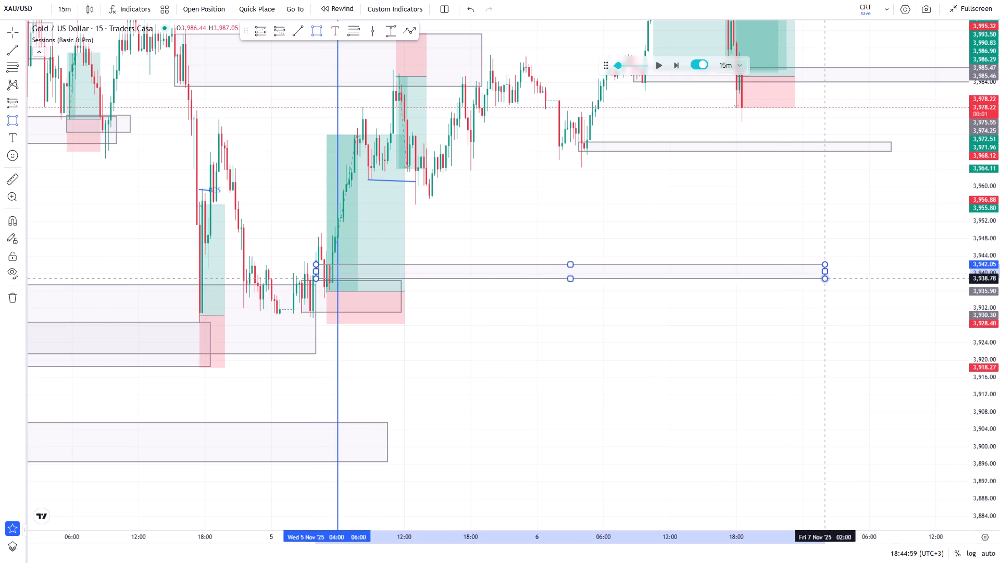
pyautogui.click(831, 284)
pyautogui.click(828, 281)
pyautogui.click(688, 209)
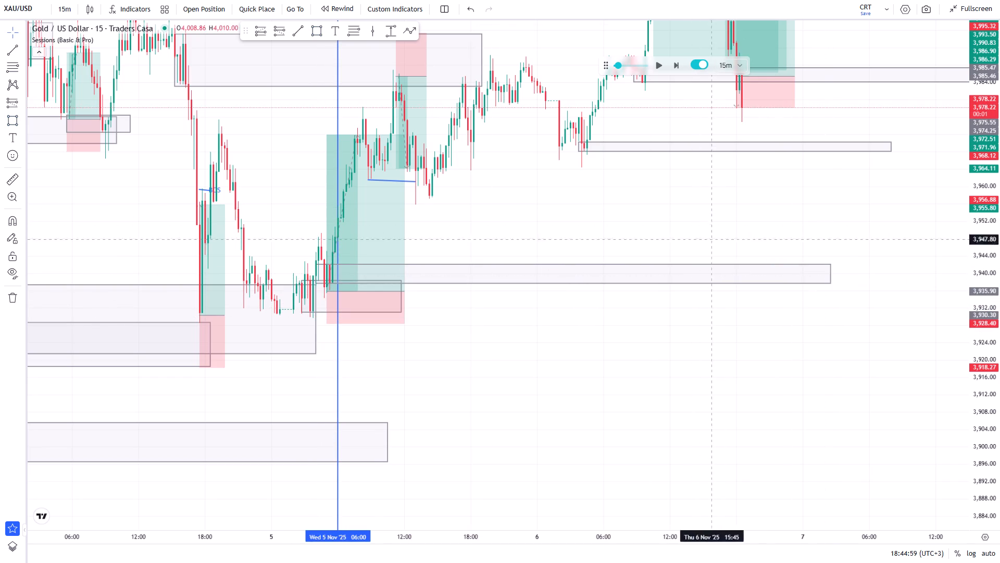
# Extend the zone starting at 3,942.05 and the 3,970–3,968 zone forward in time to about the start of 11 November.
pyautogui.moveTo(741, 239); pyautogui.dragTo(436, 260)
pyautogui.scroll(-6, 518, 239)
pyautogui.moveTo(771, 241); pyautogui.dragTo(578, 265)
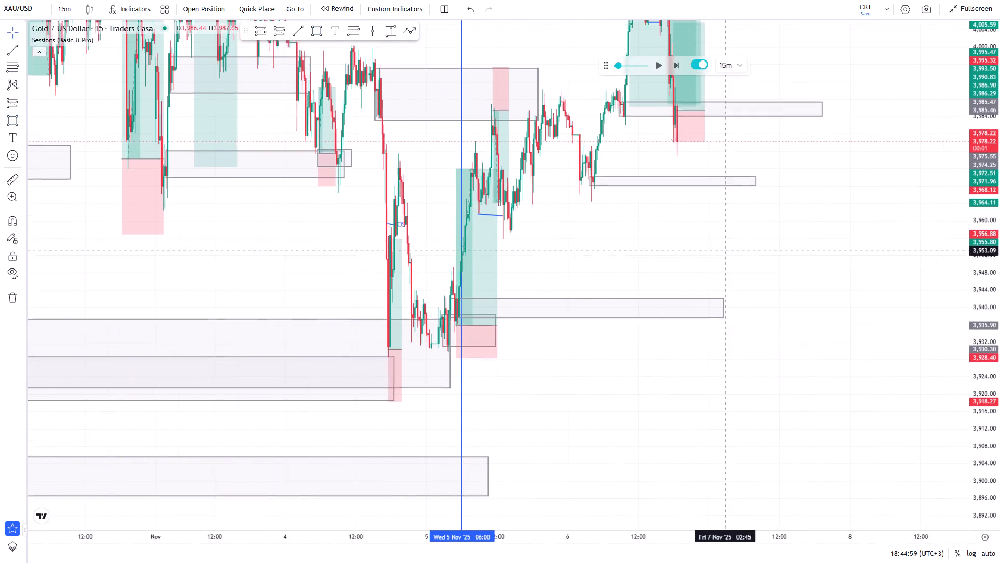
pyautogui.moveTo(578, 265); pyautogui.dragTo(519, 281)
pyautogui.moveTo(721, 278); pyautogui.dragTo(636, 406)
pyautogui.moveTo(978, 221); pyautogui.dragTo(982, 245)
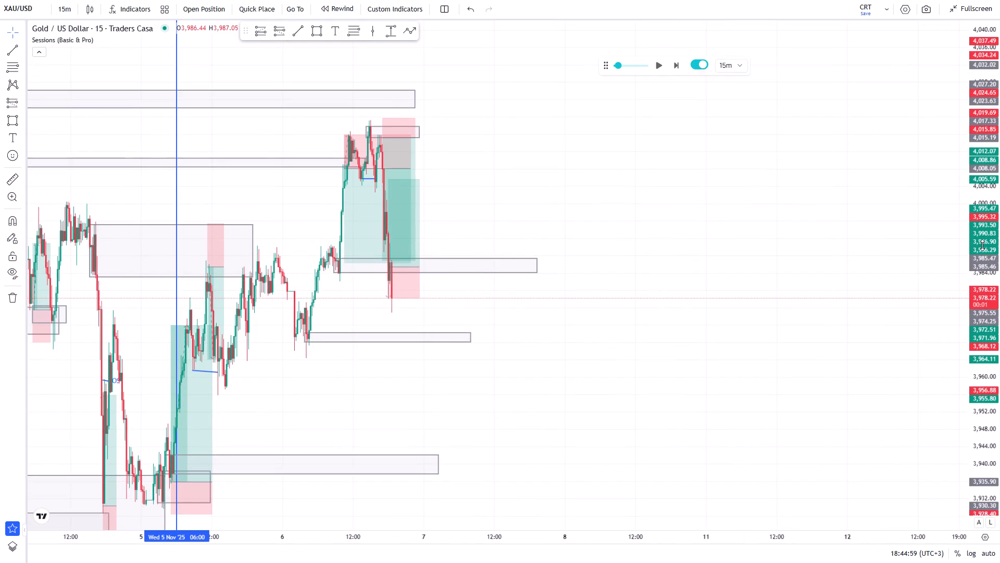
pyautogui.moveTo(982, 245); pyautogui.dragTo(983, 258)
pyautogui.scroll(-7, 763, 210)
pyautogui.moveTo(799, 174); pyautogui.dragTo(795, 217)
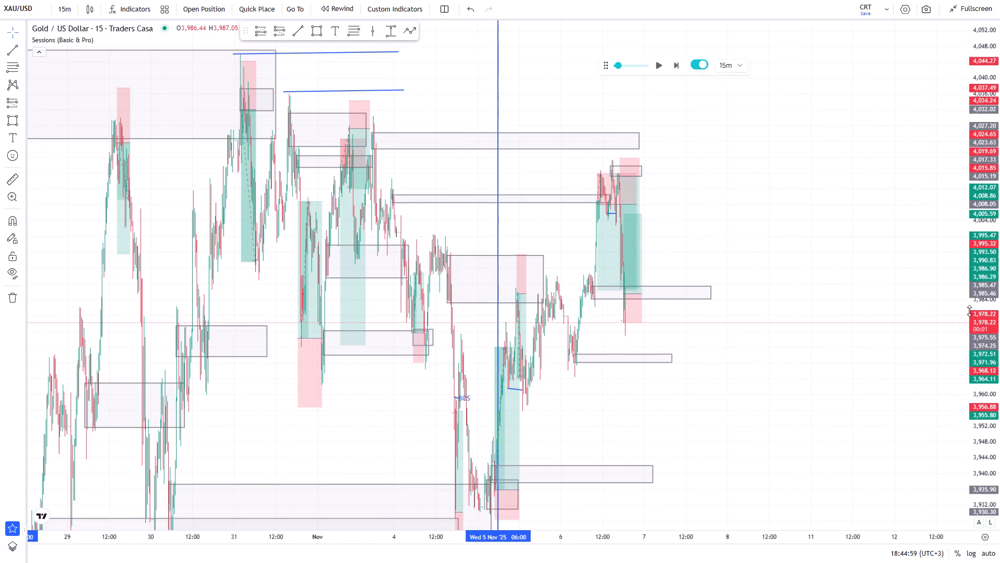
pyautogui.moveTo(986, 320); pyautogui.dragTo(981, 211)
pyautogui.moveTo(792, 266); pyautogui.dragTo(618, 206)
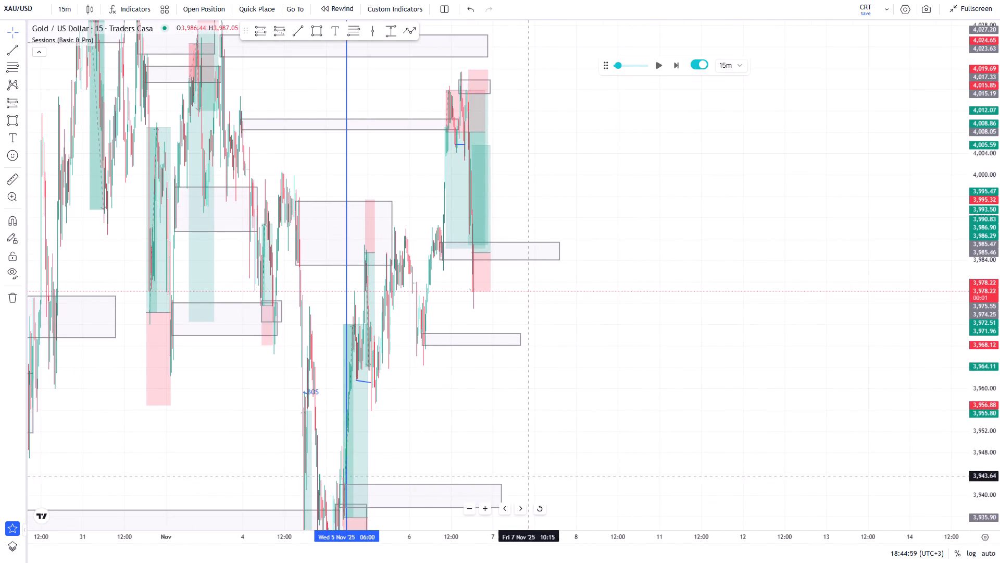
pyautogui.moveTo(502, 496); pyautogui.dragTo(660, 505)
pyautogui.moveTo(520, 339); pyautogui.dragTo(623, 348)
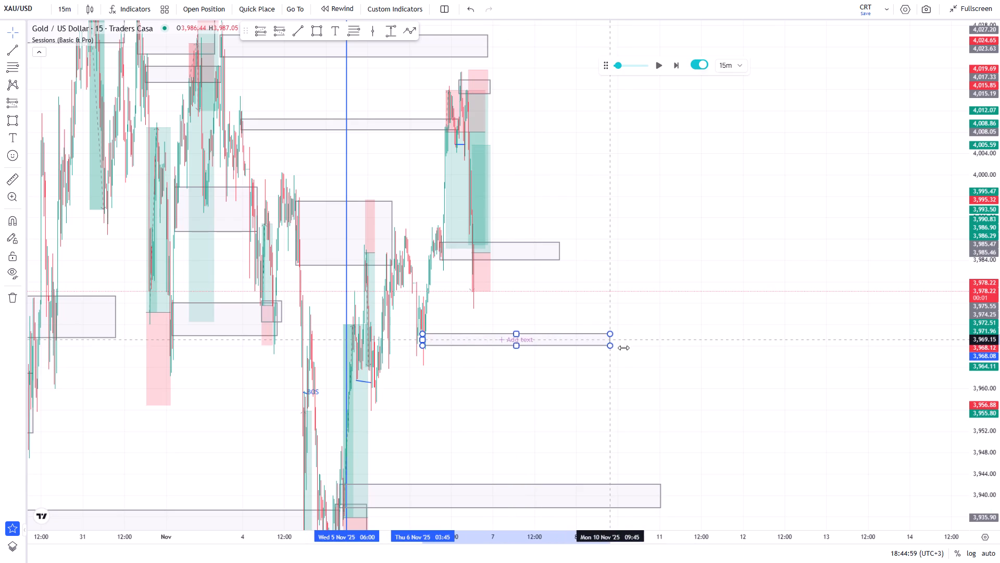
pyautogui.moveTo(623, 348); pyautogui.dragTo(663, 350)
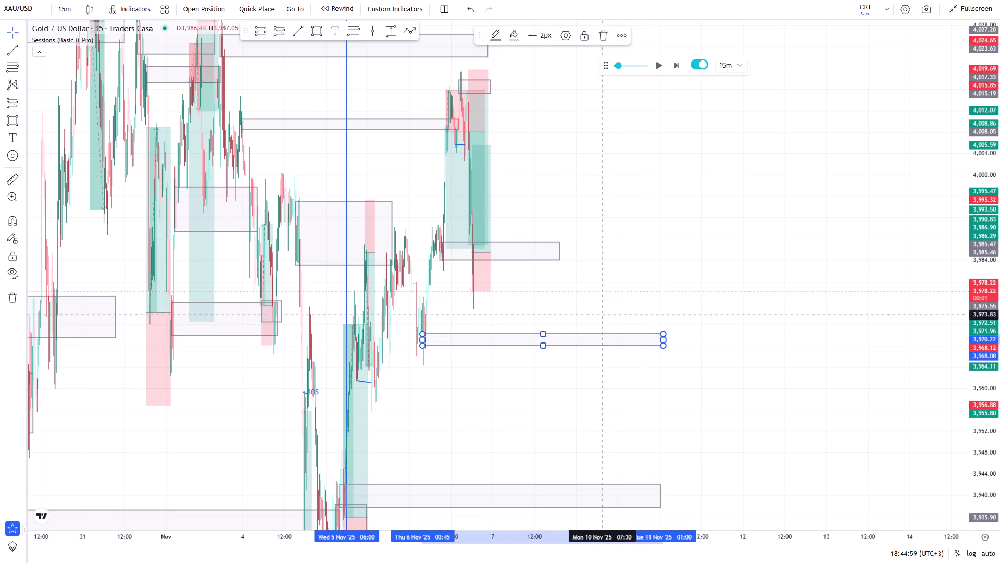
# Extend the zone between about 3,987 and 3,984 forward in time to about 02:00 on 8 November.
pyautogui.moveTo(557, 249); pyautogui.dragTo(710, 251)
pyautogui.click(579, 164)
pyautogui.scroll(3, 581, 171)
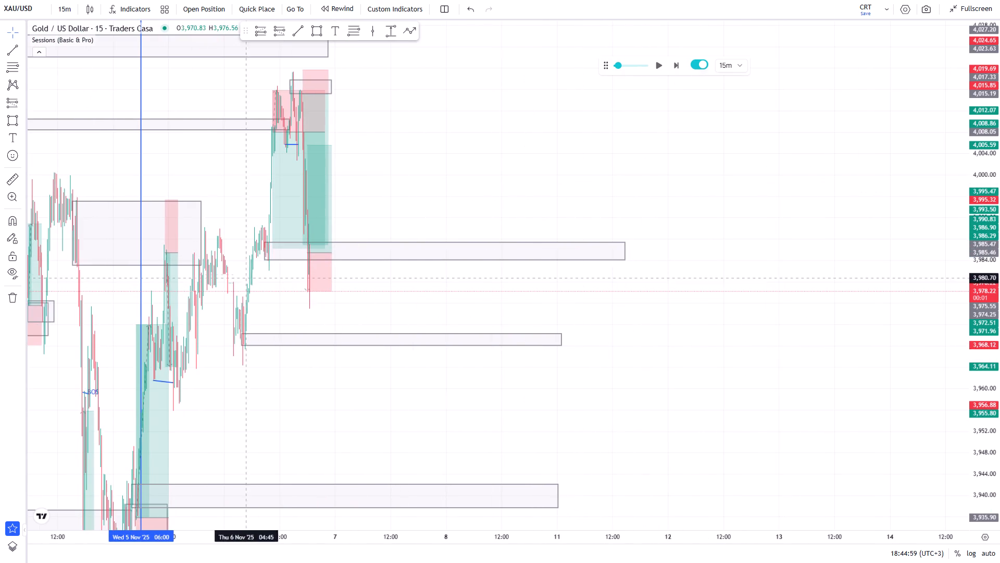
pyautogui.moveTo(627, 249); pyautogui.dragTo(622, 249)
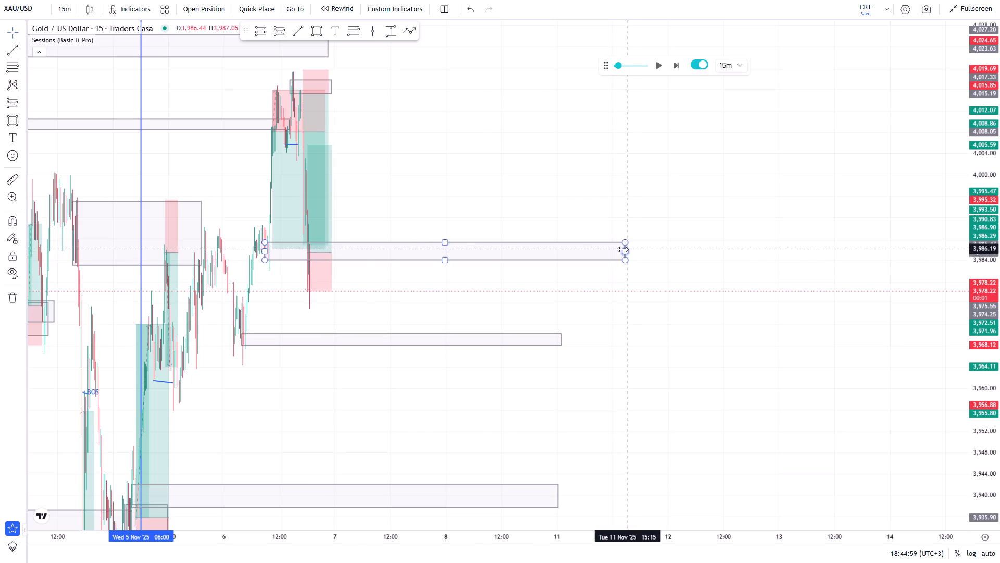
pyautogui.moveTo(622, 249); pyautogui.dragTo(455, 238)
pyautogui.click(508, 169)
# Examine the zones, planned positions and price action from 5 November through the latest candle on 6 November.
pyautogui.moveTo(237, 455); pyautogui.dragTo(345, 337)
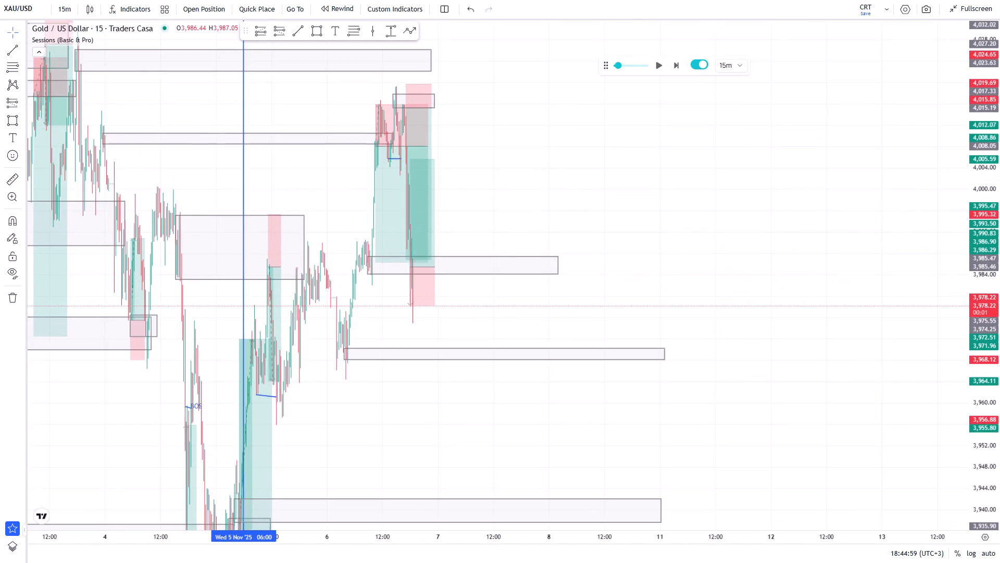
pyautogui.scroll(6, 387, 432)
pyautogui.moveTo(234, 201); pyautogui.dragTo(567, 222)
pyautogui.scroll(1, 486, 218)
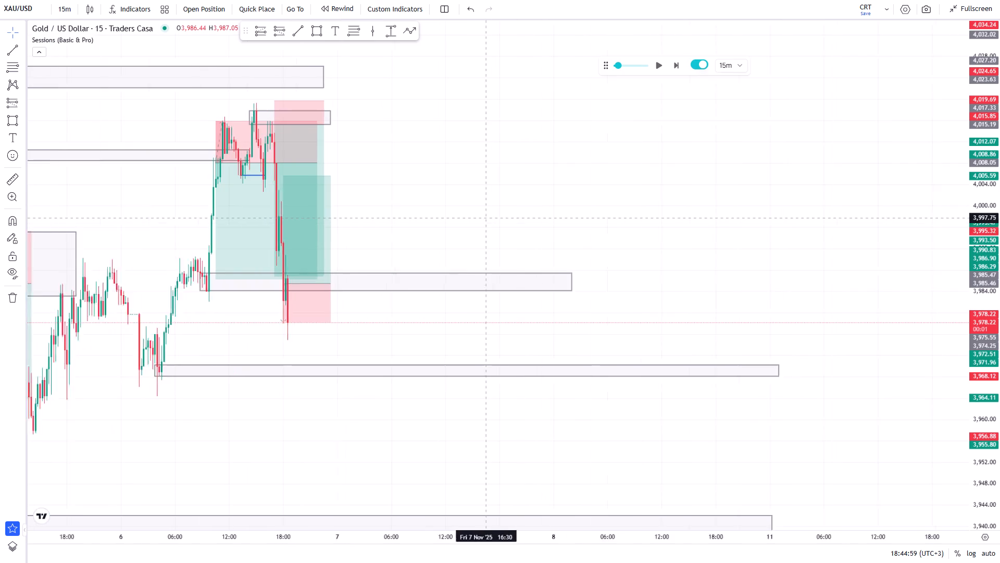
pyautogui.scroll(2, 486, 218)
pyautogui.moveTo(367, 224); pyautogui.dragTo(629, 188)
pyautogui.moveTo(511, 222); pyautogui.dragTo(540, 205)
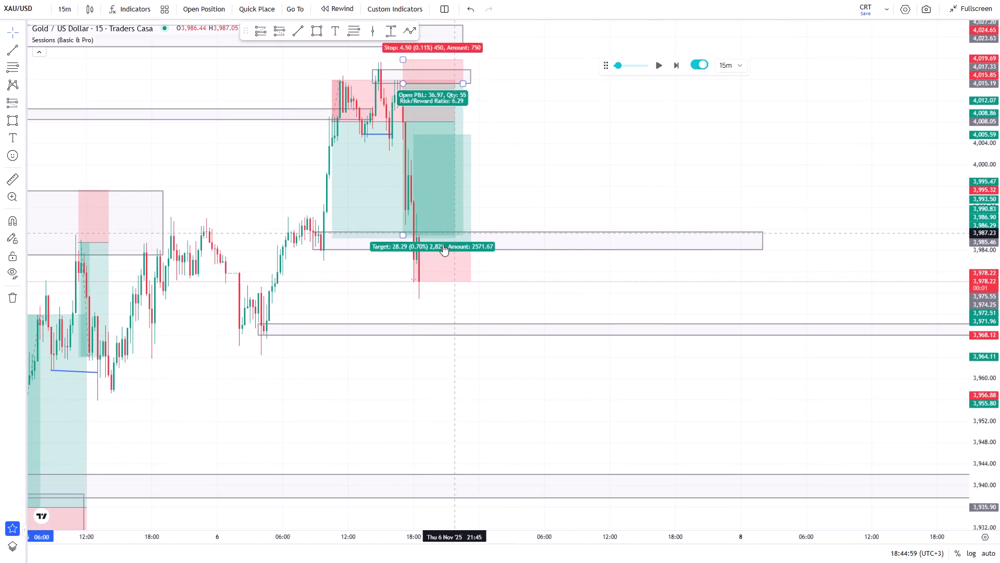
pyautogui.scroll(-2, 449, 261)
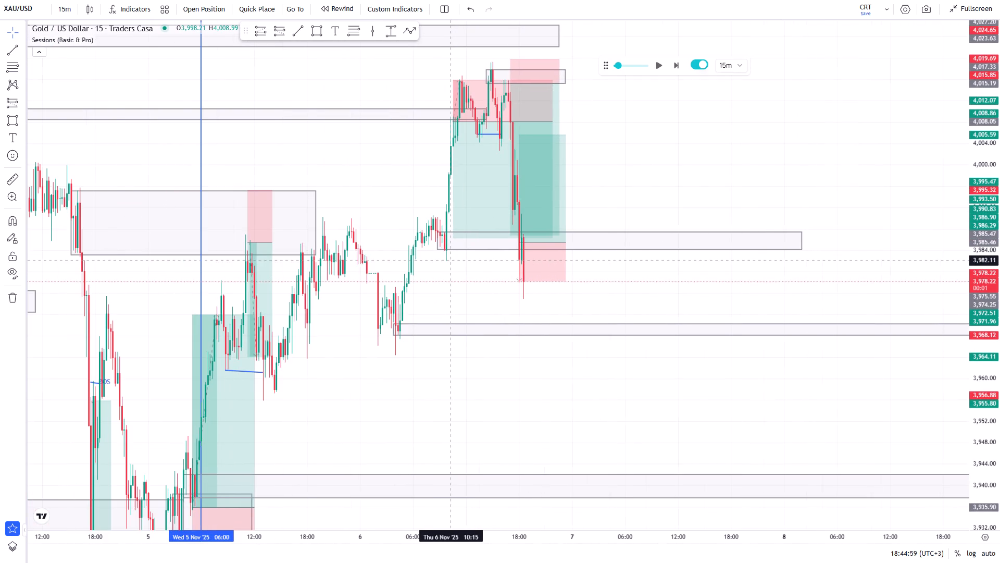
pyautogui.scroll(2, 727, 113)
pyautogui.scroll(2, 626, 151)
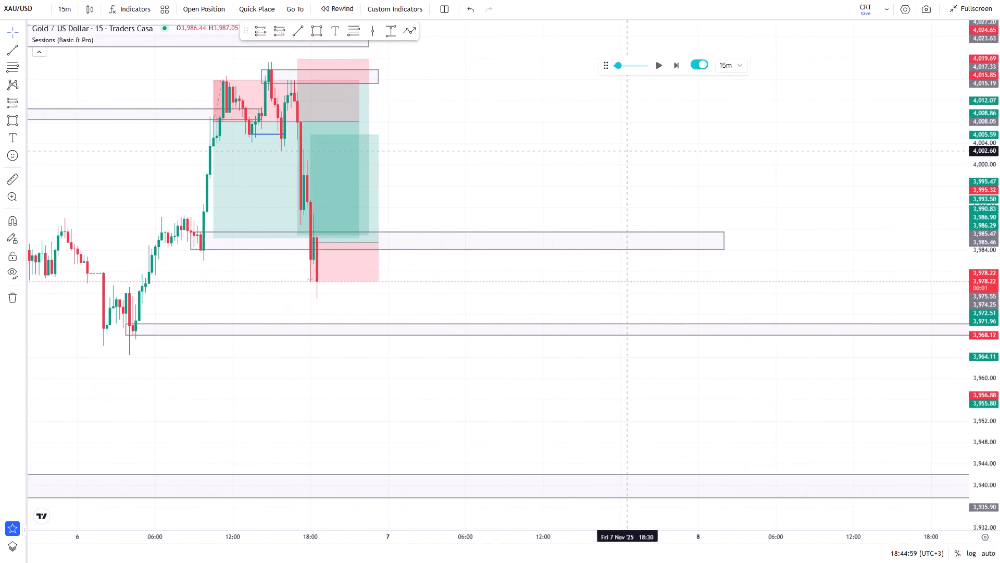
pyautogui.click(540, 144)
pyautogui.moveTo(448, 136); pyautogui.dragTo(457, 156)
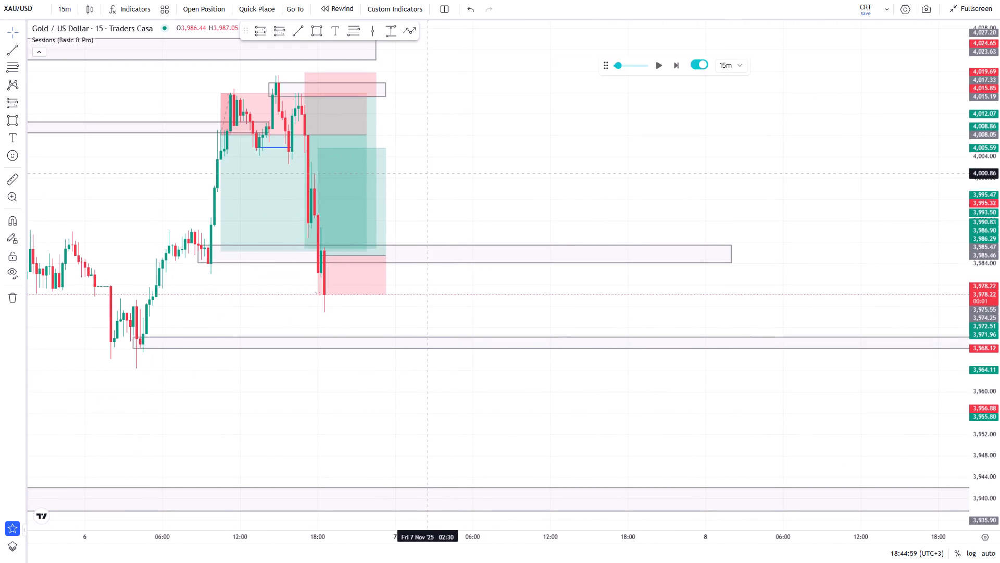
# Advance the replay by eight 15-minute candles to 20:44:59 on 6 November.
pyautogui.click(677, 65)
pyautogui.tripleClick(677, 65)
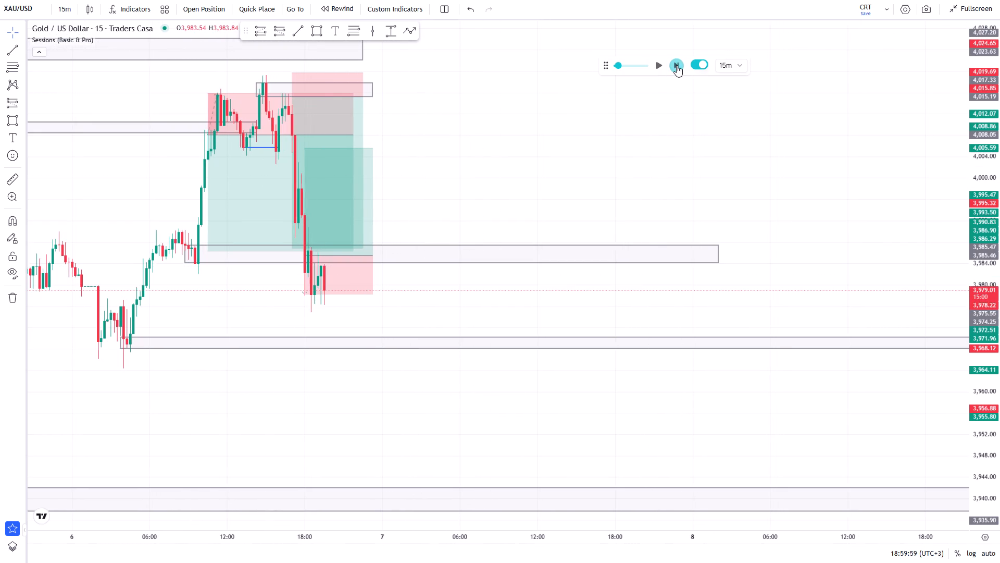
pyautogui.click(677, 65)
pyautogui.click(677, 65)
pyautogui.doubleClick(677, 65)
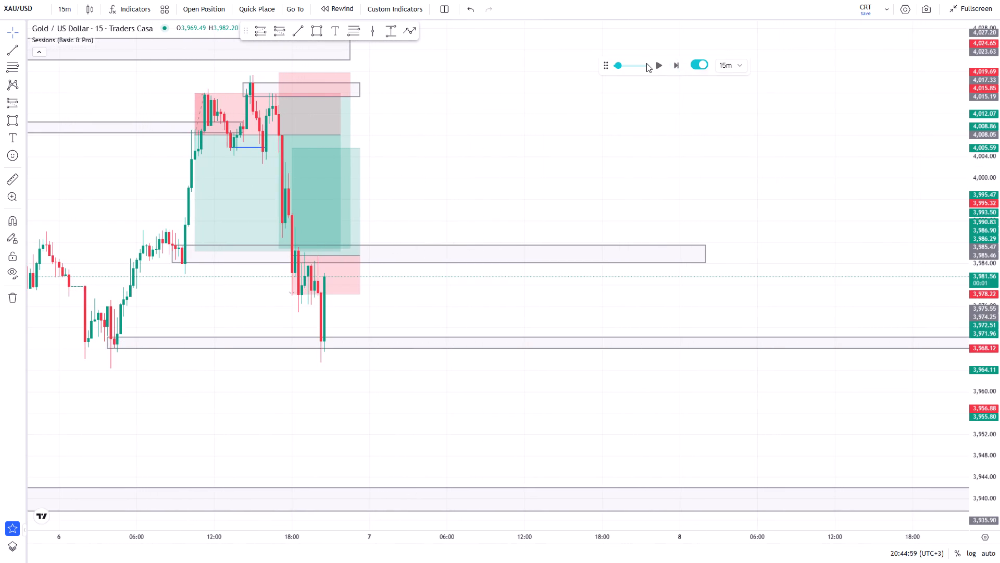
# Plan a long position from 20:30 on 6 November with entry 3,969.84, stop 3,963.90 and target 3,981.83, ending at 01:15 on 7 November.
pyautogui.scroll(3, 488, 141)
pyautogui.moveTo(378, 125); pyautogui.dragTo(528, 124)
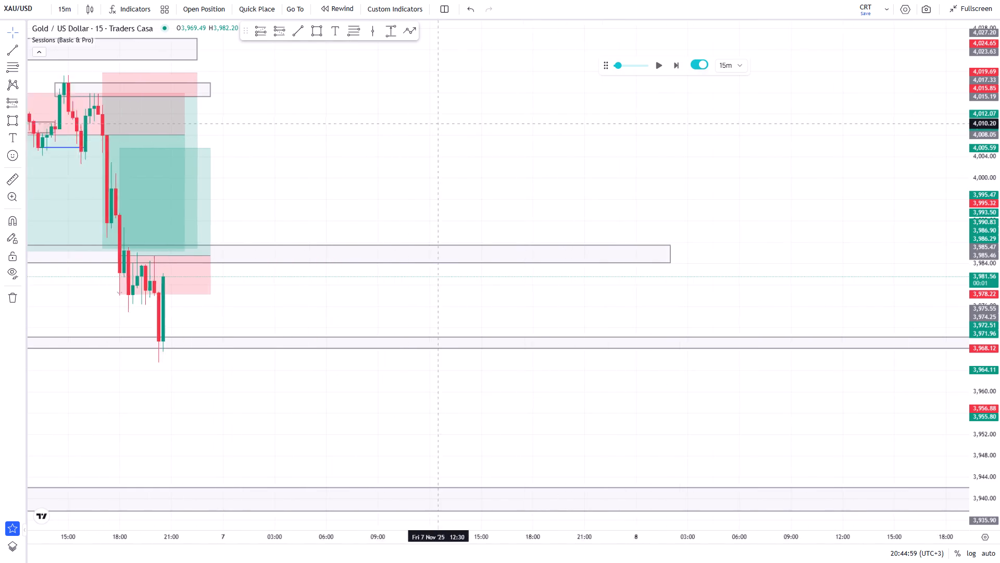
pyautogui.moveTo(528, 124); pyautogui.dragTo(689, 123)
pyautogui.moveTo(616, 150); pyautogui.dragTo(647, 144)
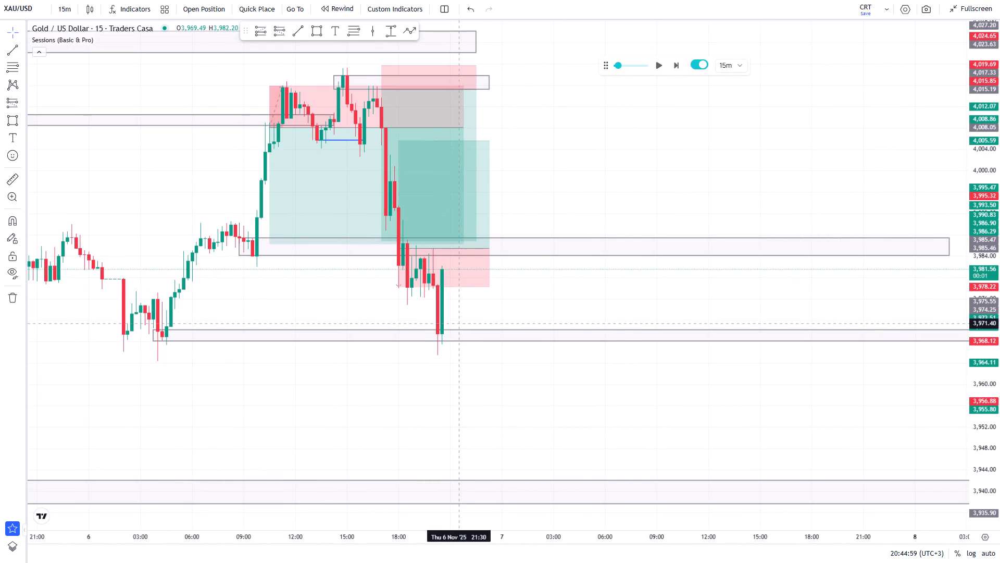
pyautogui.click(267, 30)
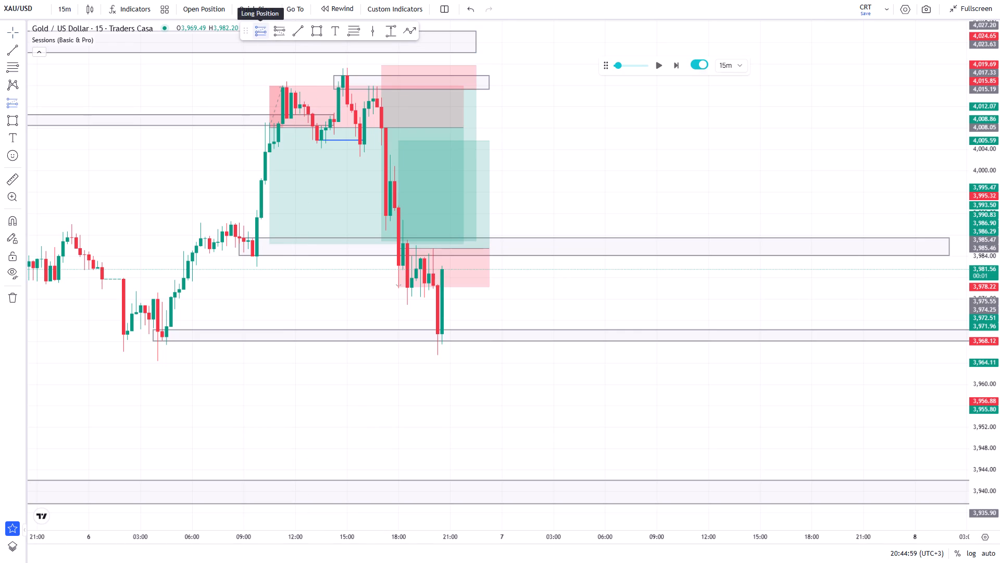
pyautogui.click(441, 332)
pyautogui.moveTo(442, 391); pyautogui.dragTo(443, 360)
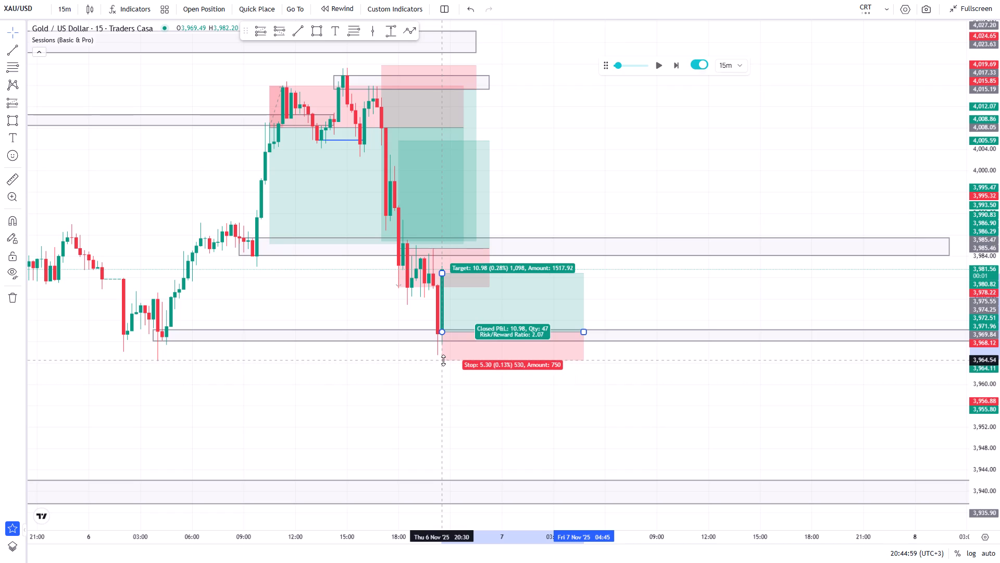
pyautogui.moveTo(443, 360); pyautogui.dragTo(445, 364)
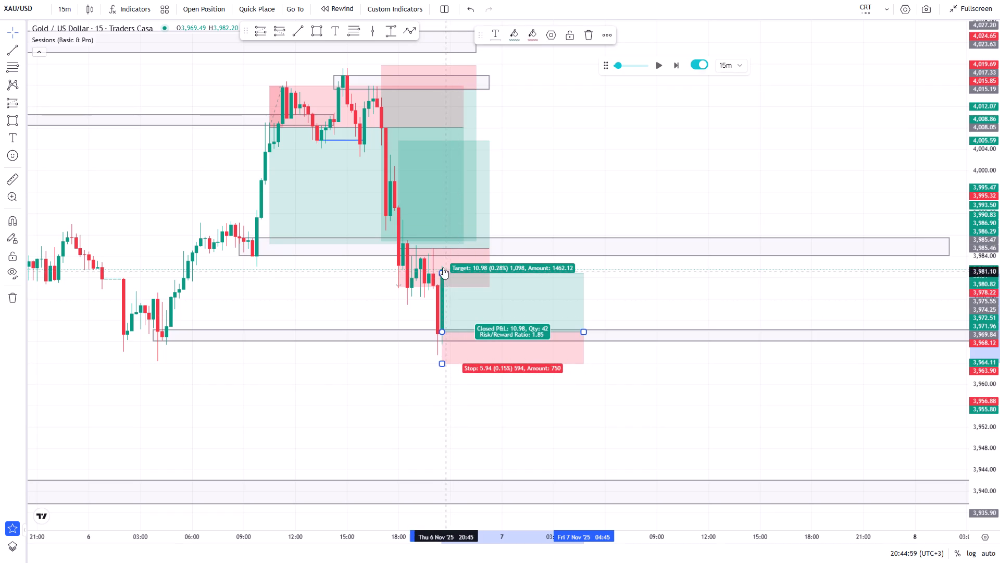
pyautogui.moveTo(441, 274); pyautogui.dragTo(442, 274)
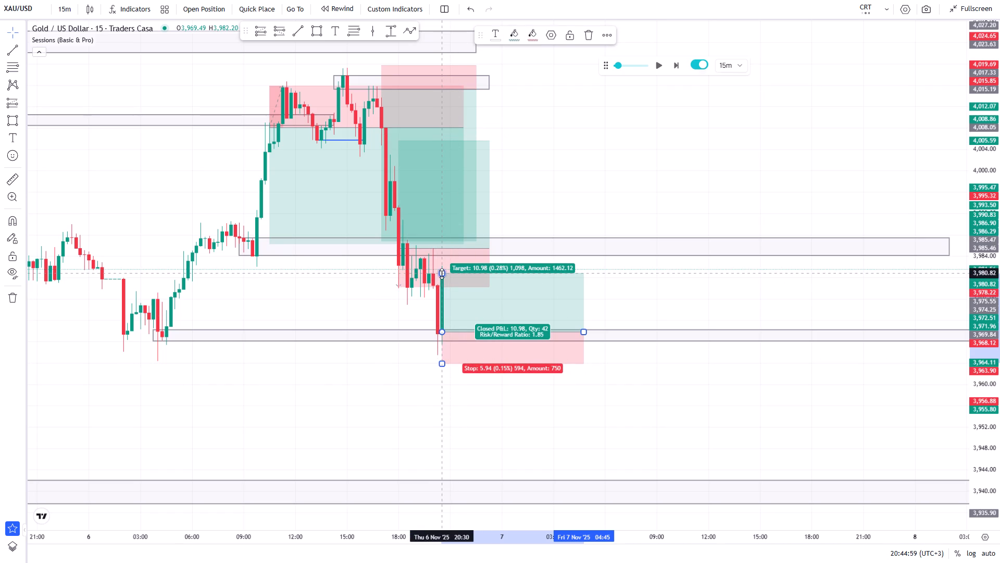
pyautogui.moveTo(442, 274); pyautogui.dragTo(445, 268)
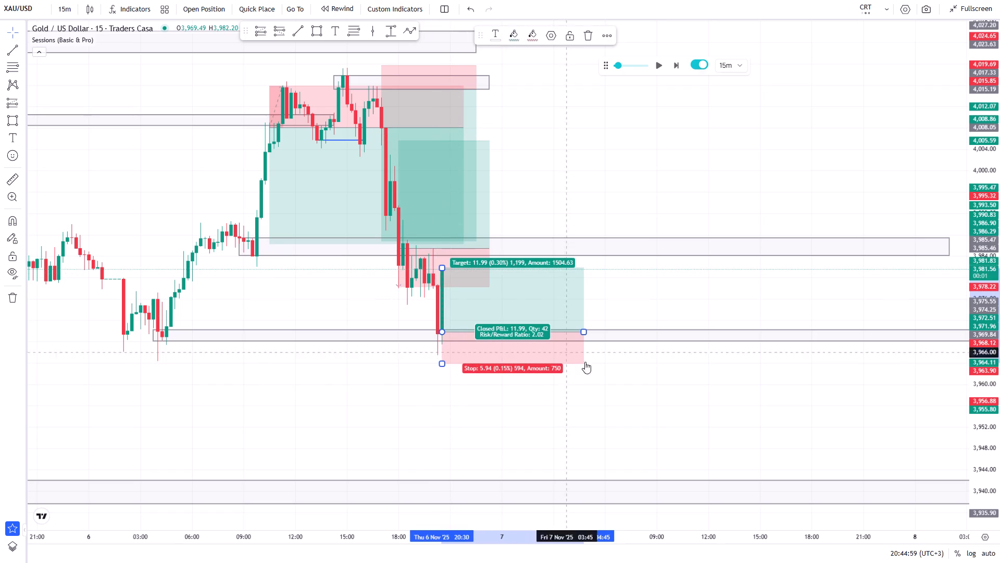
pyautogui.moveTo(586, 332); pyautogui.dragTo(521, 322)
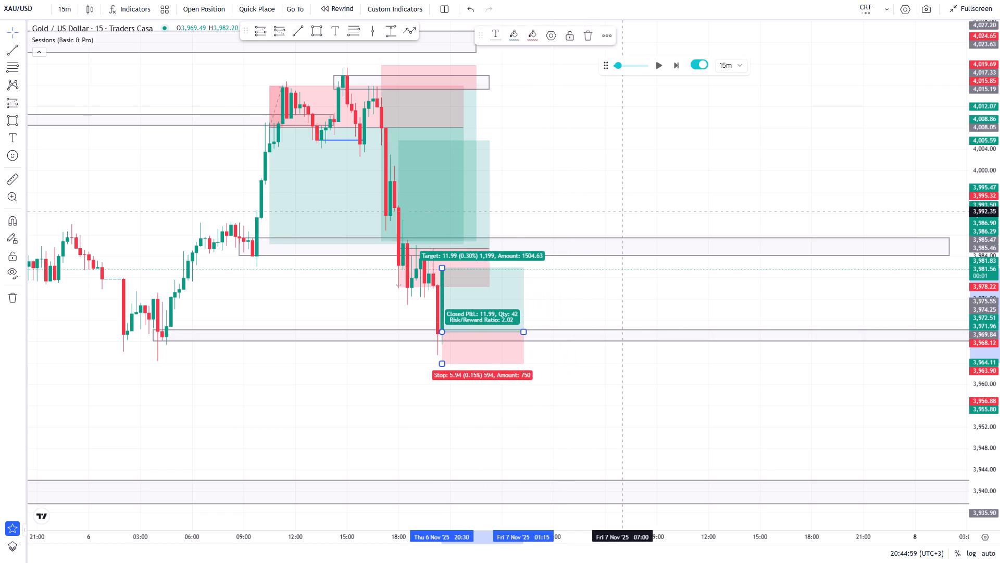
pyautogui.click(627, 188)
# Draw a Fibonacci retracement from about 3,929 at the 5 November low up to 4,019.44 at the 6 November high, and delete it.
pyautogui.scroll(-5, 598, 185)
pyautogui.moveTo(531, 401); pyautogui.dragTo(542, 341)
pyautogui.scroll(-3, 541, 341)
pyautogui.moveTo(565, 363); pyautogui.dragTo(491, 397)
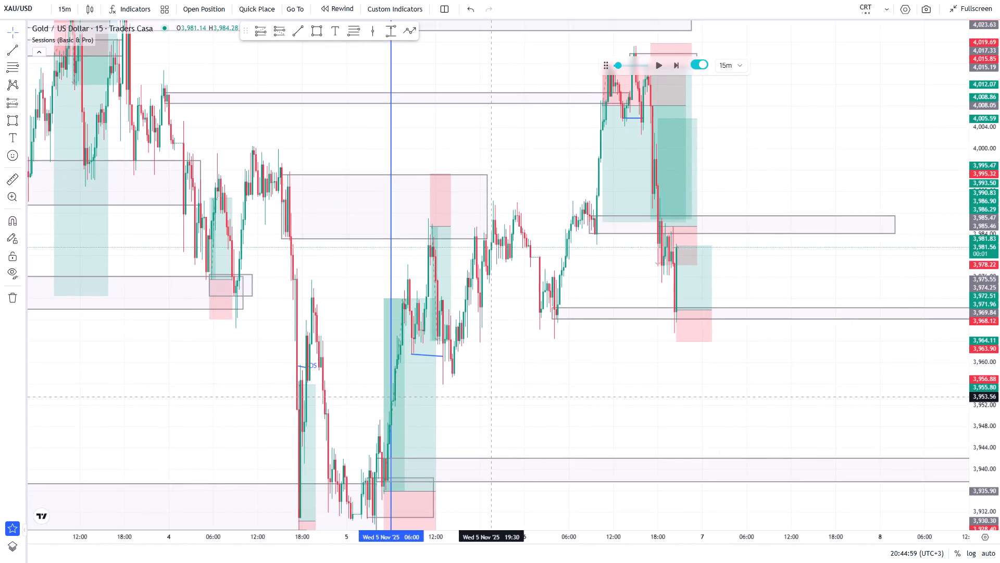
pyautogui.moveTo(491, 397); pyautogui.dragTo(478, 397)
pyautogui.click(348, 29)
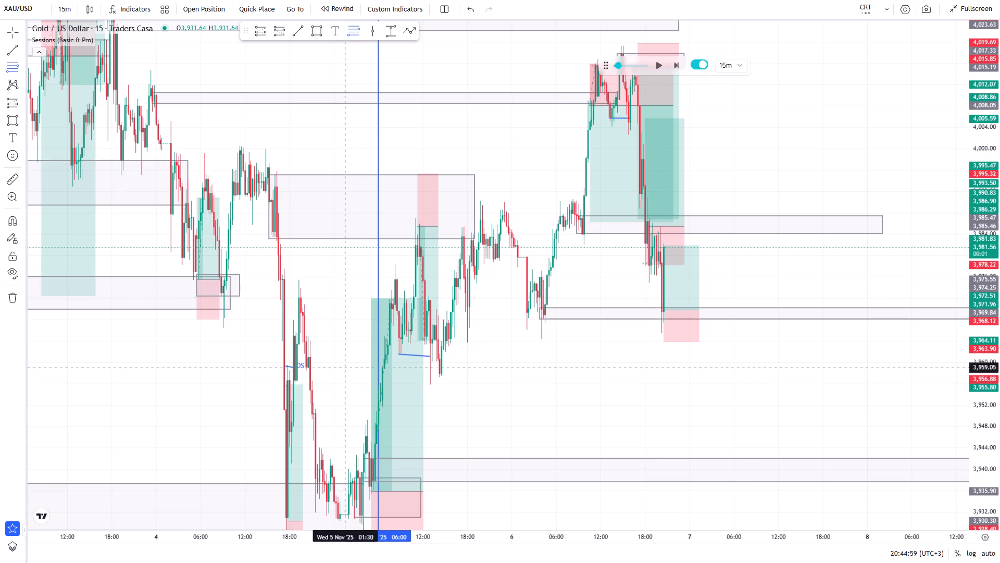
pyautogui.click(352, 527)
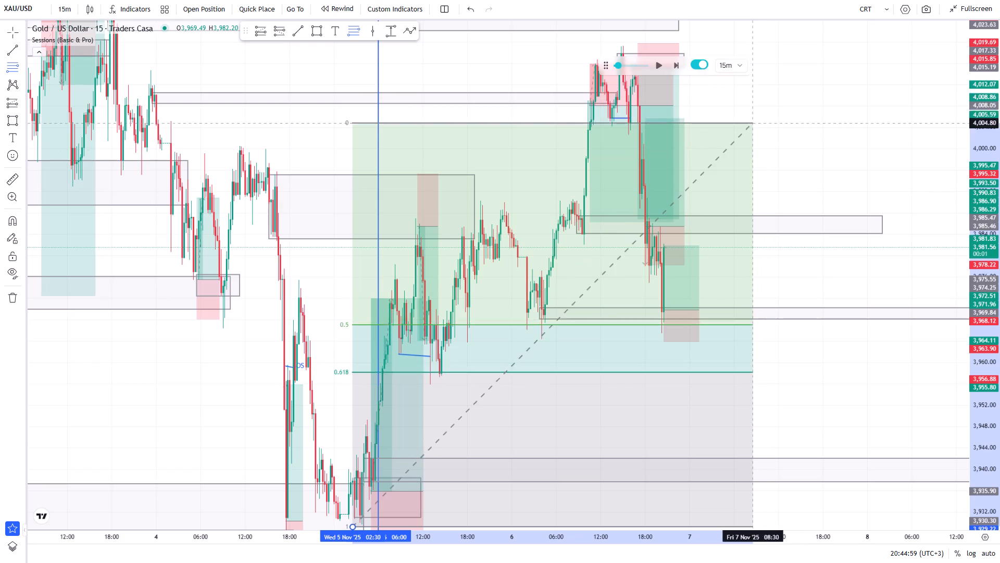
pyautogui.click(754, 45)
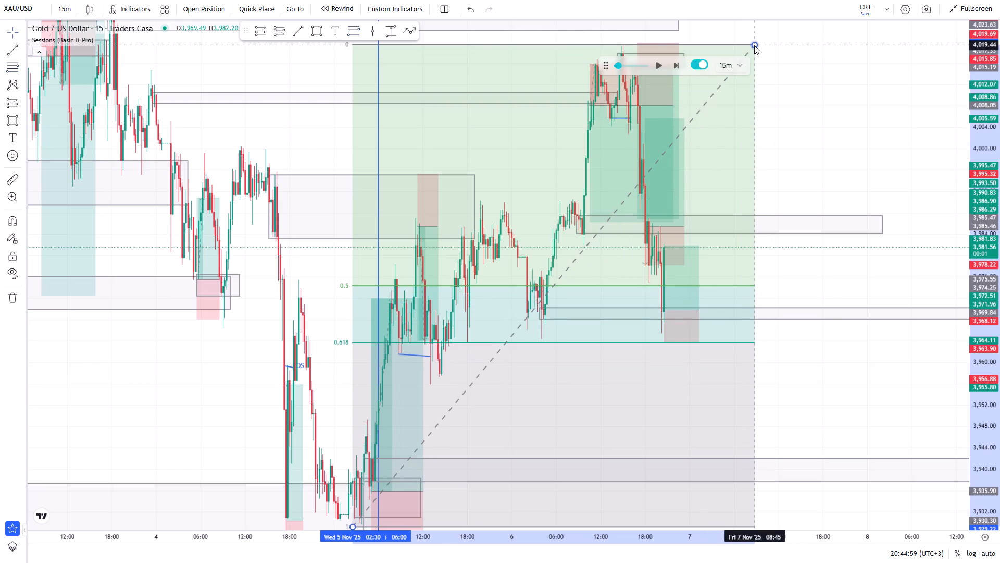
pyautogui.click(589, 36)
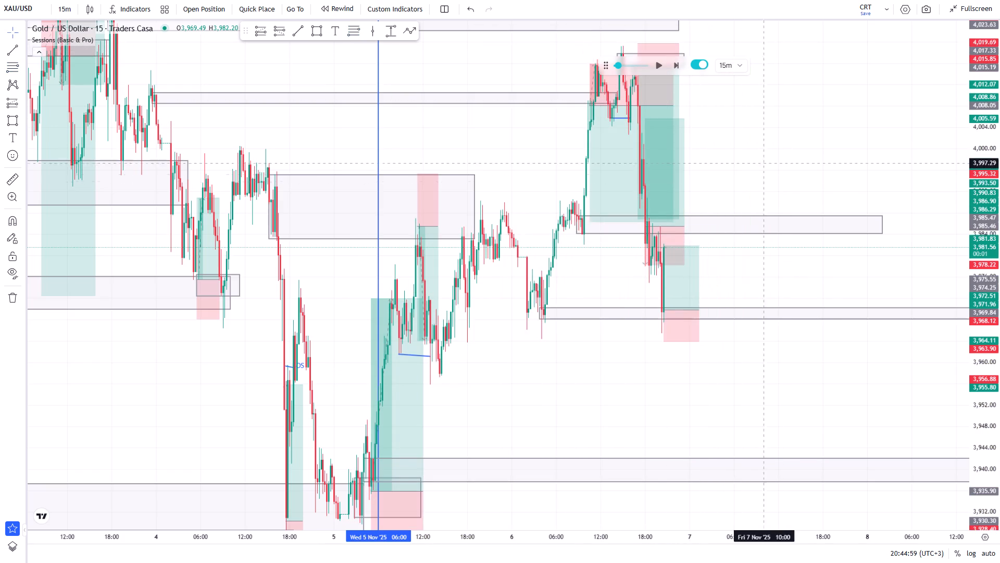
# Advance the replay by one 15-minute candle to follow the new long position from the 3,970–3,968 zone.
pyautogui.scroll(4, 757, 162)
pyautogui.scroll(6, 684, 174)
pyautogui.moveTo(450, 138); pyautogui.dragTo(585, 137)
pyautogui.click(676, 68)
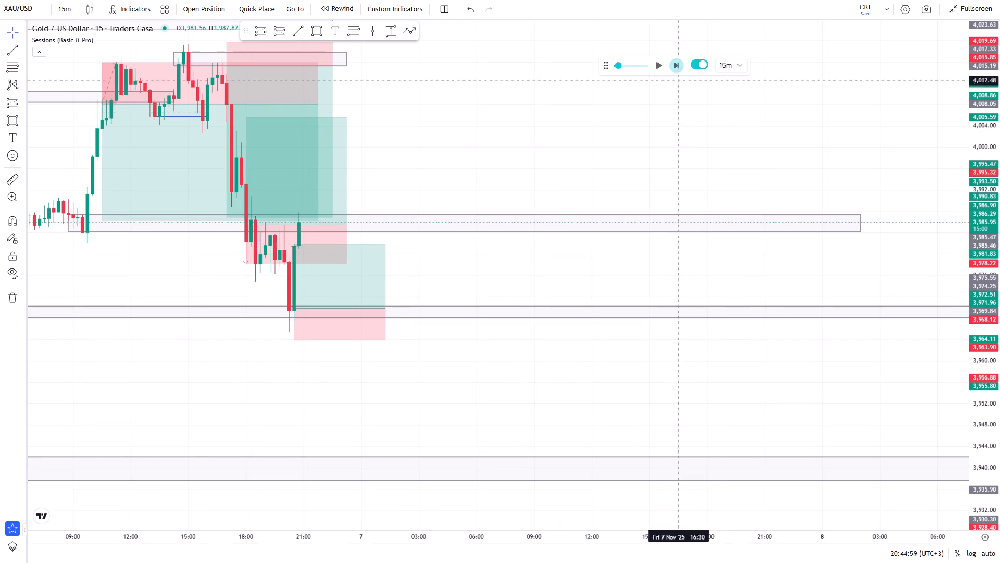
# Shorten the long position at the 3,970–3,968 zone so it ends at about 00:00 on 7 November.
pyautogui.moveTo(515, 290); pyautogui.dragTo(618, 321)
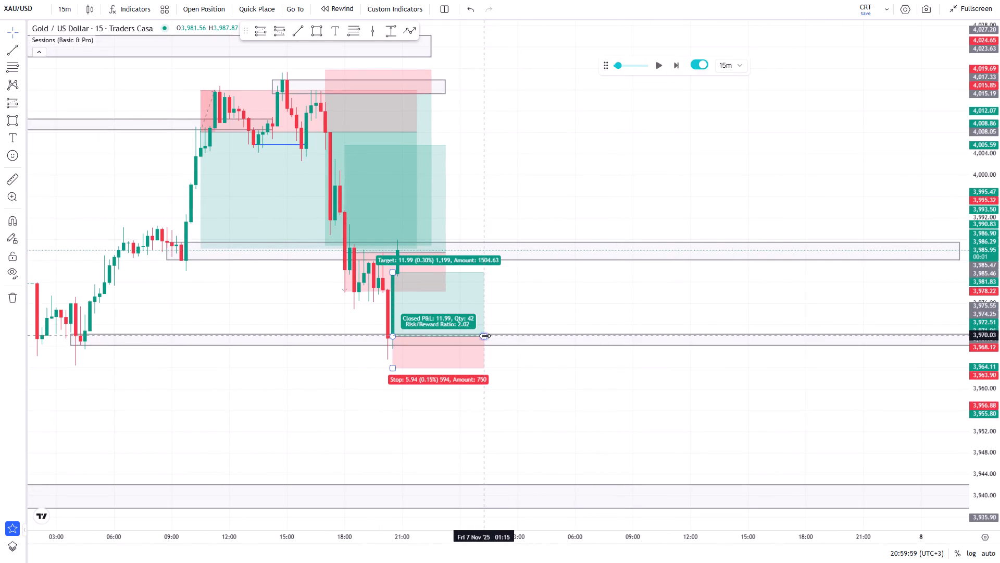
pyautogui.moveTo(485, 336); pyautogui.dragTo(457, 342)
pyautogui.click(492, 305)
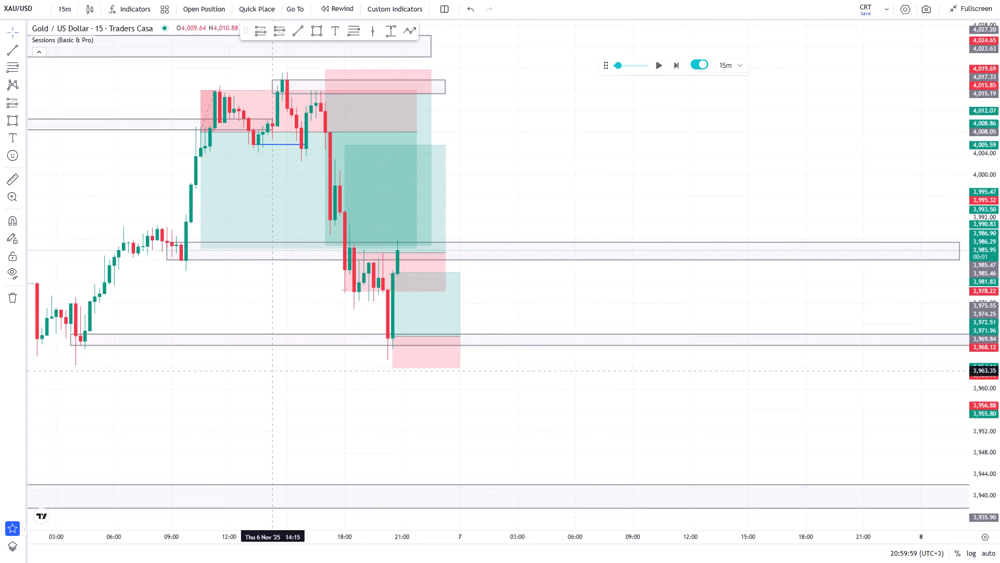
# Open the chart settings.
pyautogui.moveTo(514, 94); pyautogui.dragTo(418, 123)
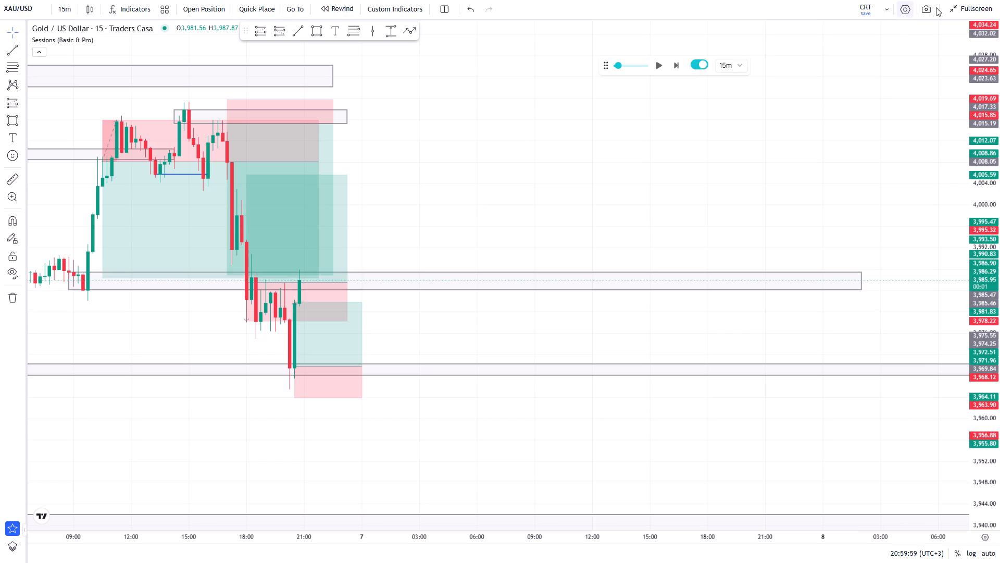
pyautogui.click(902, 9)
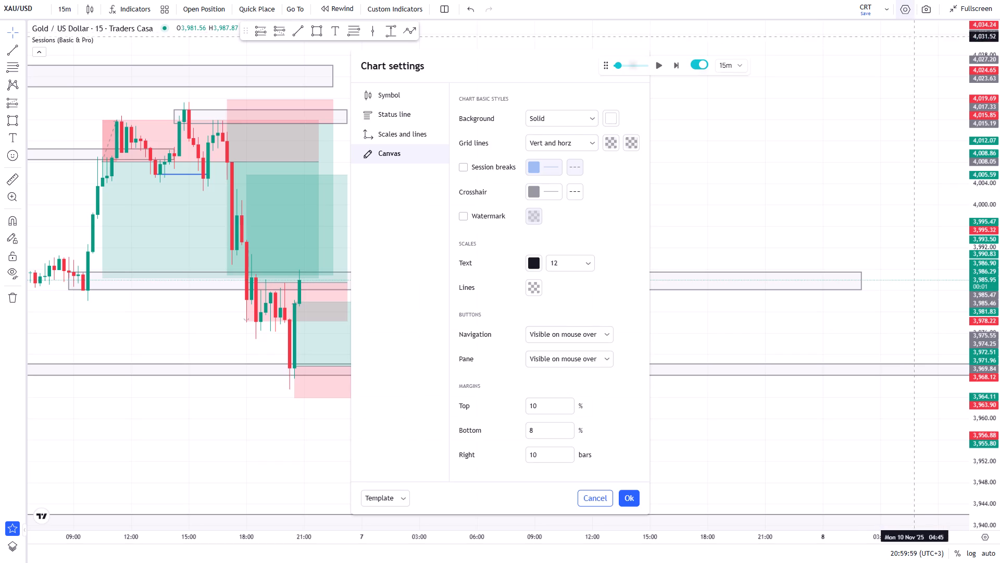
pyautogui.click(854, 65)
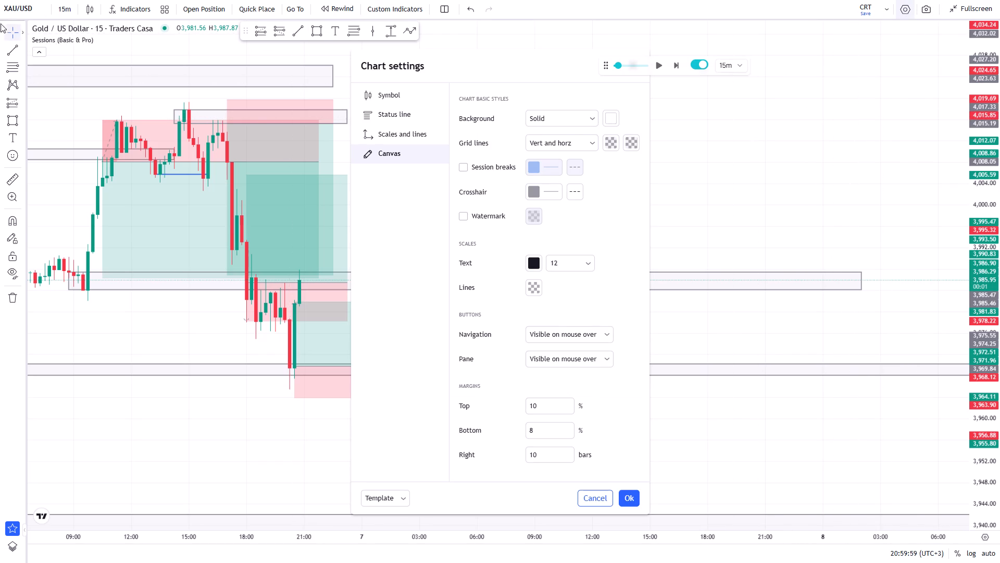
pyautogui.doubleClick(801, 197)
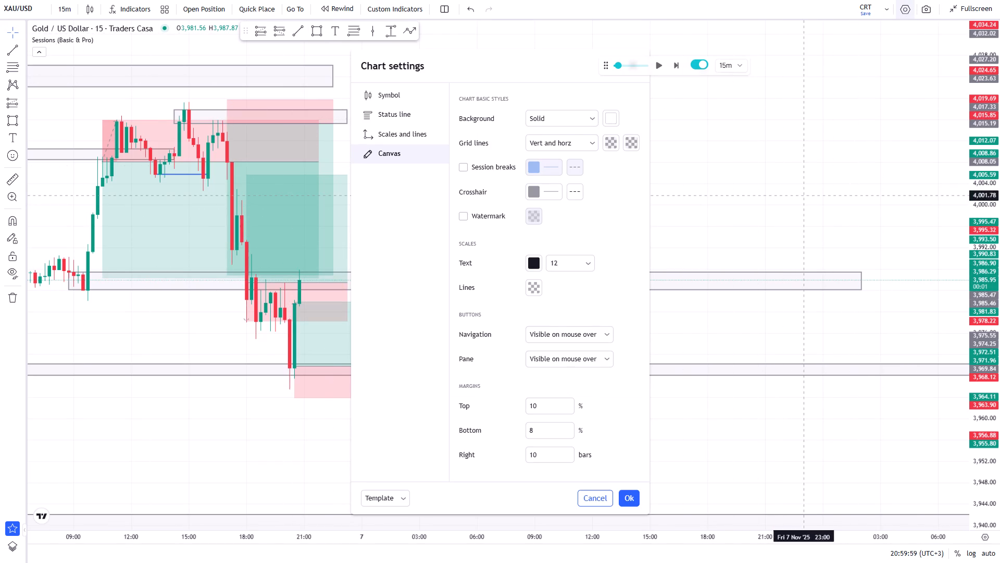
# Exit the full-screen chart view and reduce the browser's page zoom by one level.
pyautogui.click(955, 7)
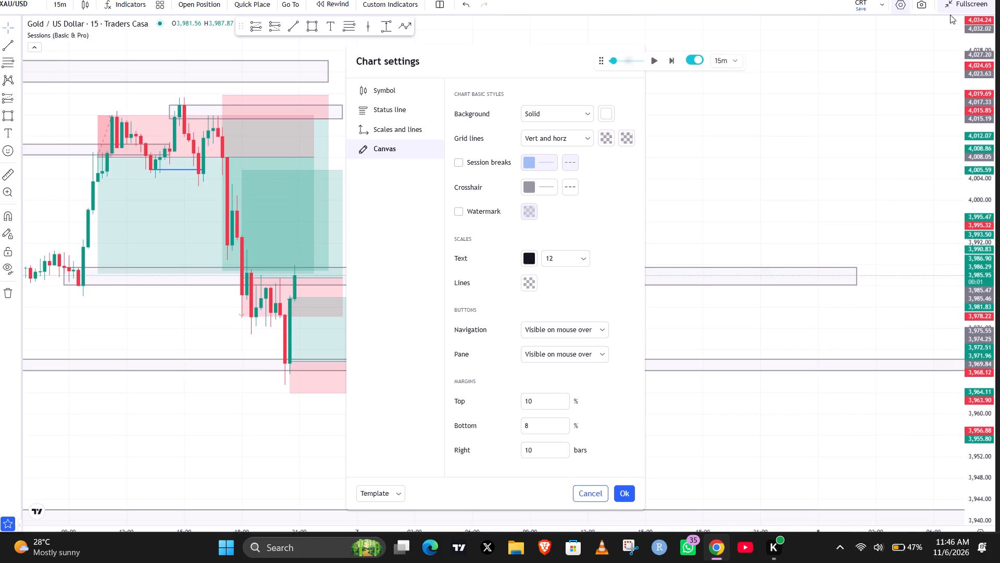
pyautogui.click(988, 35)
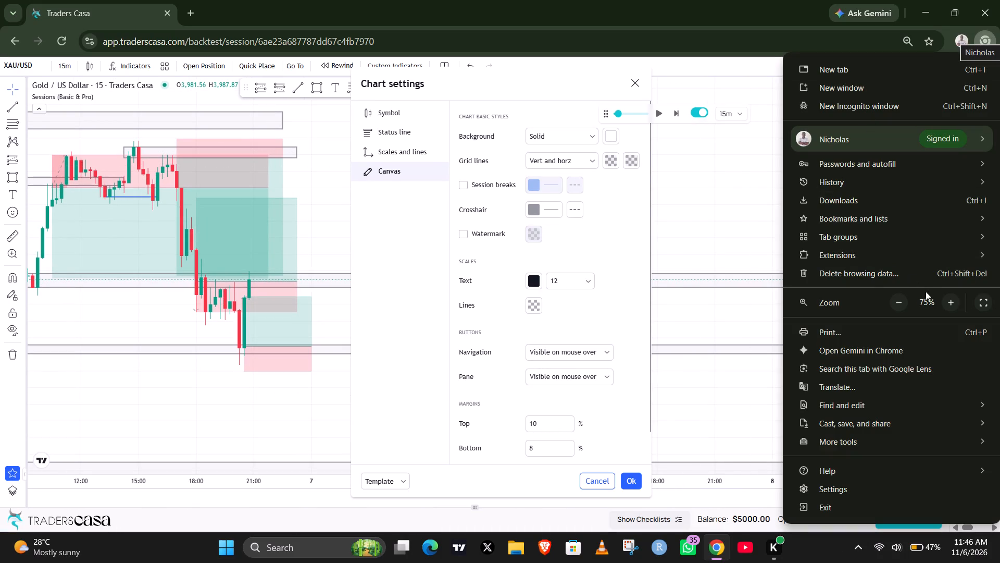
pyautogui.click(898, 297)
pyautogui.click(760, 195)
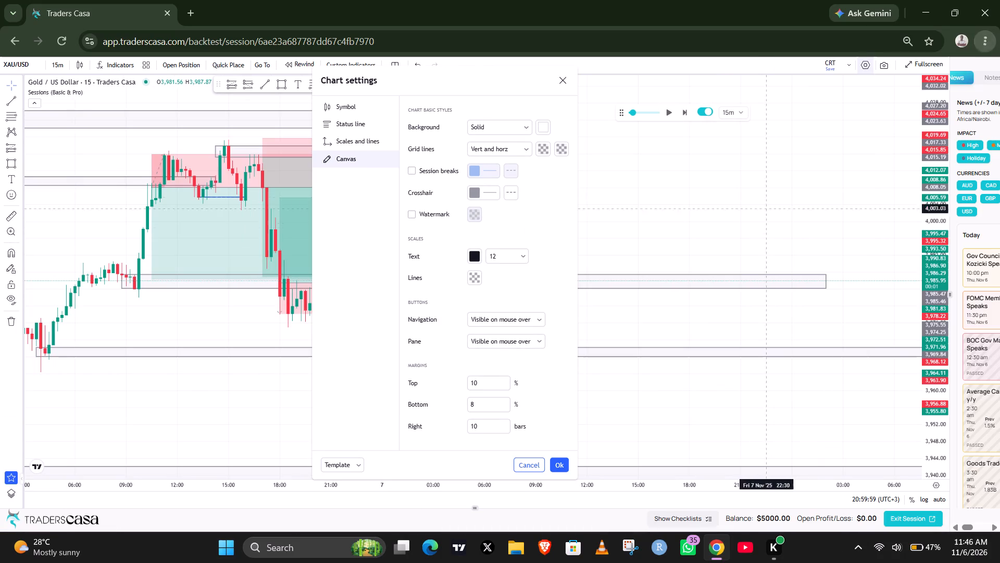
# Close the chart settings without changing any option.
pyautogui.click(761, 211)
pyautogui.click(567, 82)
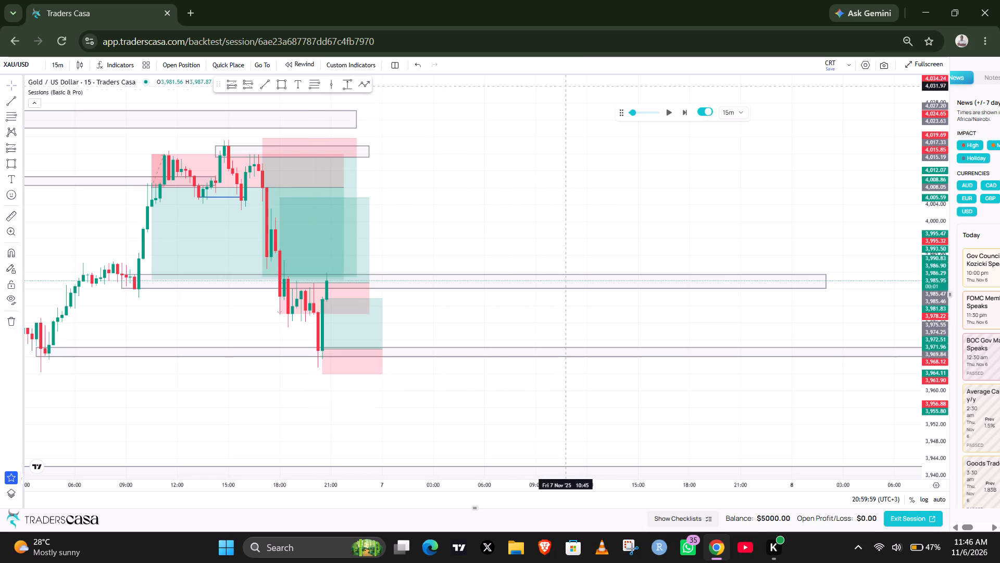
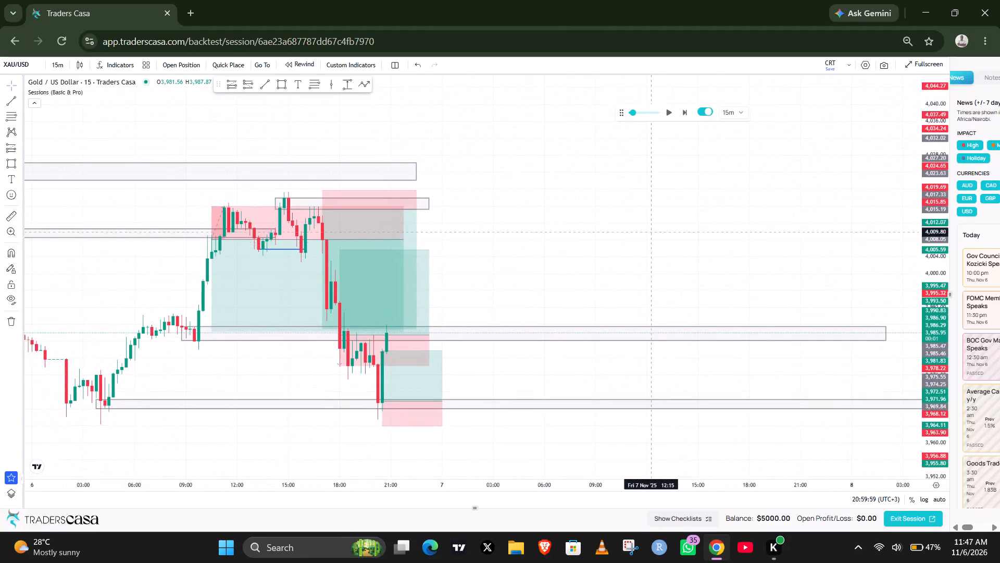
# Return the chart to full-screen view.
pyautogui.click(914, 67)
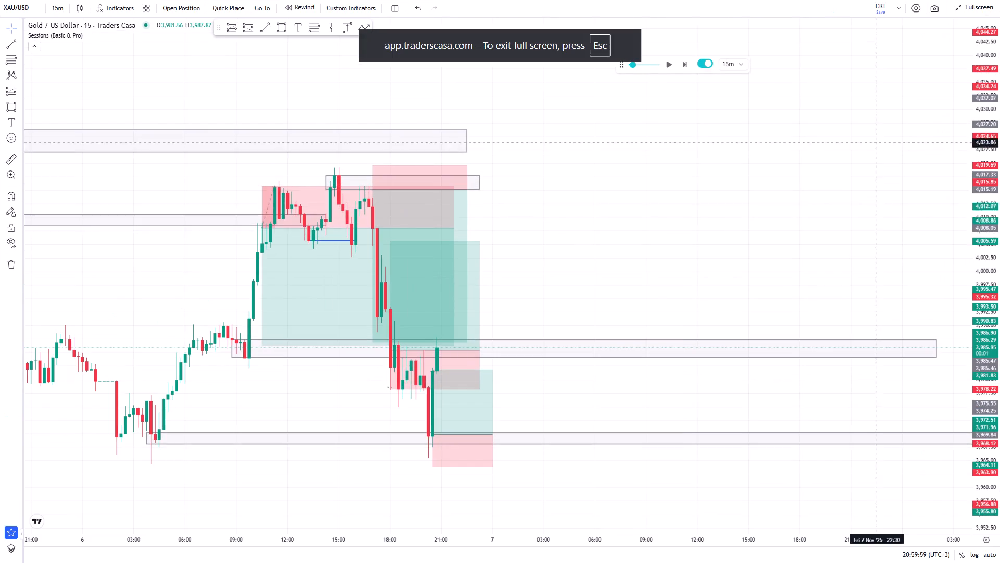
# Examine the XAU/USD price action, marked zones and positions from 31 October to 6 November.
pyautogui.scroll(1, 633, 246)
pyautogui.moveTo(567, 238); pyautogui.dragTo(671, 170)
pyautogui.scroll(-12, 682, 173)
pyautogui.moveTo(977, 82); pyautogui.dragTo(980, 193)
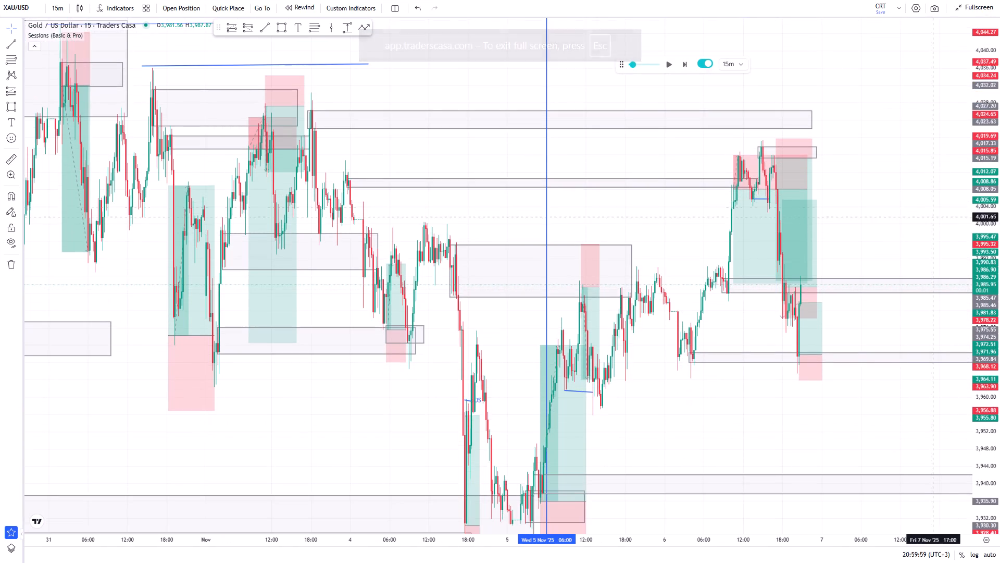
pyautogui.moveTo(901, 234); pyautogui.dragTo(865, 170)
pyautogui.moveTo(993, 87); pyautogui.dragTo(990, 149)
pyautogui.moveTo(911, 152); pyautogui.dragTo(840, 130)
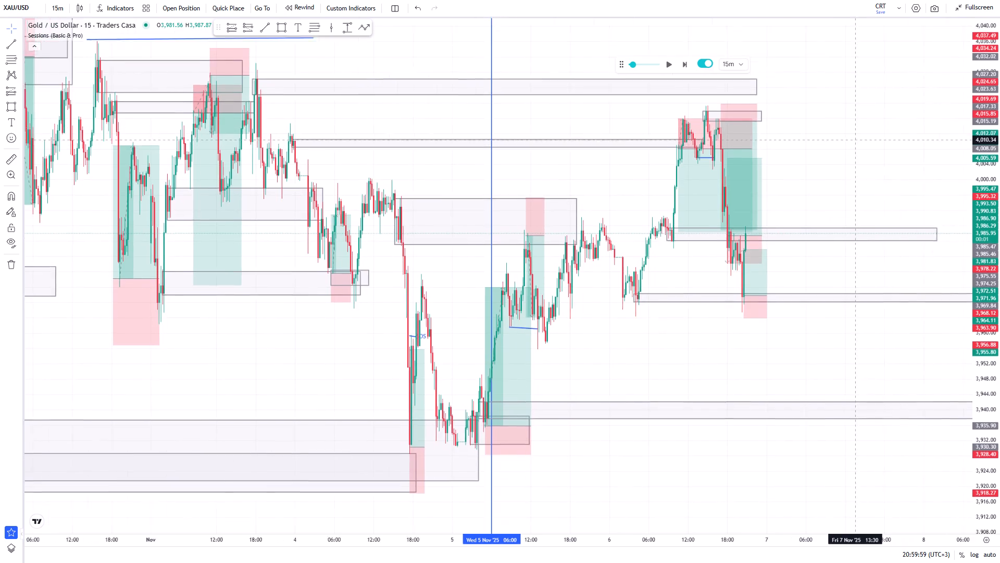
pyautogui.moveTo(840, 130); pyautogui.dragTo(822, 132)
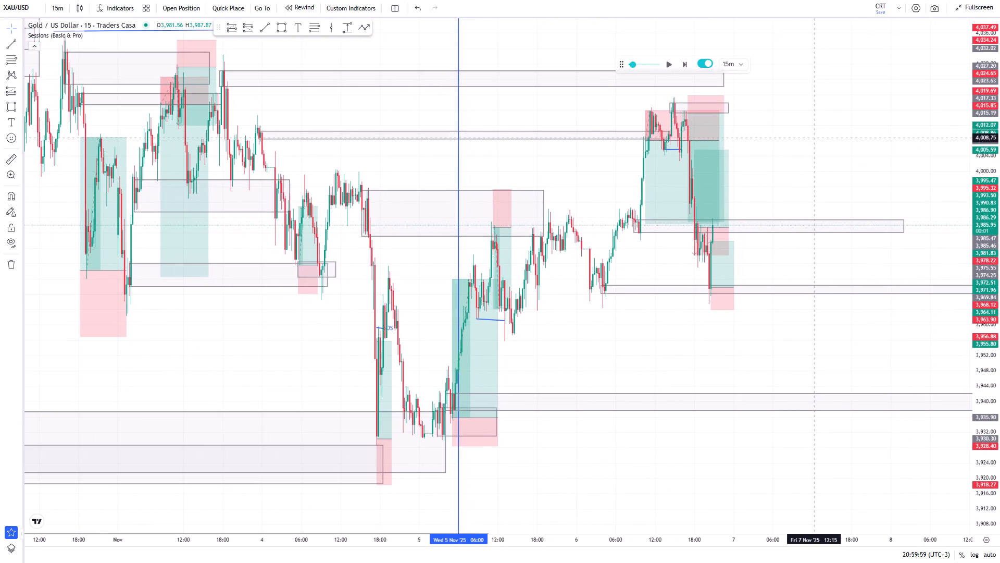
pyautogui.scroll(4, 787, 112)
pyautogui.moveTo(812, 136); pyautogui.dragTo(741, 192)
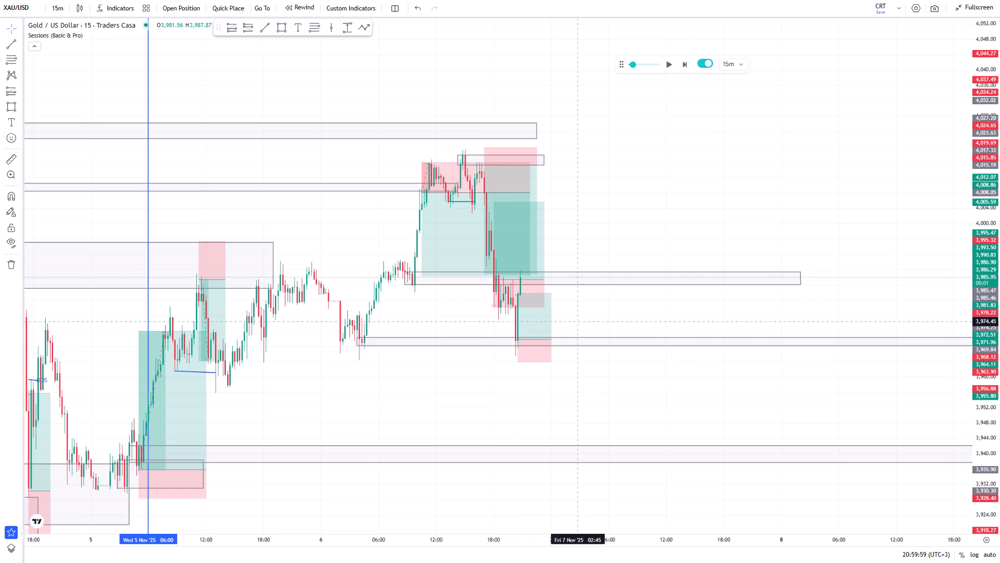
pyautogui.moveTo(656, 222); pyautogui.dragTo(628, 200)
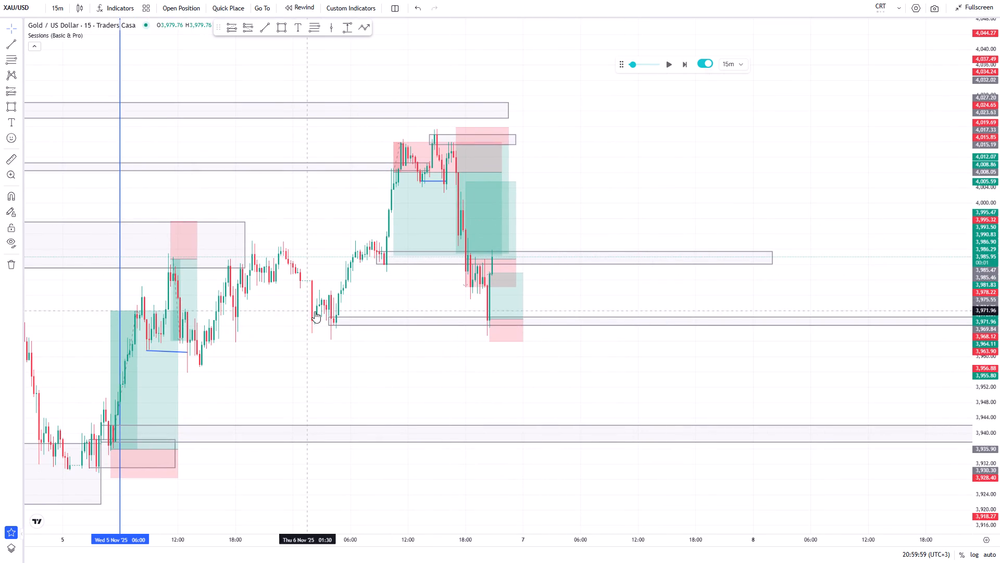
pyautogui.scroll(-5, 678, 58)
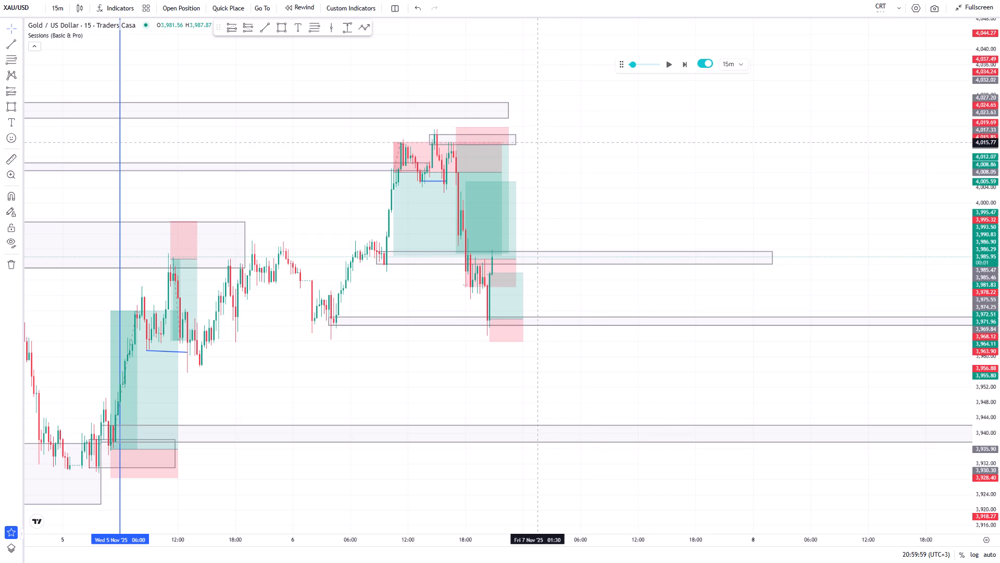
# Advance the replay by four 15-minute candles to 21:59:59 on 6 November.
pyautogui.click(684, 66)
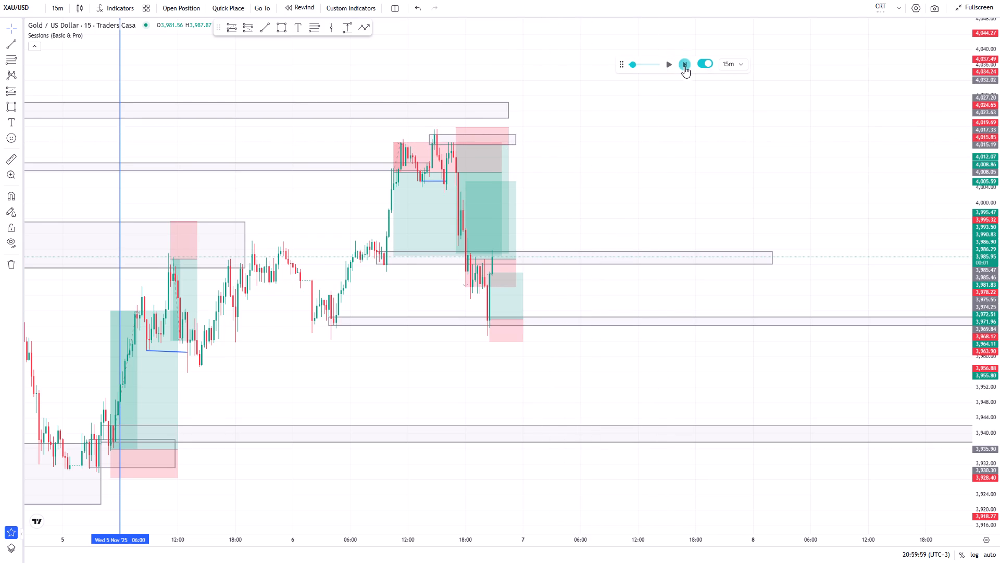
pyautogui.click(684, 66)
pyautogui.click(684, 66)
pyautogui.click(684, 66)
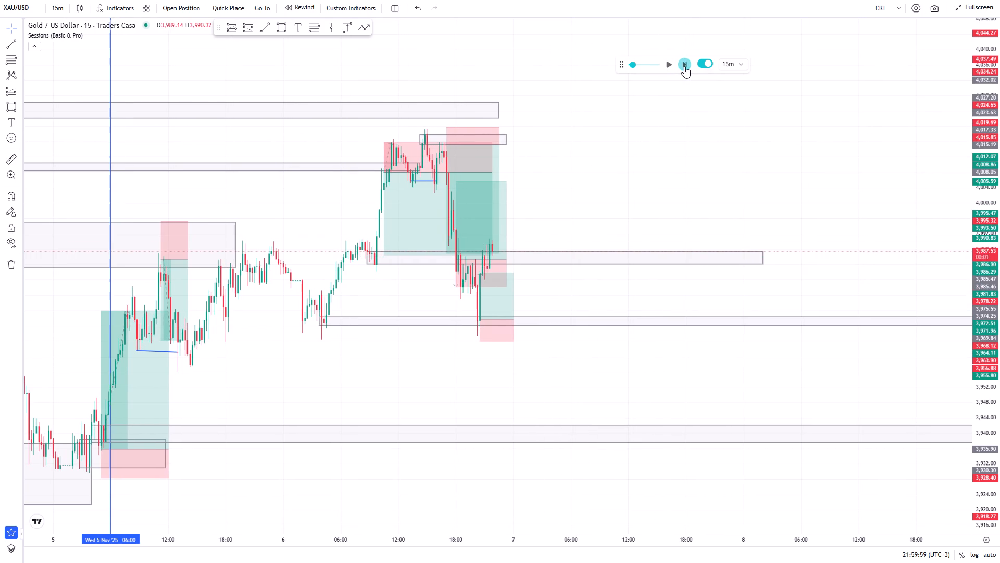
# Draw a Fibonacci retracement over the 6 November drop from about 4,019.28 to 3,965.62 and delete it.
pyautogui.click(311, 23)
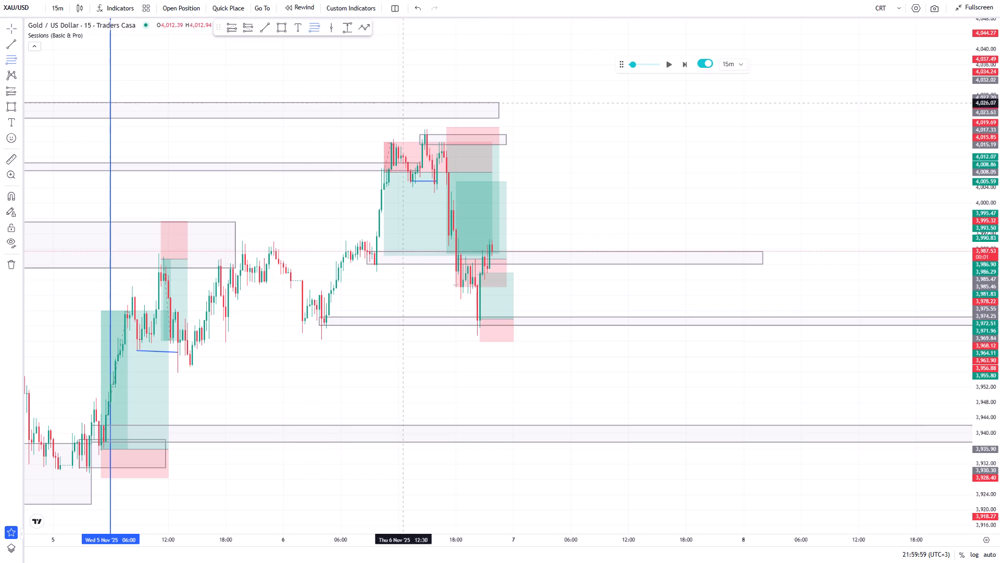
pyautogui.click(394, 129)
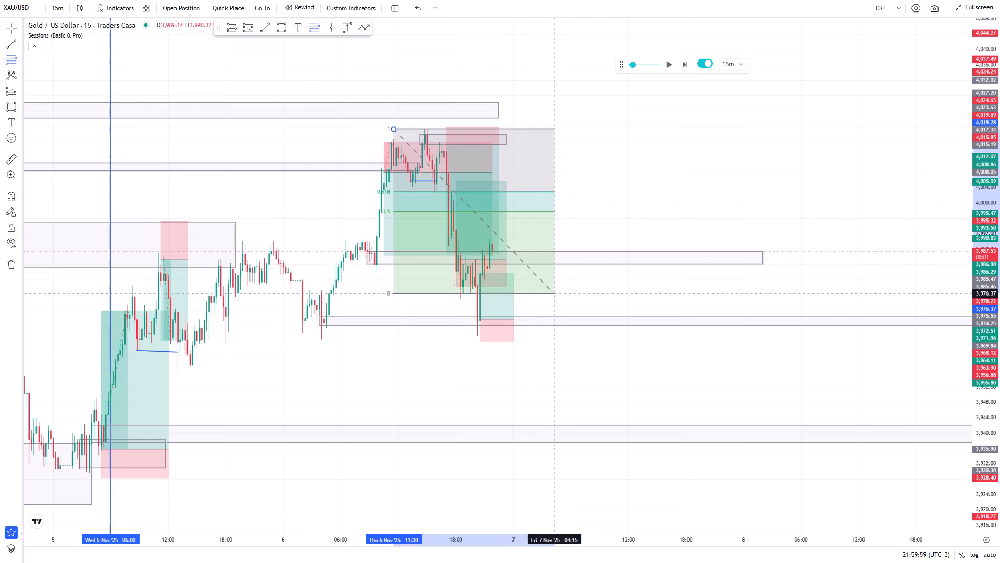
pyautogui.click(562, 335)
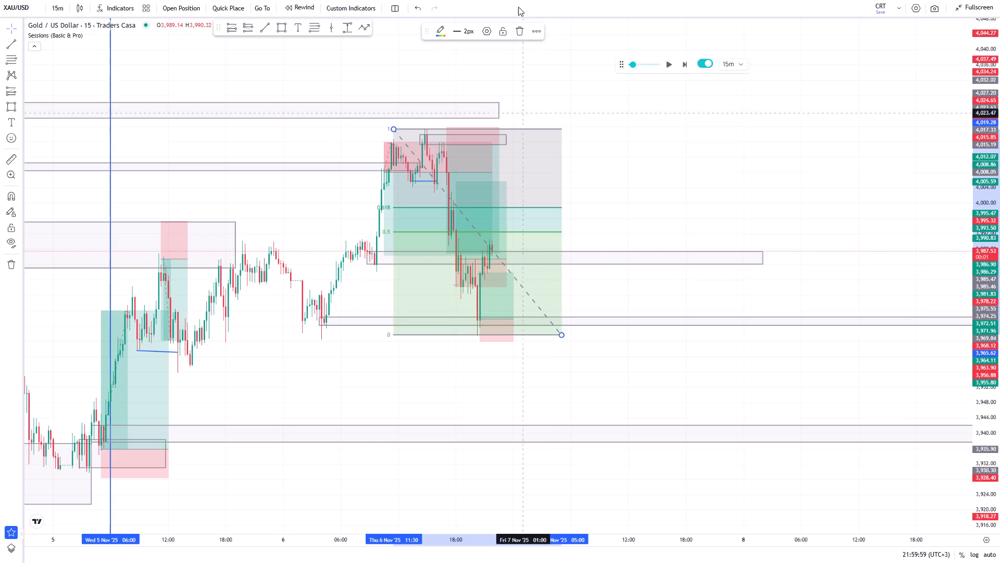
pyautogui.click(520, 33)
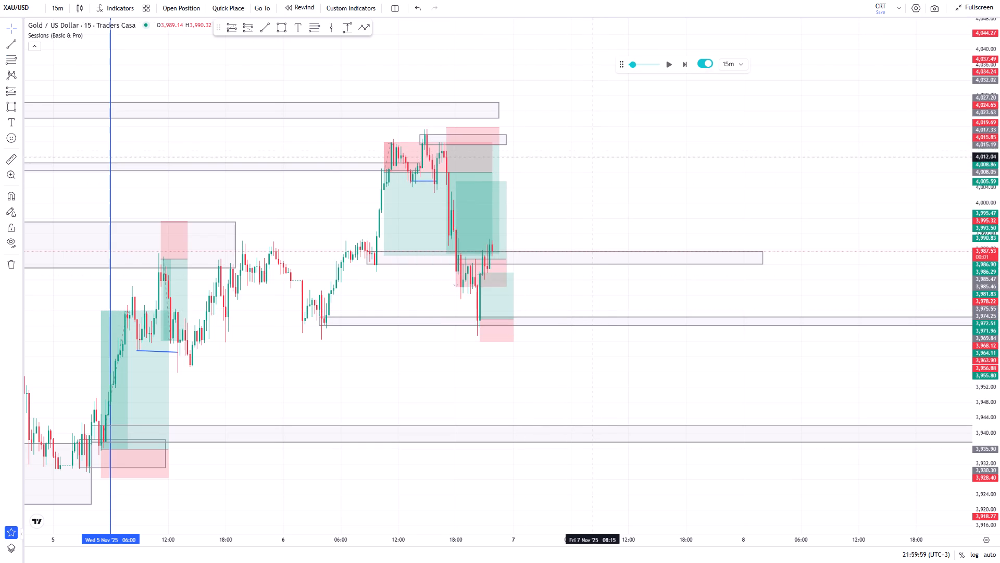
# Advance the replay by two 15-minute candles to 22:29:59 on 6 November.
pyautogui.scroll(3, 587, 141)
pyautogui.moveTo(520, 154); pyautogui.dragTo(530, 141)
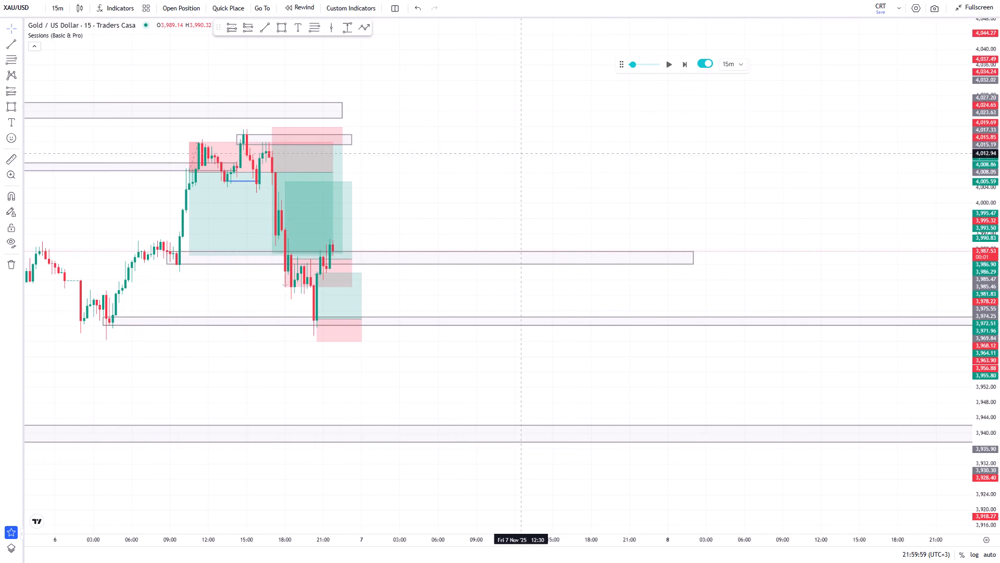
pyautogui.moveTo(530, 141); pyautogui.dragTo(542, 134)
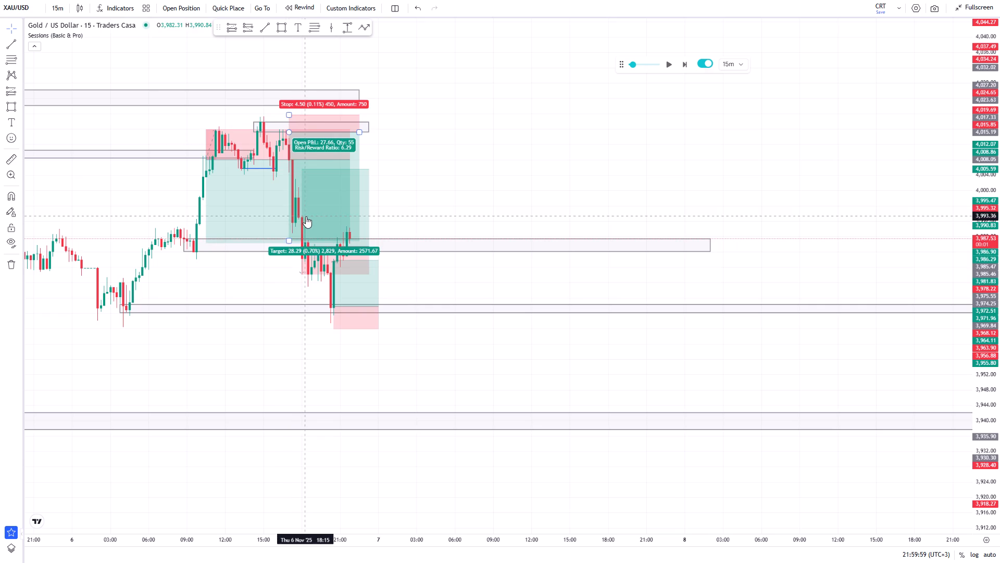
pyautogui.click(685, 64)
pyautogui.click(685, 64)
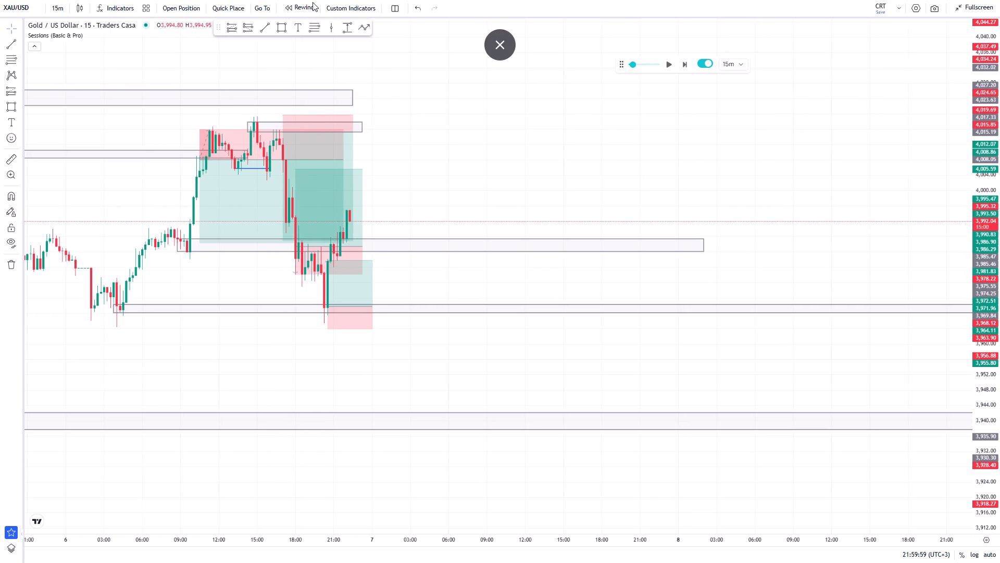
# Place a short position at about 3,994.83 from 22:30 on 6 November, stop 4,003.77, target 3,976.71, ending about 04:30 on 7 November.
pyautogui.click(252, 31)
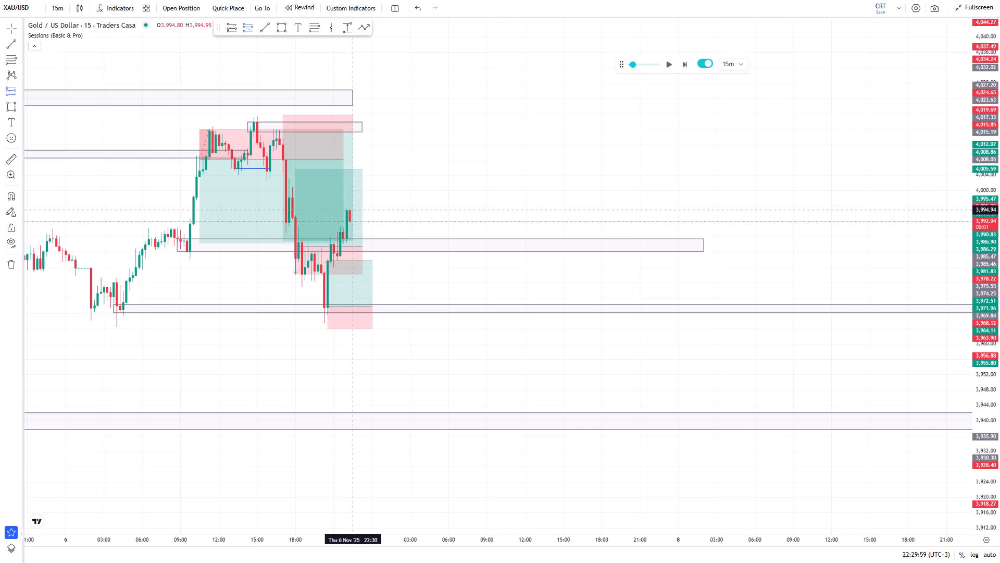
pyautogui.click(354, 211)
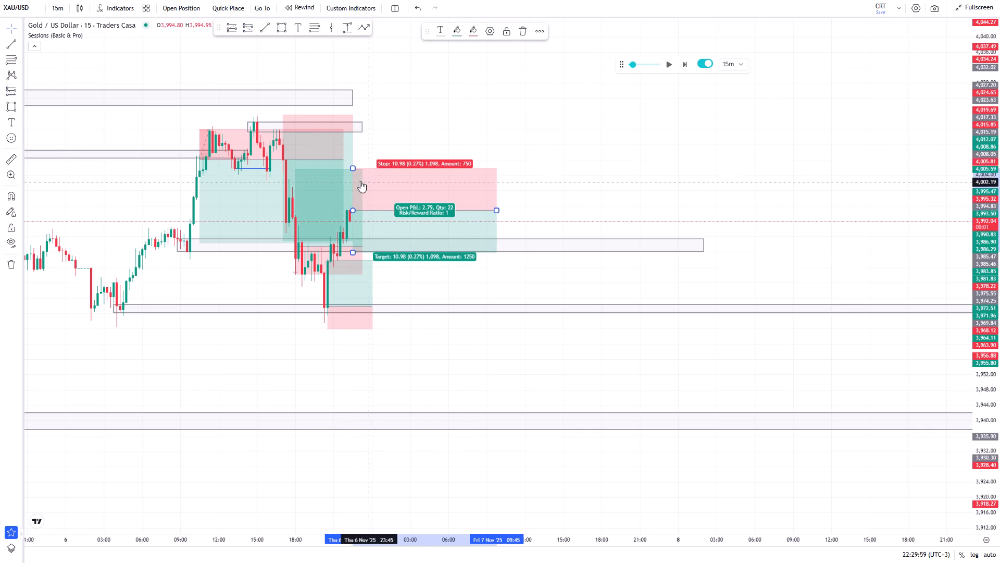
pyautogui.moveTo(352, 166); pyautogui.dragTo(353, 174)
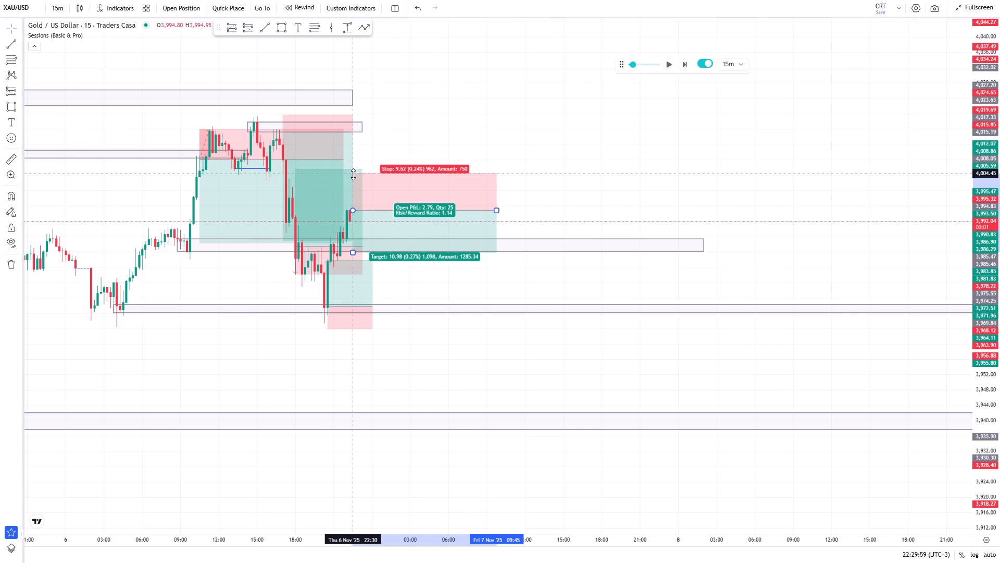
pyautogui.moveTo(353, 174); pyautogui.dragTo(354, 176)
pyautogui.moveTo(353, 253); pyautogui.dragTo(353, 272)
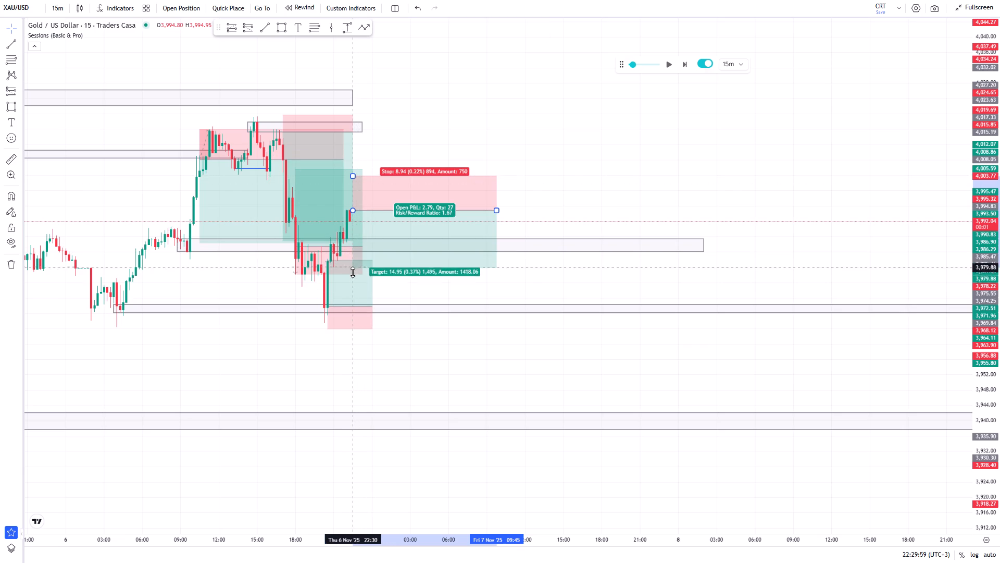
pyautogui.moveTo(353, 272); pyautogui.dragTo(353, 289)
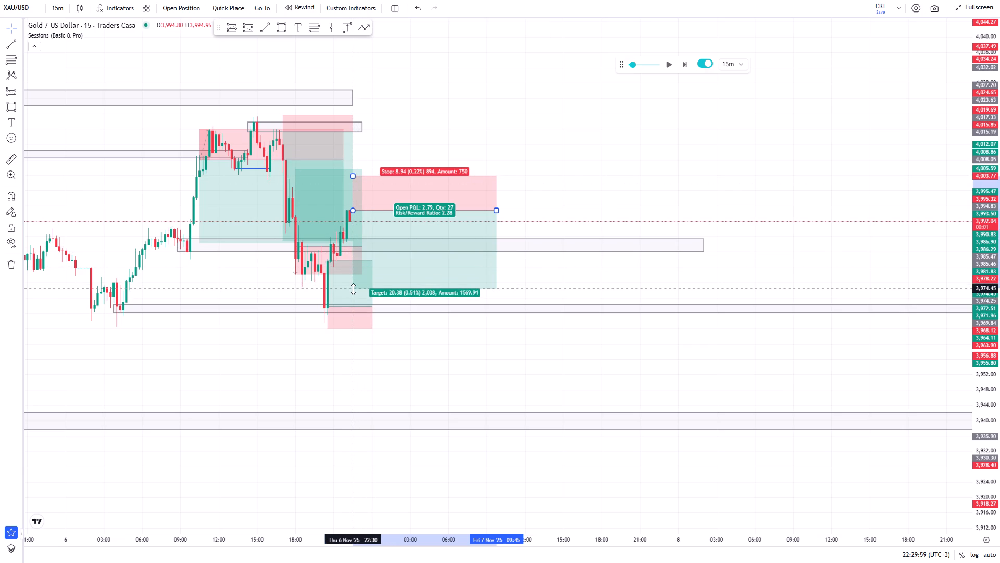
pyautogui.moveTo(353, 289); pyautogui.dragTo(357, 281)
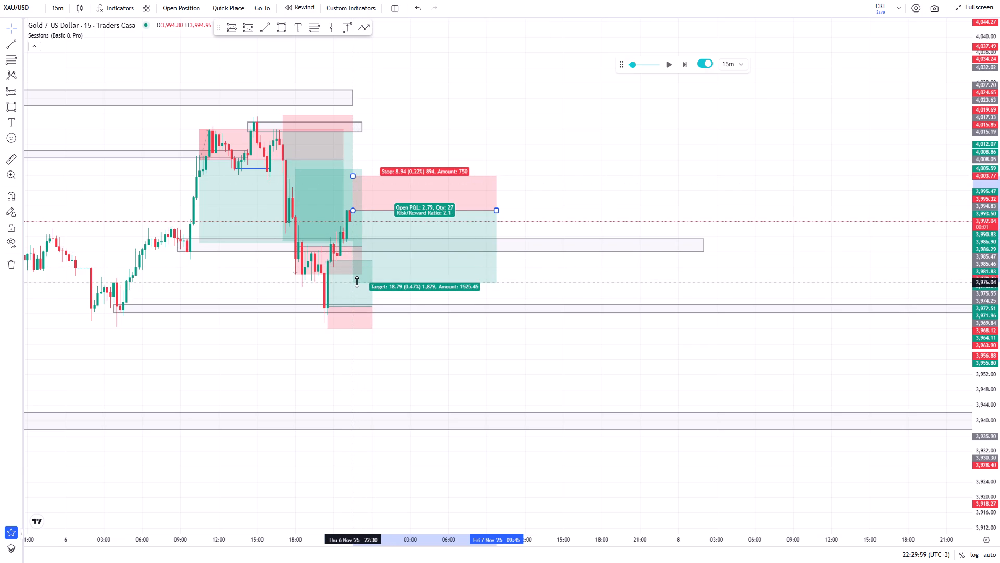
pyautogui.moveTo(357, 281); pyautogui.dragTo(357, 280)
pyautogui.moveTo(498, 211); pyautogui.dragTo(455, 211)
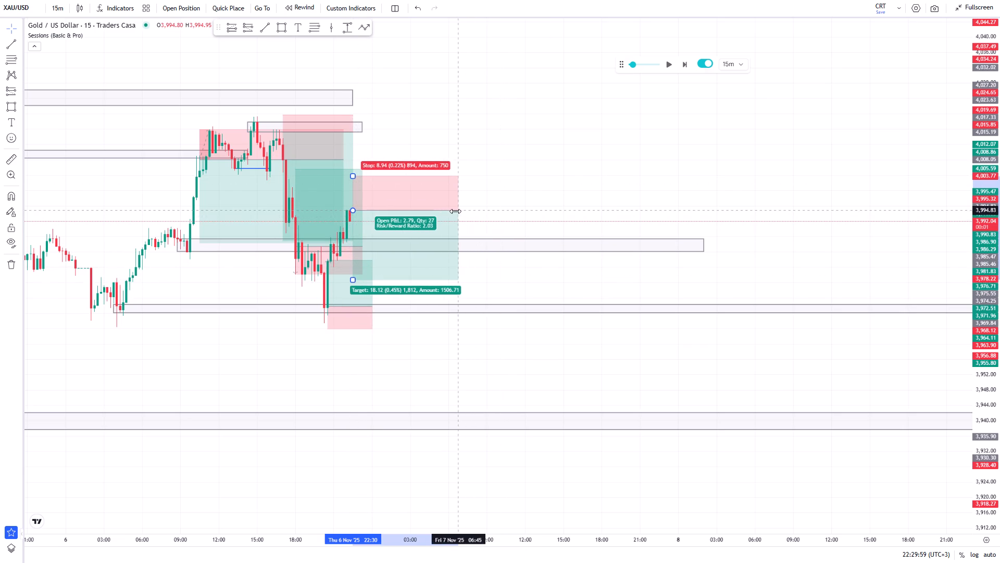
pyautogui.moveTo(455, 211); pyautogui.dragTo(429, 218)
# Advance the replay by 16 candles to 02:29:59 on 7 November to follow the short position, and deselect it.
pyautogui.click(686, 65)
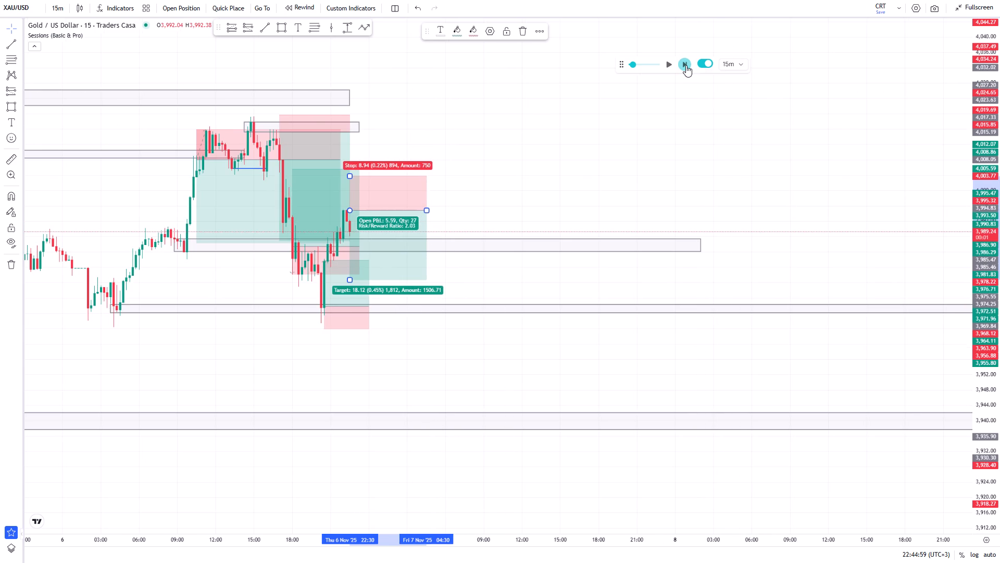
pyautogui.click(686, 65)
pyautogui.click(686, 65)
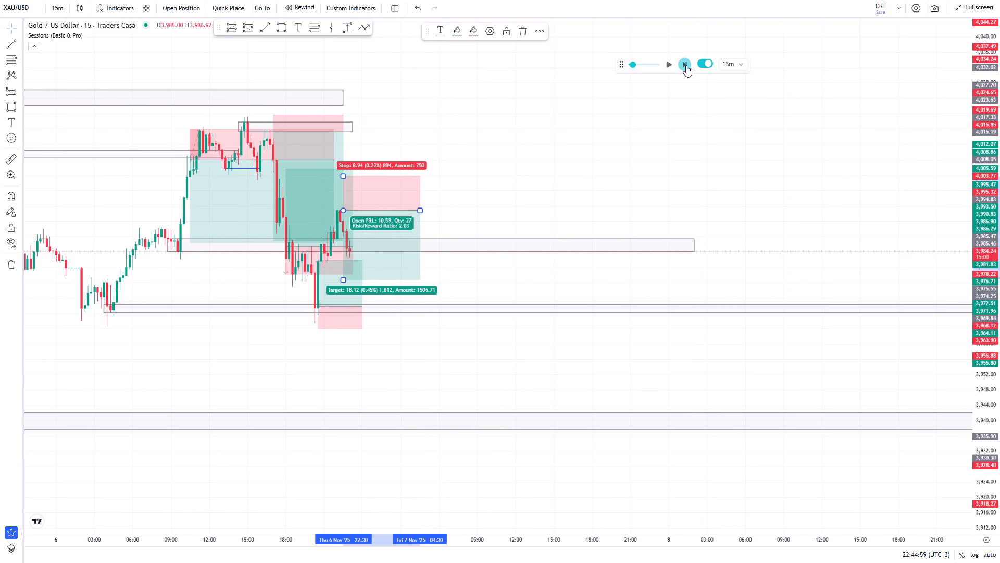
pyautogui.click(686, 65)
pyautogui.click(686, 65)
pyautogui.click(686, 65)
pyautogui.click(686, 65)
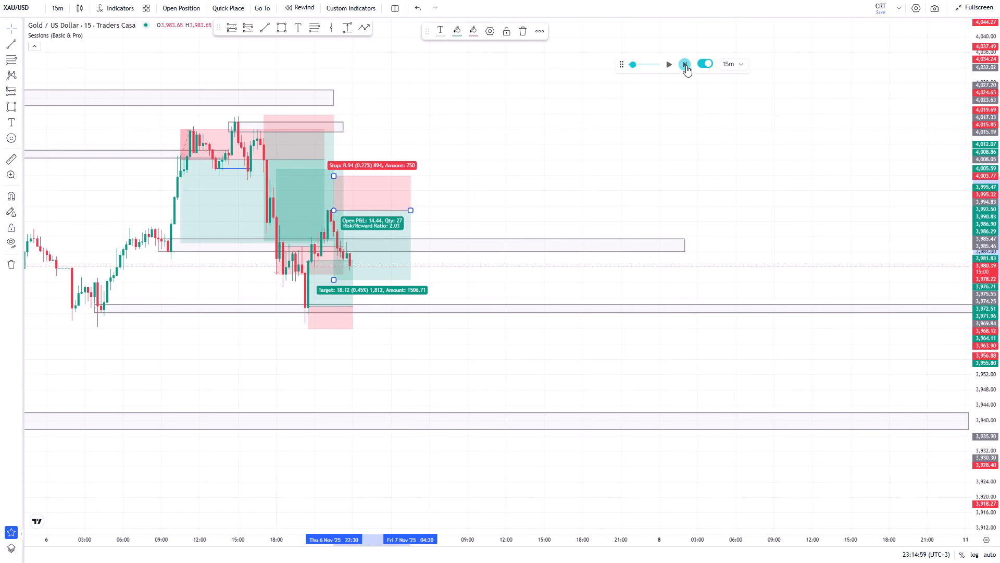
pyautogui.click(686, 65)
pyautogui.click(686, 65)
pyautogui.click(686, 65)
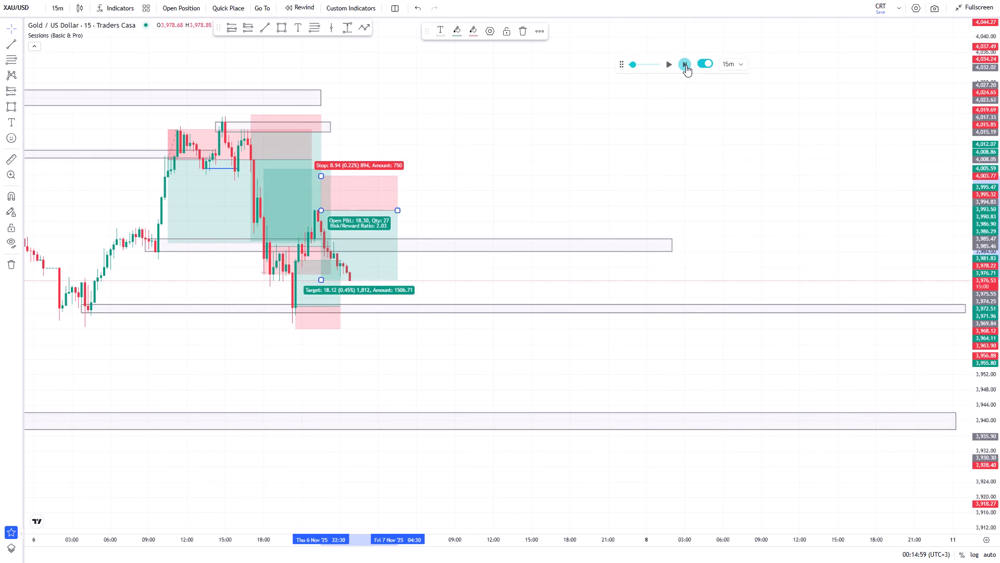
pyautogui.click(686, 65)
pyautogui.click(686, 65)
pyautogui.click(686, 65)
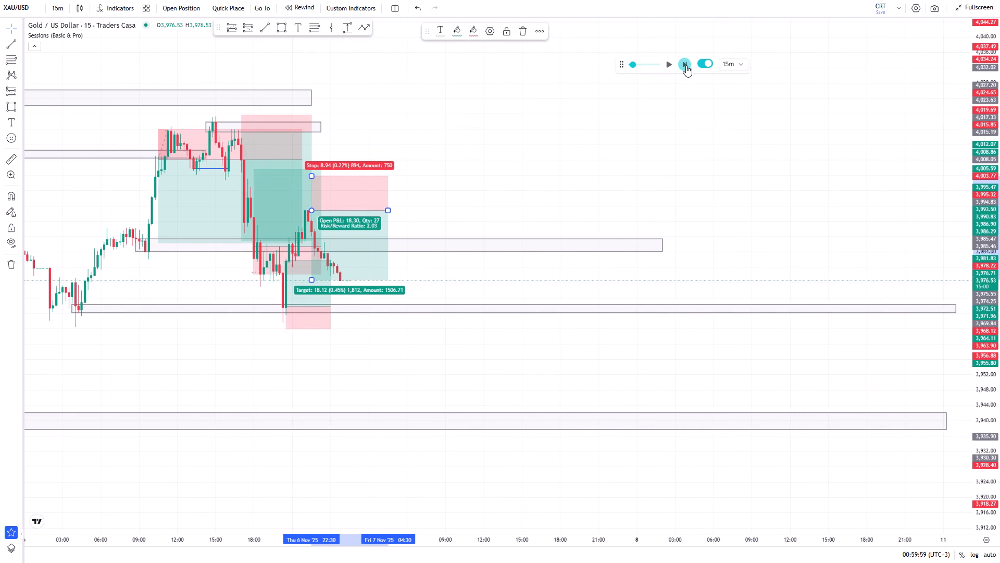
pyautogui.click(686, 65)
pyautogui.click(686, 65)
pyautogui.click(686, 65)
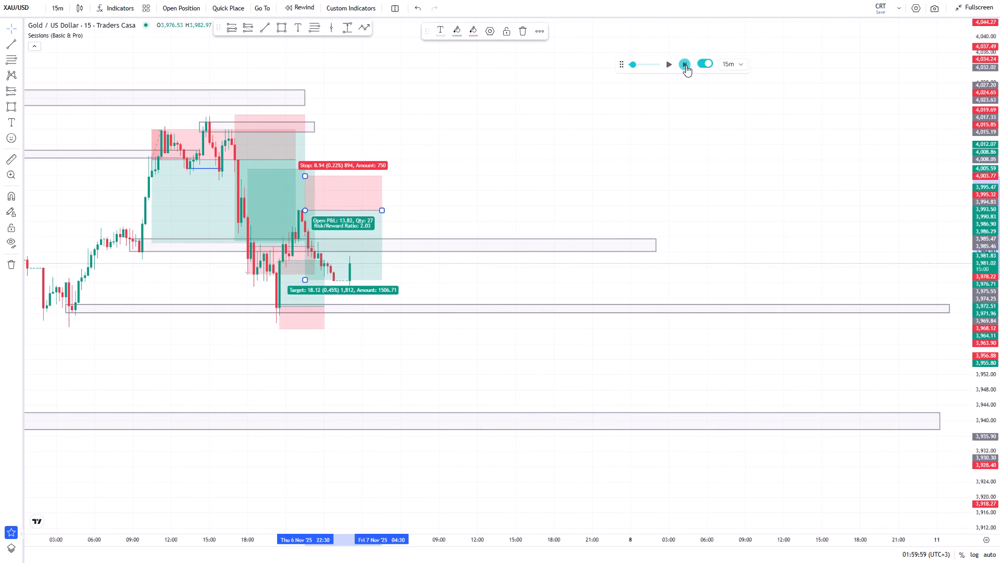
pyautogui.click(521, 152)
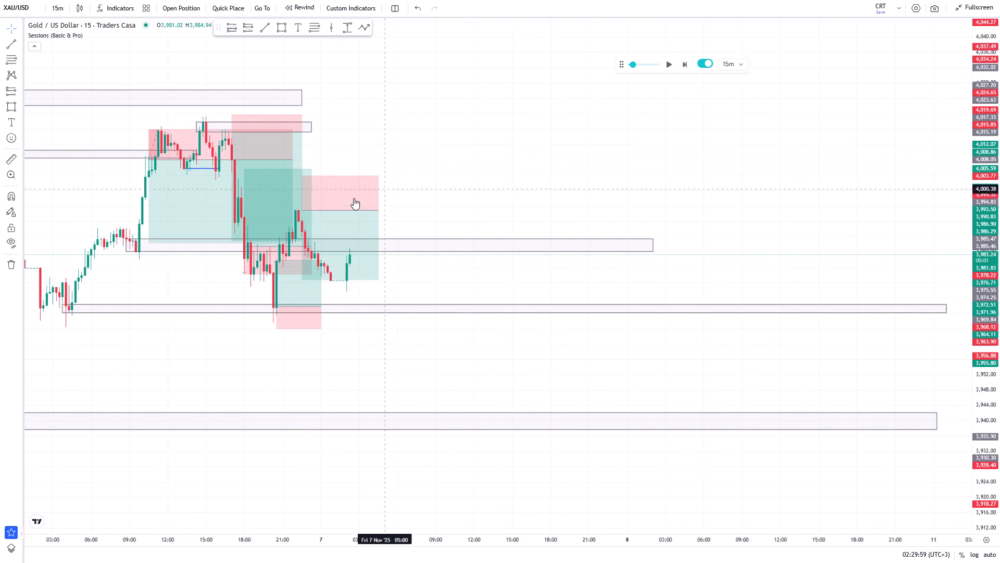
# Shift the newest short position to start at 22:15 with entry about 3,993.58, and shorten it to end at about 02:00 on 7 November.
pyautogui.moveTo(337, 207); pyautogui.dragTo(333, 212)
pyautogui.click(411, 189)
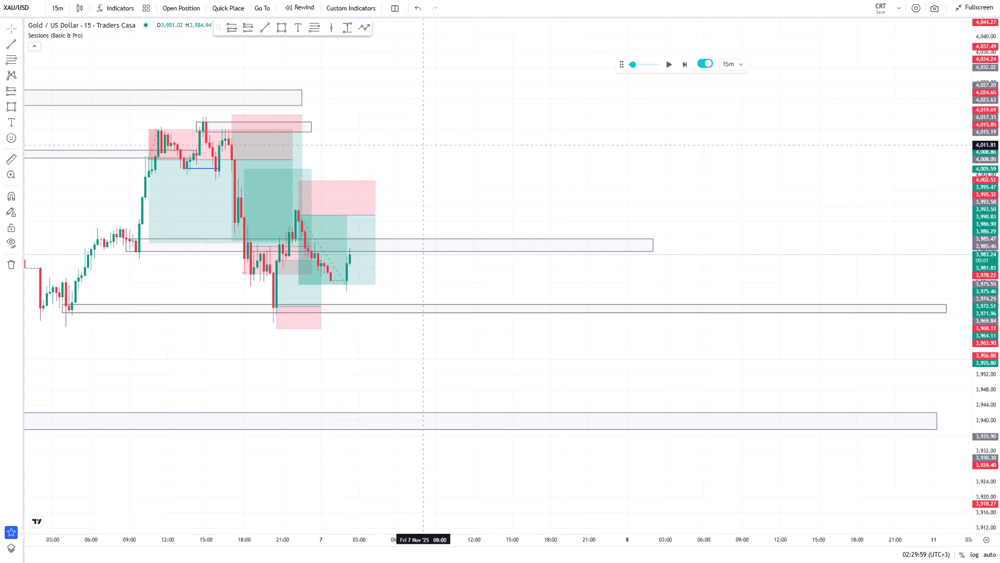
pyautogui.moveTo(375, 217); pyautogui.dragTo(356, 222)
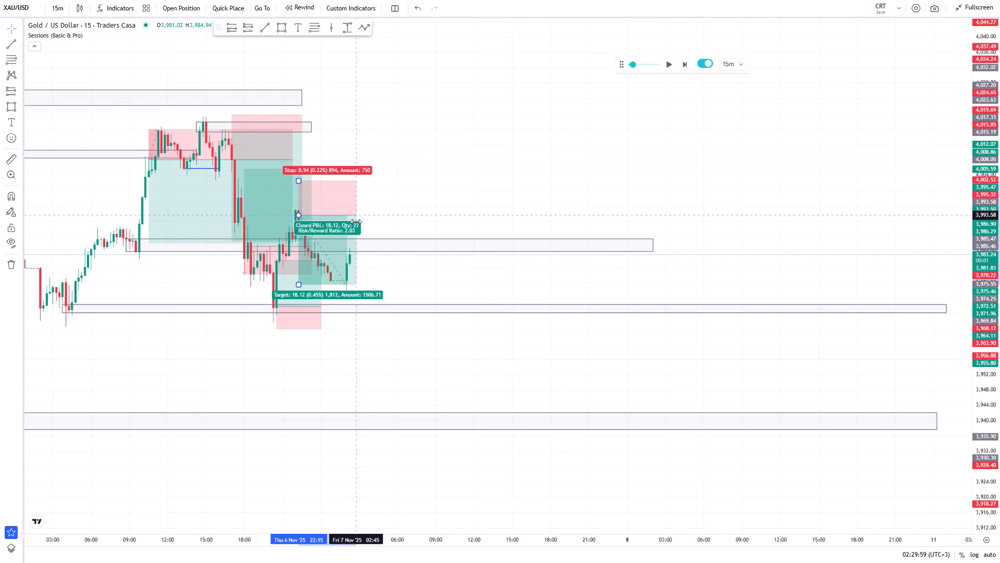
pyautogui.moveTo(356, 222); pyautogui.dragTo(348, 224)
pyautogui.click(399, 202)
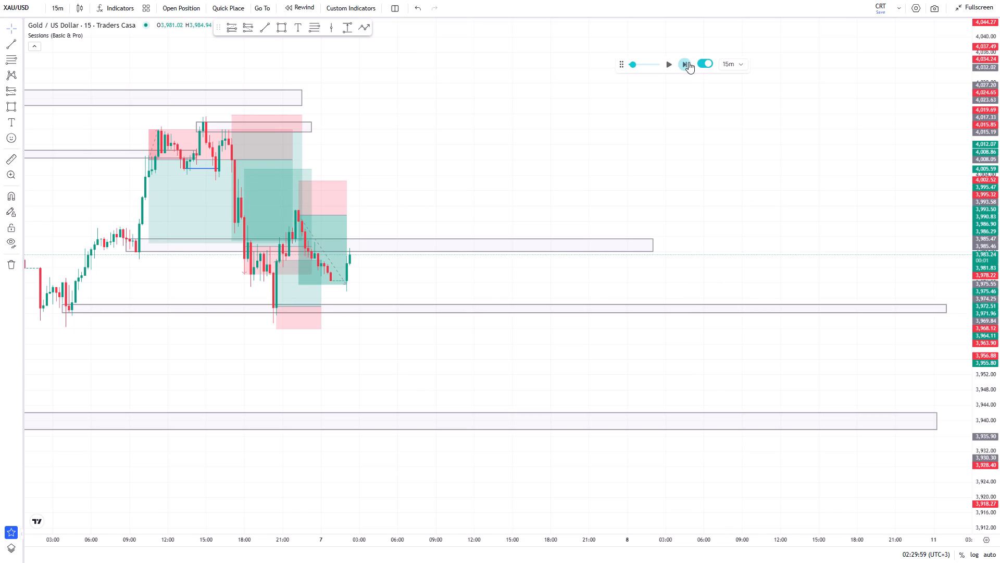
# Advance the replay by two 15-minute candles to 02:59:59 on 7 November.
pyautogui.click(689, 62)
pyautogui.click(688, 64)
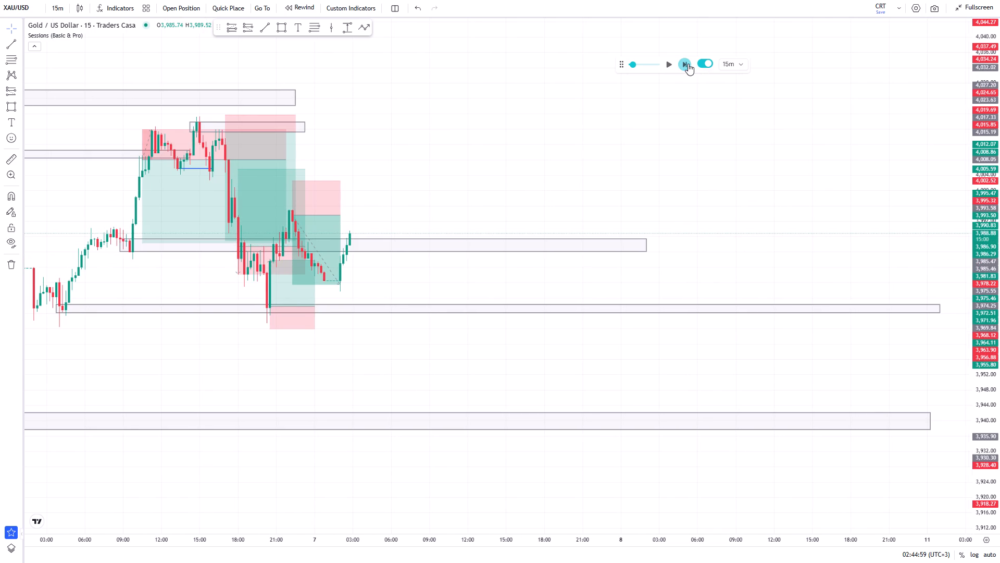
pyautogui.scroll(-3, 621, 84)
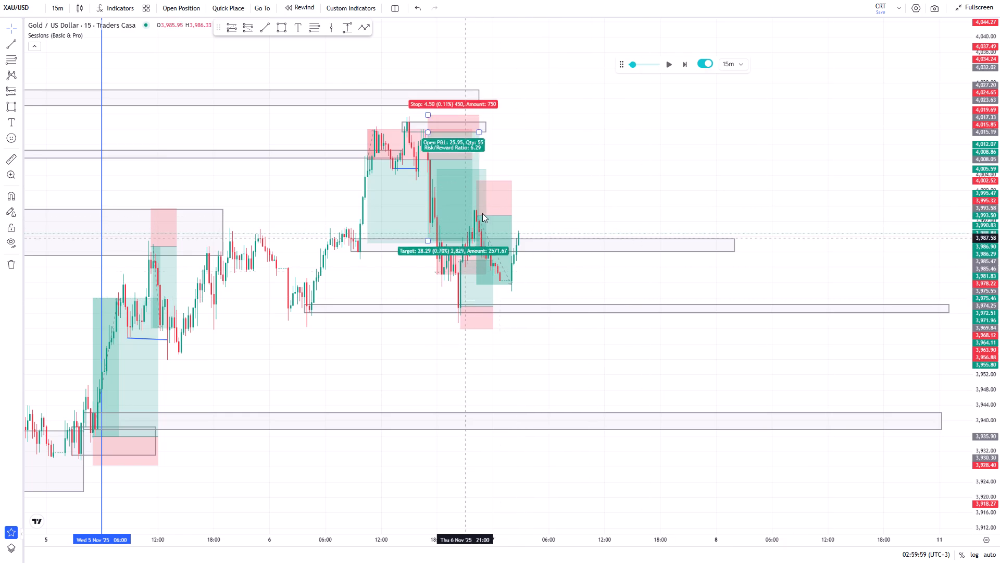
# Advance the replay by seven 15-minute candles to 04:44:59 on 7 November.
pyautogui.scroll(-2, 546, 190)
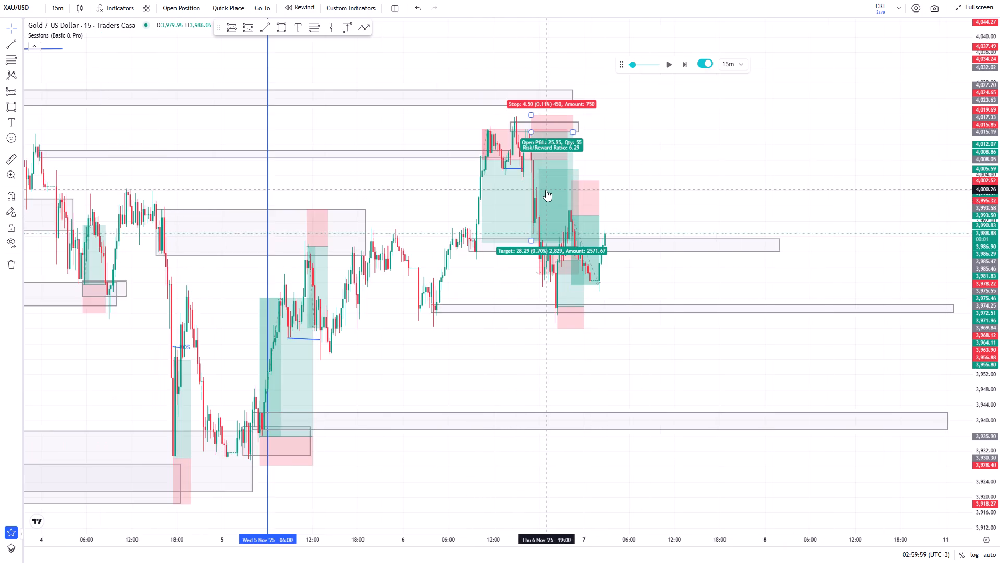
pyautogui.scroll(-2, 546, 190)
pyautogui.moveTo(731, 141); pyautogui.dragTo(640, 138)
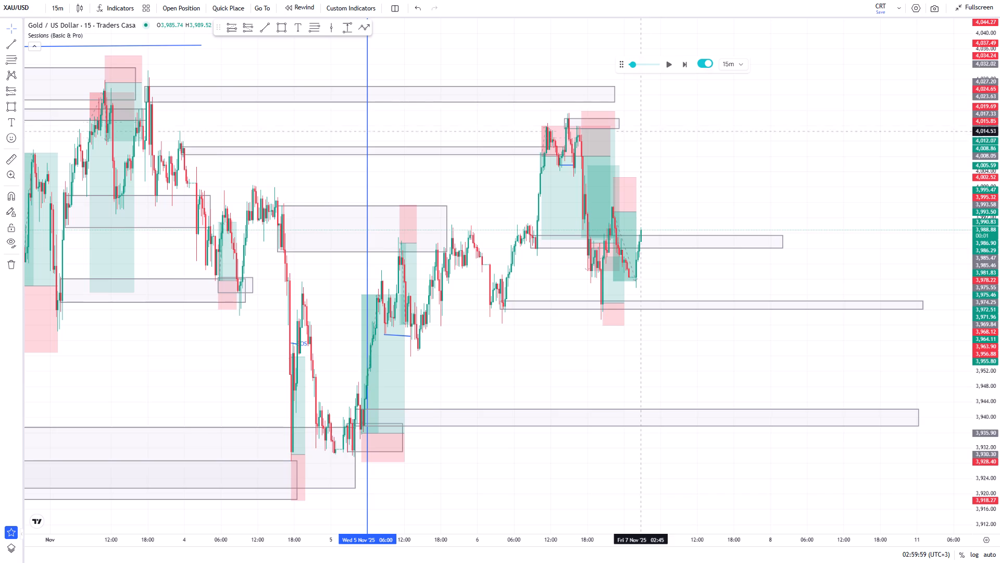
pyautogui.click(687, 65)
pyautogui.click(687, 65)
pyautogui.click(687, 65)
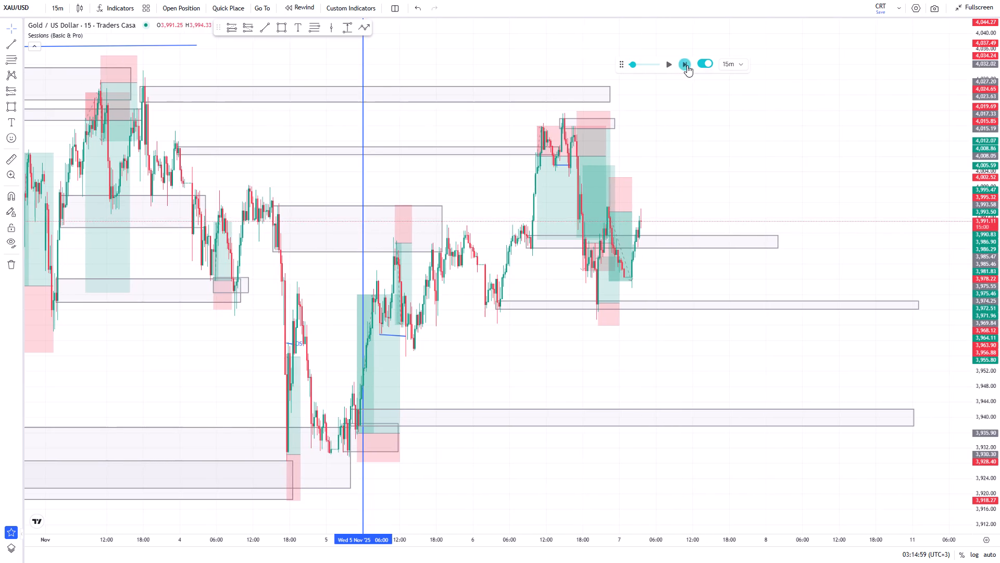
pyautogui.click(687, 65)
pyautogui.click(687, 65)
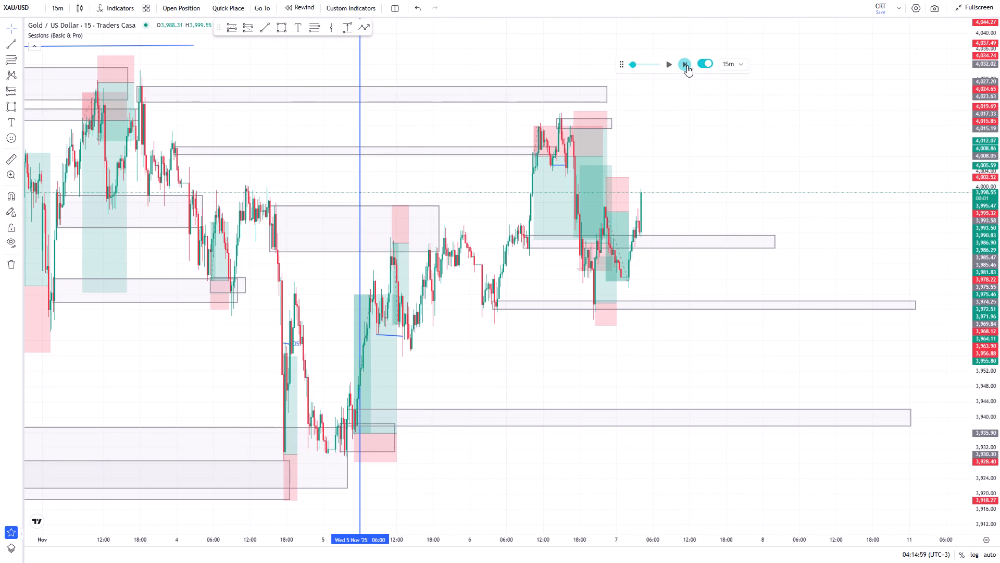
pyautogui.click(687, 65)
pyautogui.click(687, 65)
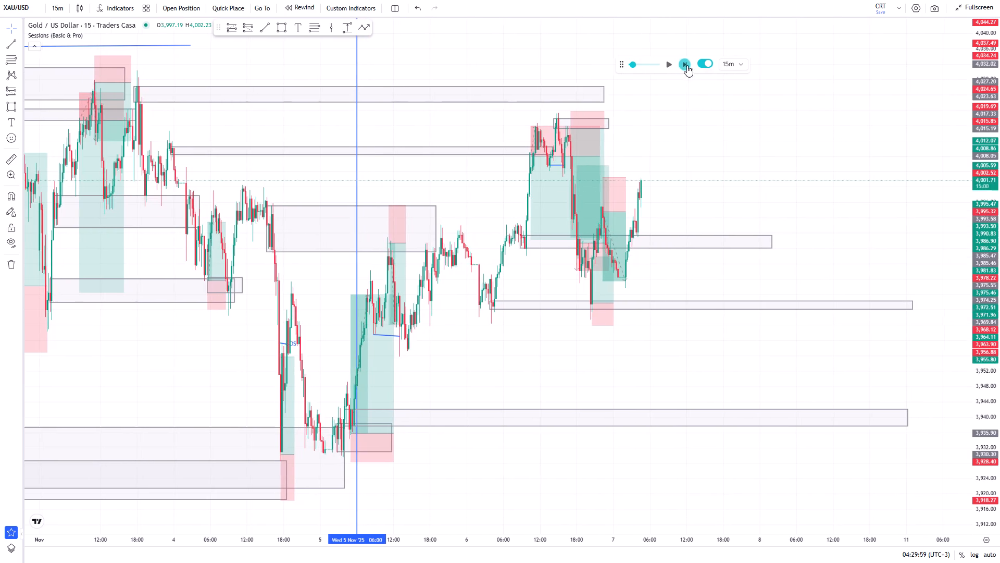
# Trim the start of the zone near 3,985 and move it up to about 3,988–3,991, starting at about 02:45 on 7 November.
pyautogui.scroll(4, 706, 75)
pyautogui.scroll(3, 623, 167)
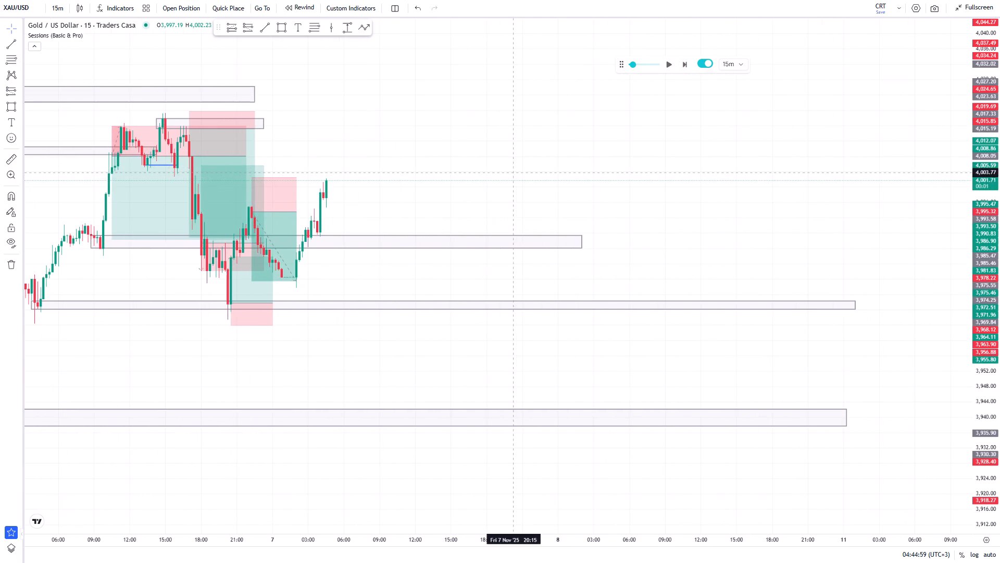
pyautogui.moveTo(510, 170); pyautogui.dragTo(602, 170)
pyautogui.scroll(1, 572, 162)
pyautogui.moveTo(456, 189); pyautogui.dragTo(555, 169)
pyautogui.moveTo(531, 169); pyautogui.dragTo(530, 169)
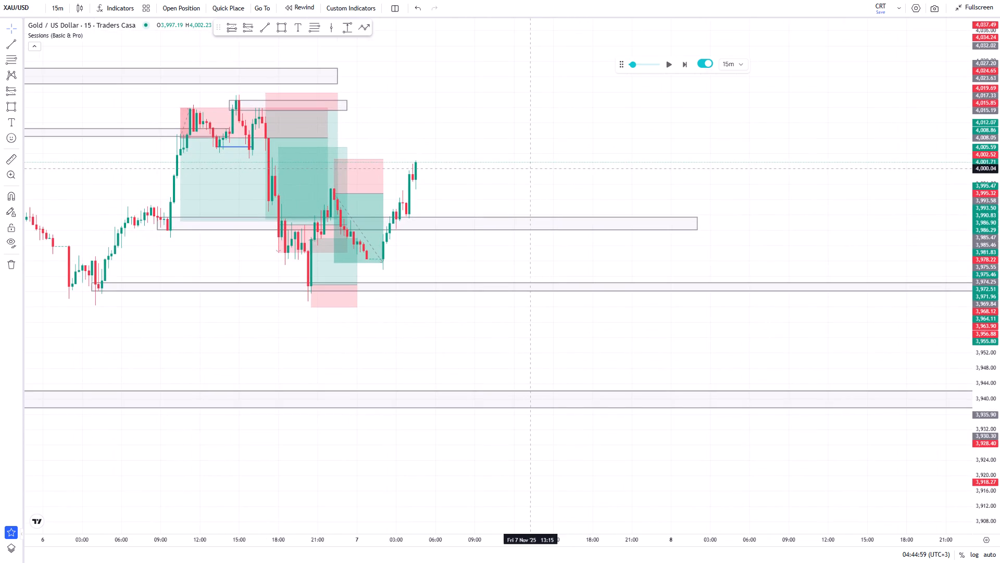
pyautogui.moveTo(530, 169); pyautogui.dragTo(564, 243)
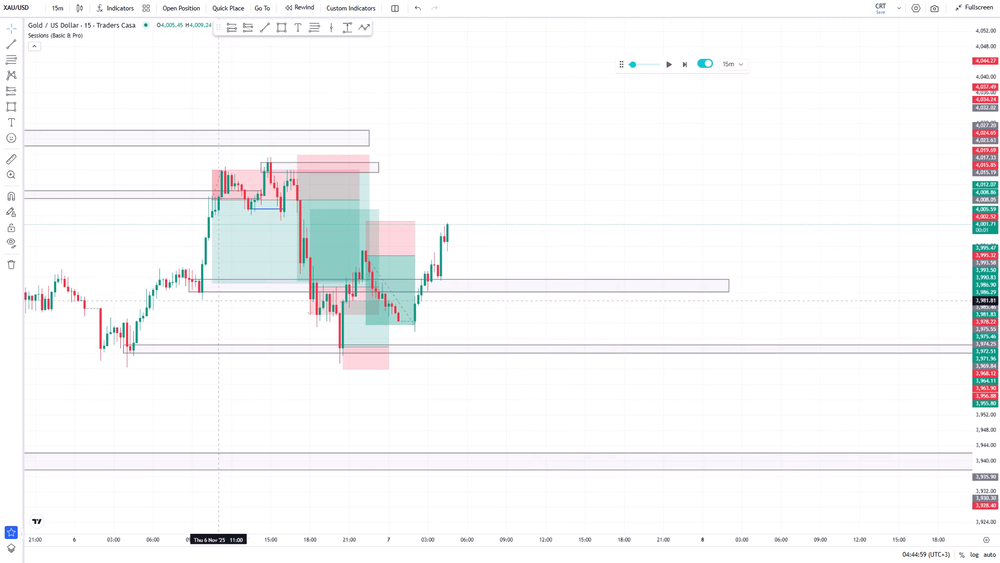
pyautogui.moveTo(201, 289); pyautogui.dragTo(302, 298)
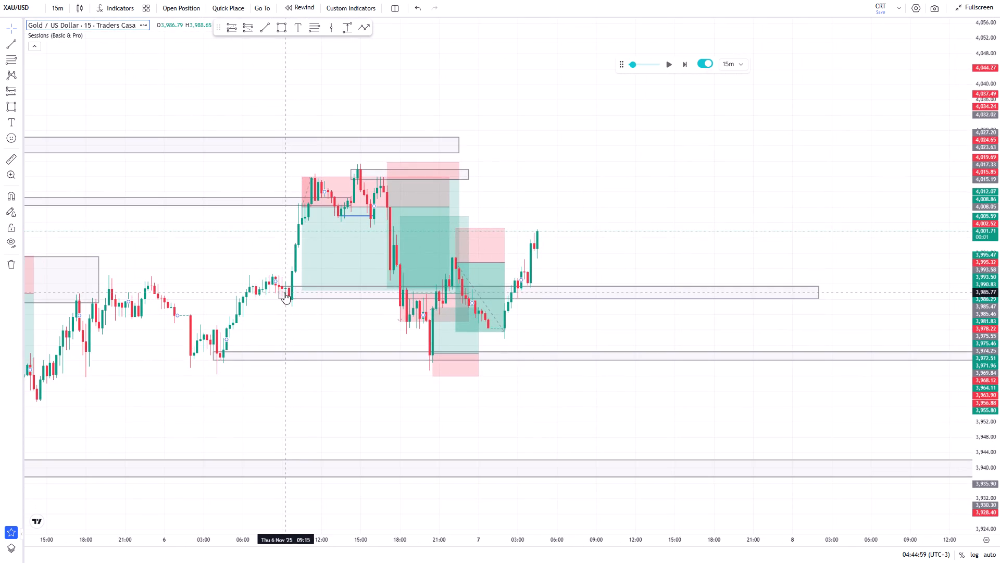
pyautogui.moveTo(278, 291); pyautogui.dragTo(506, 286)
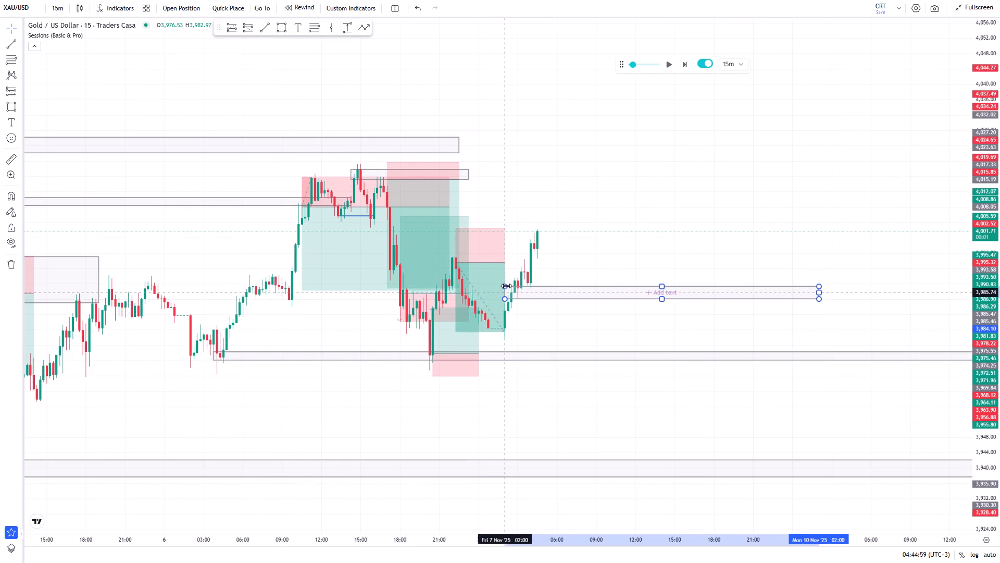
pyautogui.moveTo(506, 286); pyautogui.dragTo(507, 285)
pyautogui.moveTo(603, 295); pyautogui.dragTo(609, 283)
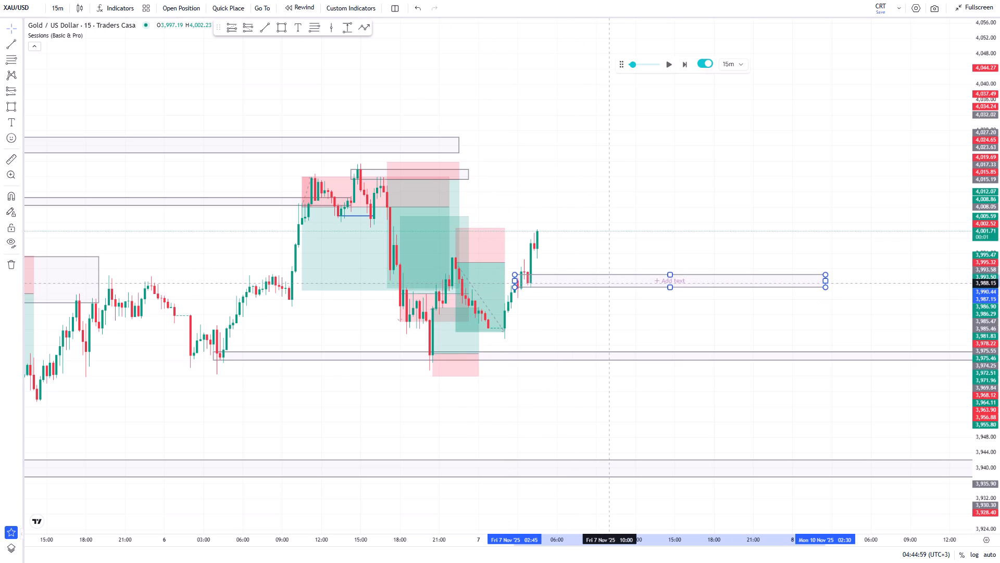
pyautogui.moveTo(609, 283); pyautogui.dragTo(609, 281)
pyautogui.click(619, 238)
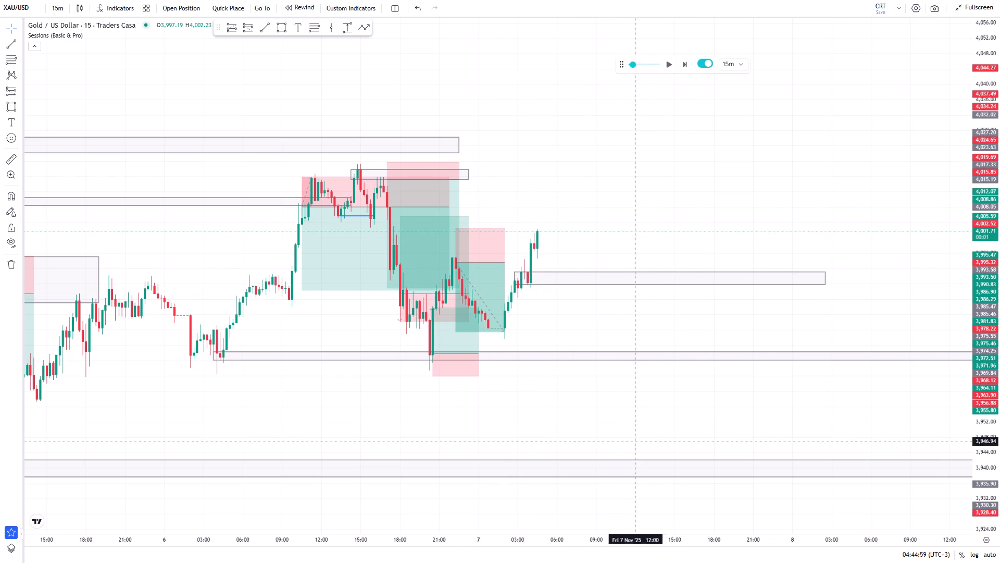
# Advance the replay by six 15-minute candles to 06:14:59 on 7 November, as price approaches the moved zone.
pyautogui.scroll(-3, 523, 153)
pyautogui.moveTo(741, 209); pyautogui.dragTo(647, 187)
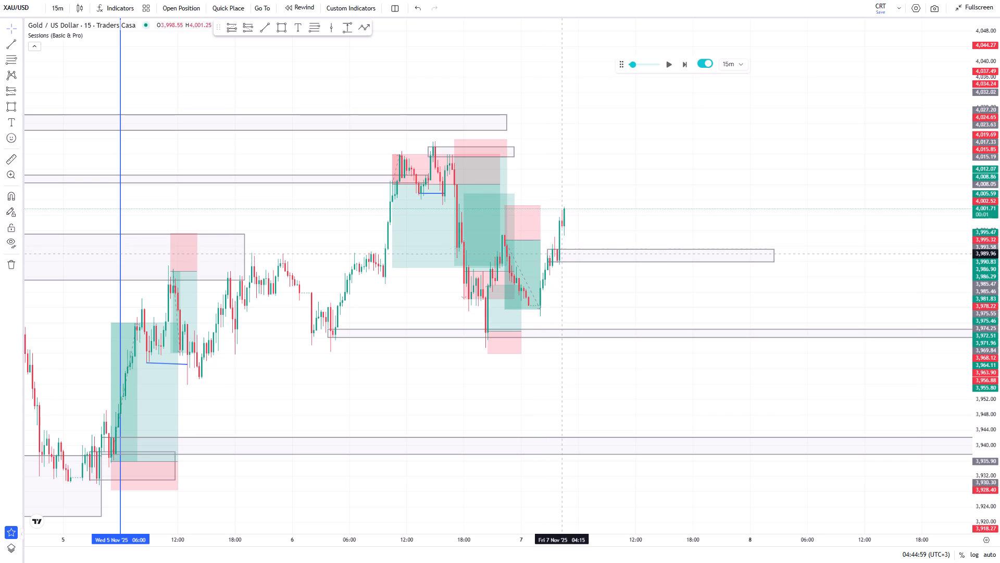
pyautogui.click(685, 64)
pyautogui.click(685, 64)
pyautogui.click(685, 64)
pyautogui.click(685, 64)
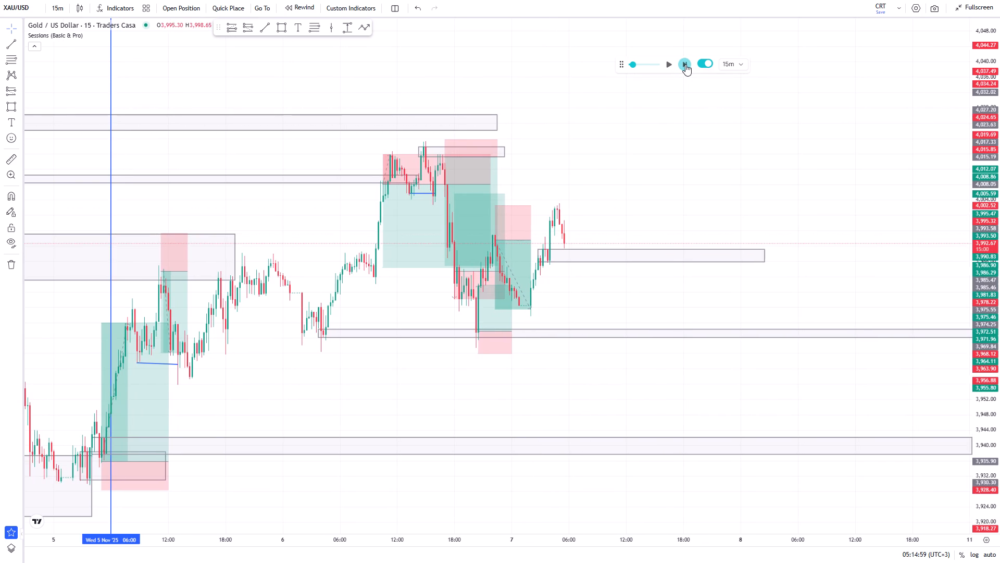
pyautogui.click(685, 64)
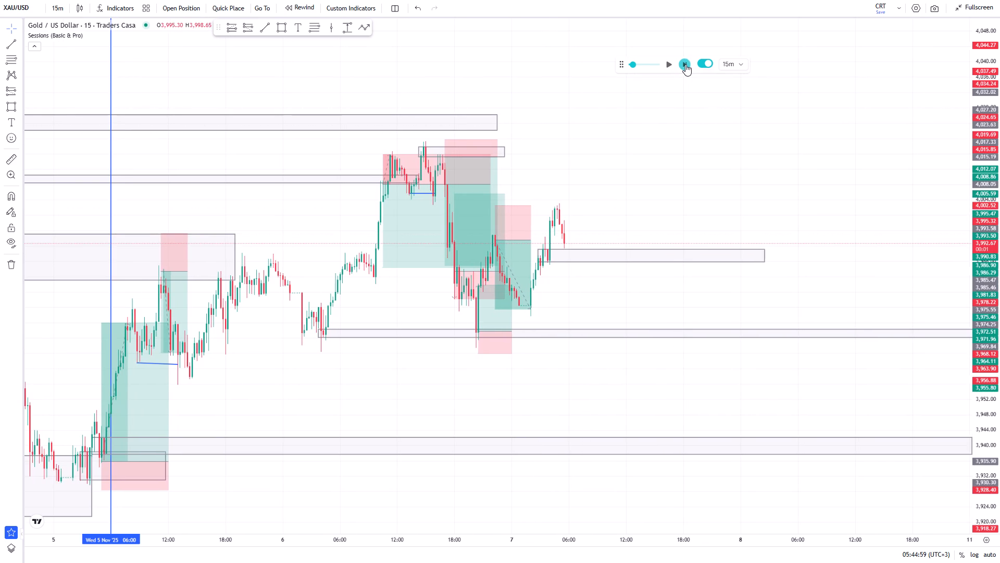
pyautogui.click(685, 64)
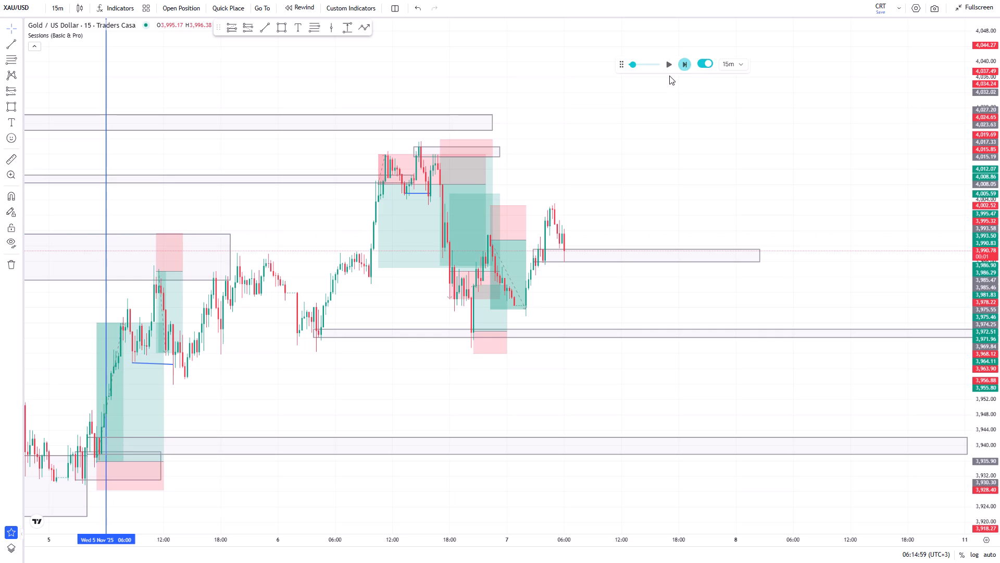
# Place a long position at about 3,990.41 from 06:00 to 21:00 on 7 November, target about 4,008.34, stop about 3,983.73.
pyautogui.click(248, 28)
pyautogui.click(229, 22)
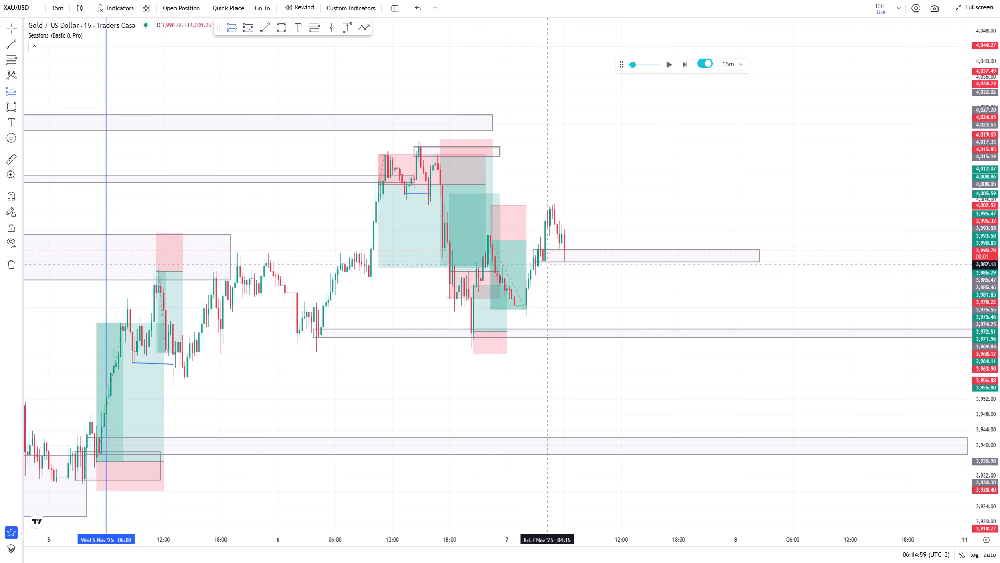
pyautogui.click(570, 251)
pyautogui.moveTo(574, 318); pyautogui.dragTo(573, 279)
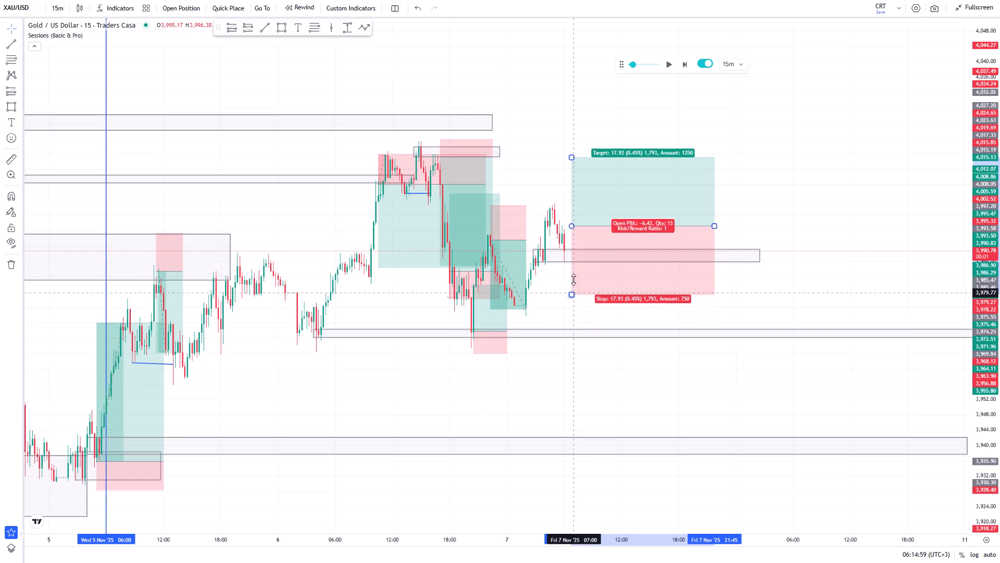
pyautogui.moveTo(573, 279); pyautogui.dragTo(567, 319)
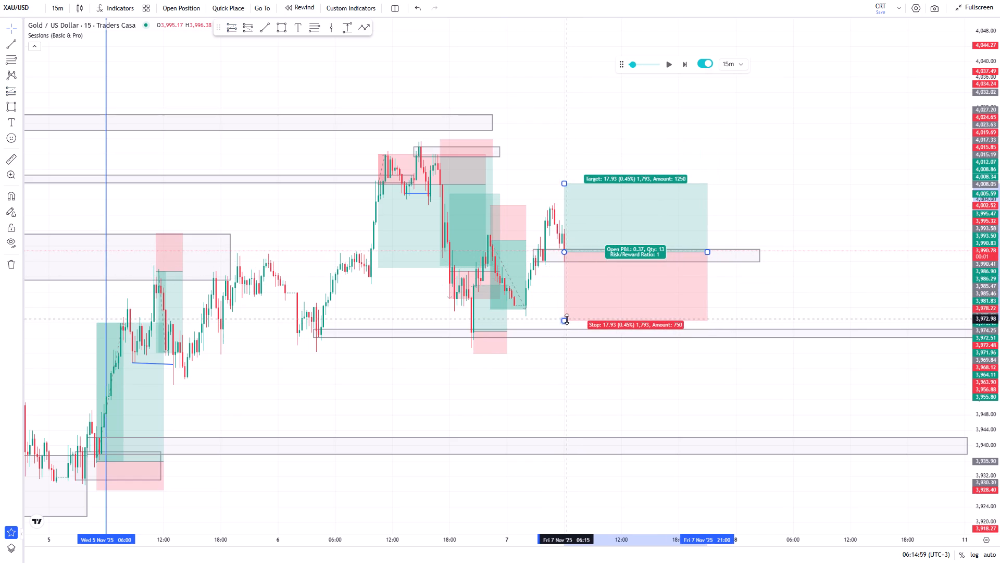
pyautogui.moveTo(567, 319); pyautogui.dragTo(566, 319)
pyautogui.moveTo(565, 322); pyautogui.dragTo(565, 275)
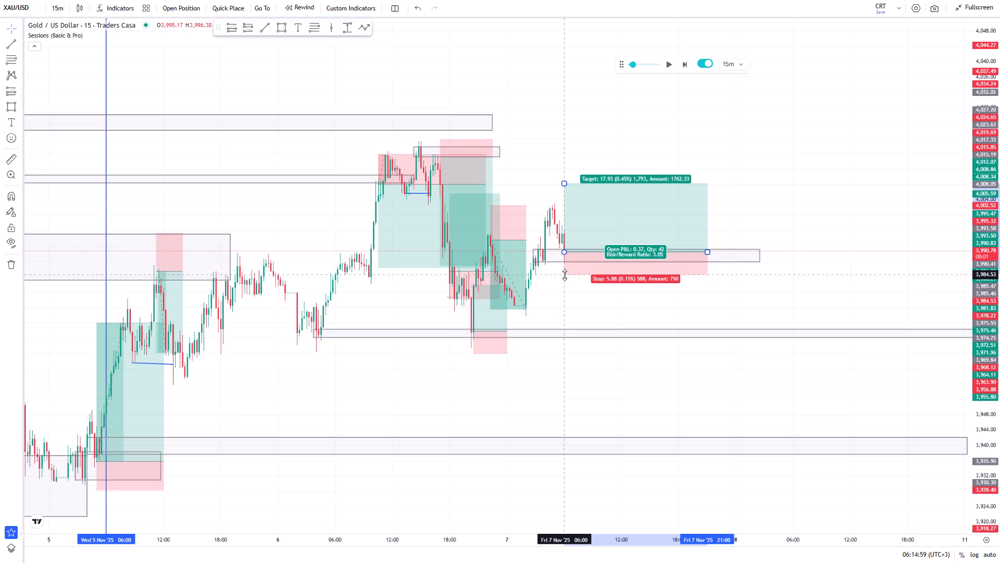
pyautogui.moveTo(565, 275); pyautogui.dragTo(567, 278)
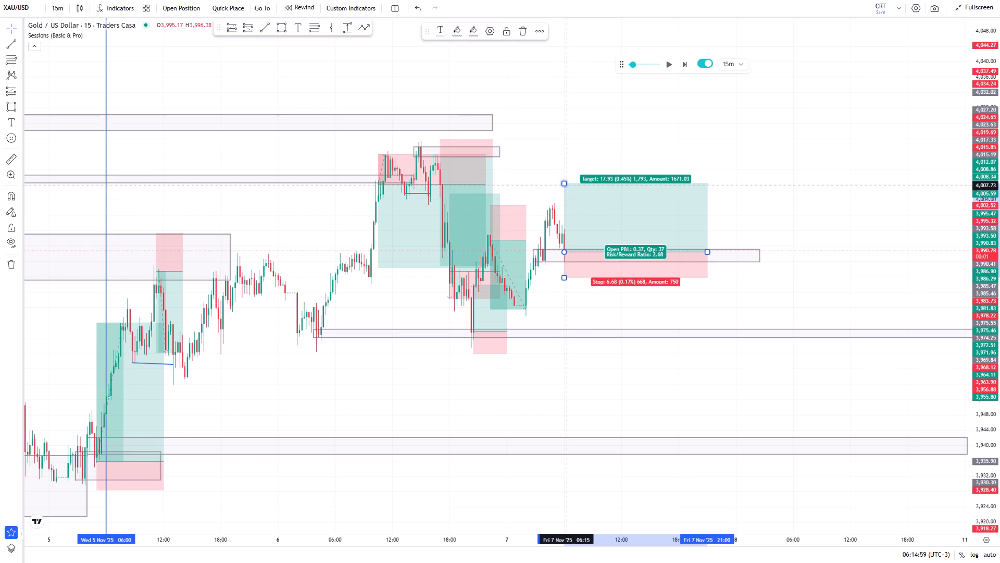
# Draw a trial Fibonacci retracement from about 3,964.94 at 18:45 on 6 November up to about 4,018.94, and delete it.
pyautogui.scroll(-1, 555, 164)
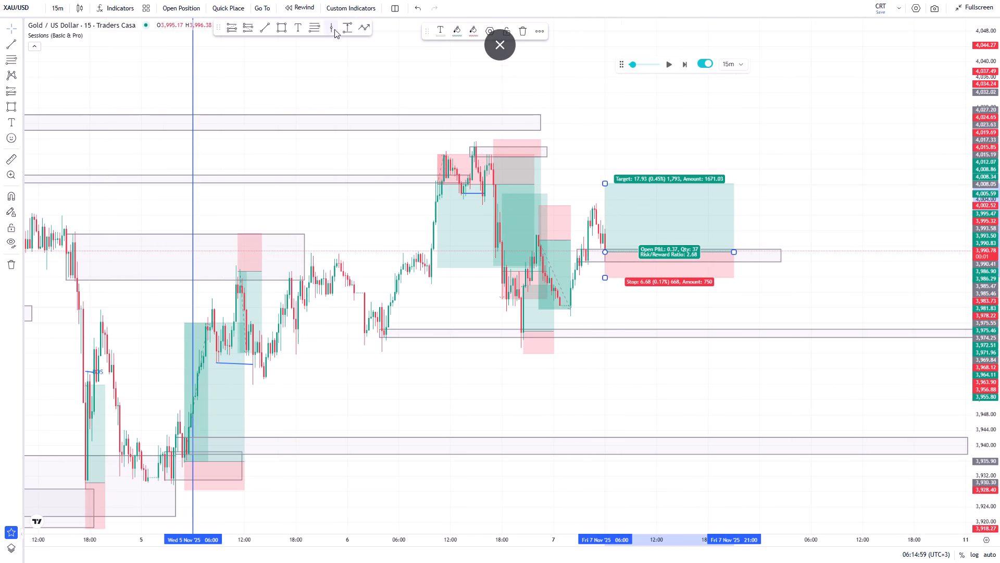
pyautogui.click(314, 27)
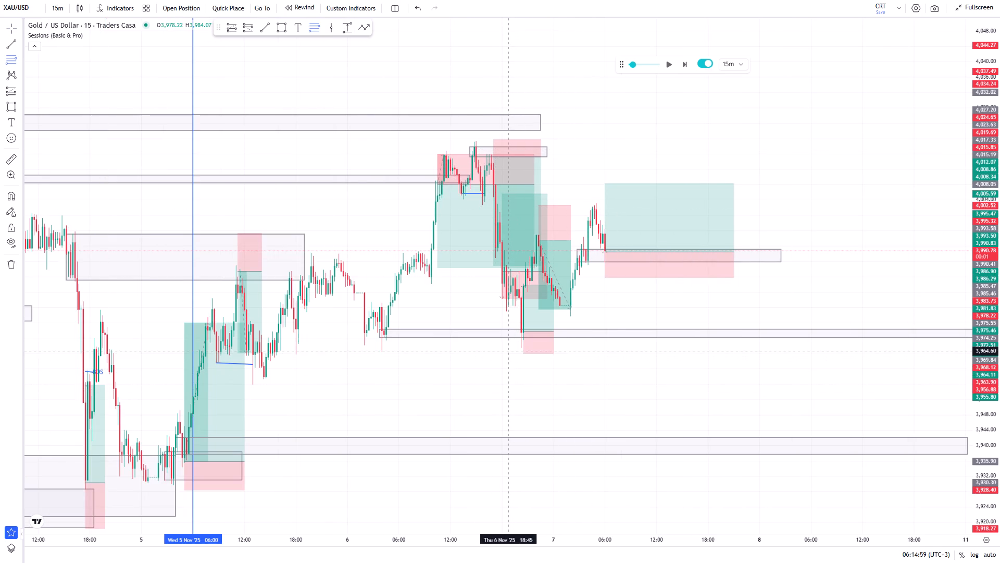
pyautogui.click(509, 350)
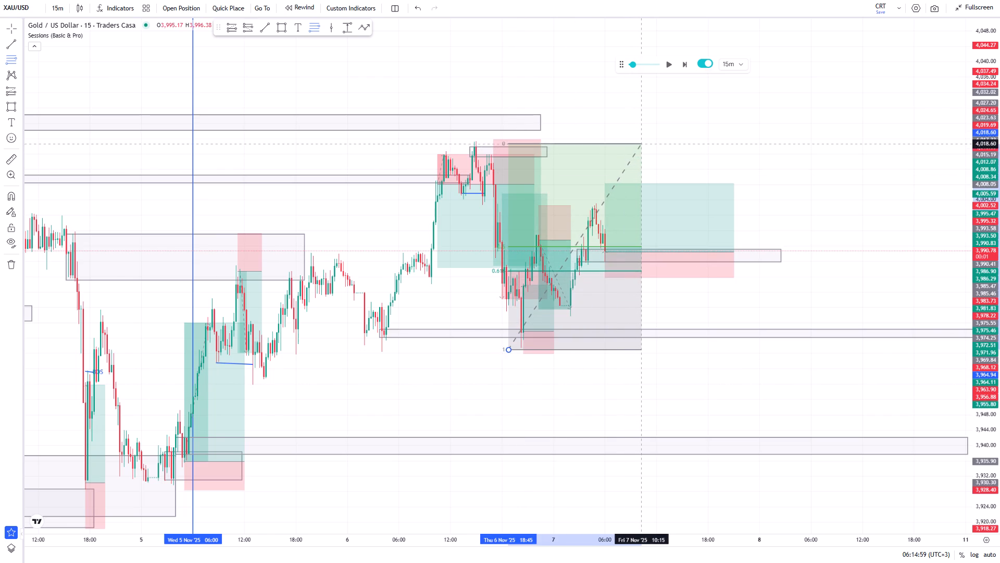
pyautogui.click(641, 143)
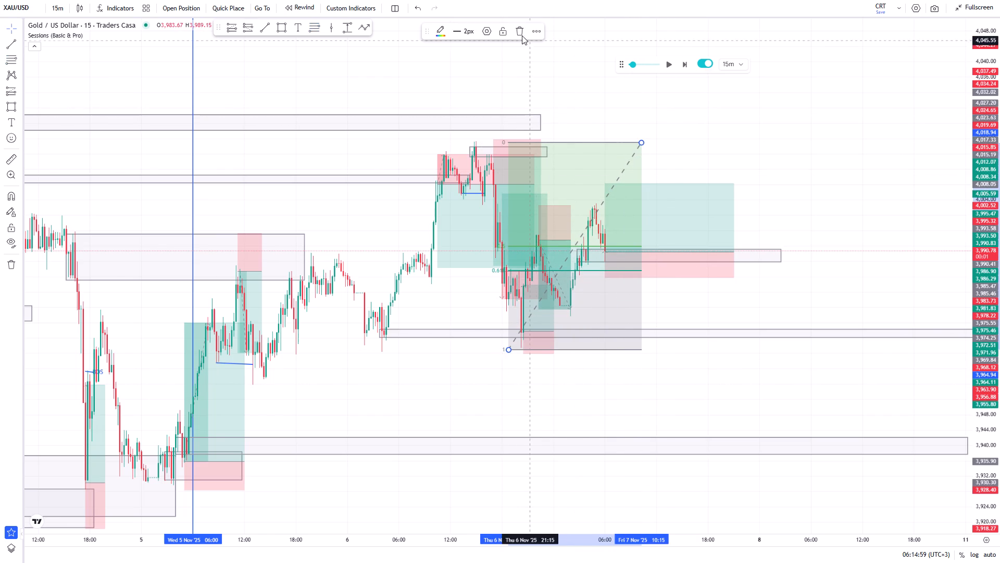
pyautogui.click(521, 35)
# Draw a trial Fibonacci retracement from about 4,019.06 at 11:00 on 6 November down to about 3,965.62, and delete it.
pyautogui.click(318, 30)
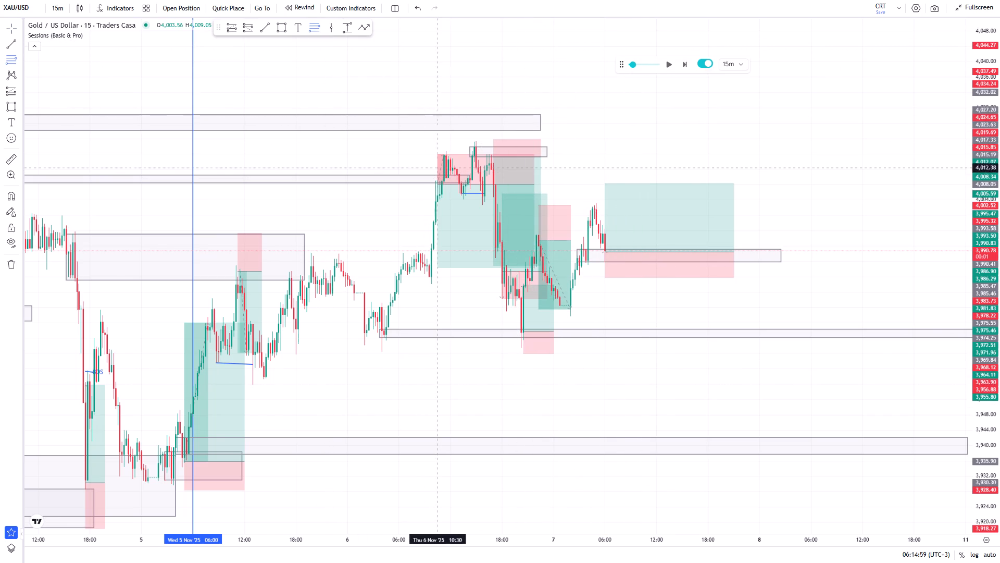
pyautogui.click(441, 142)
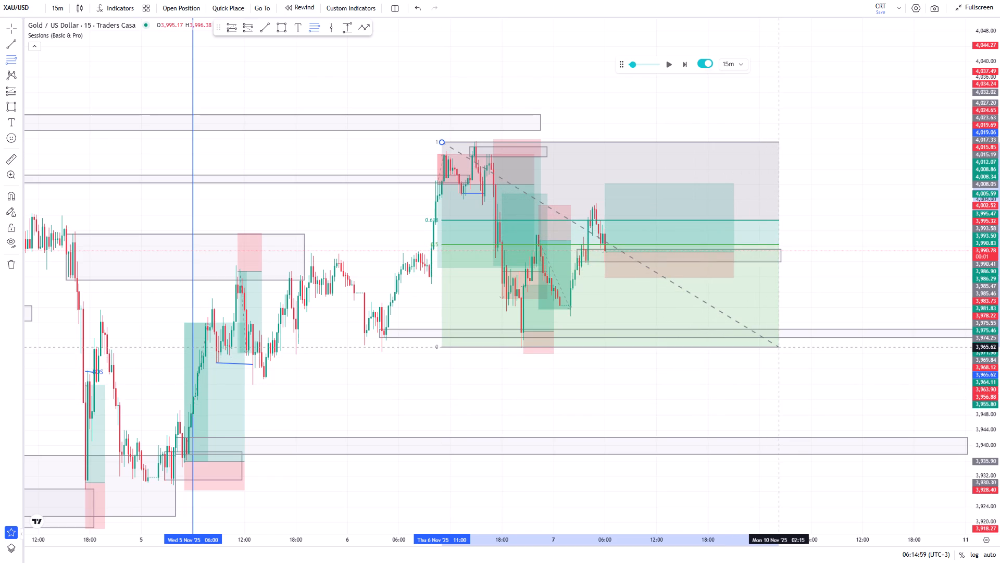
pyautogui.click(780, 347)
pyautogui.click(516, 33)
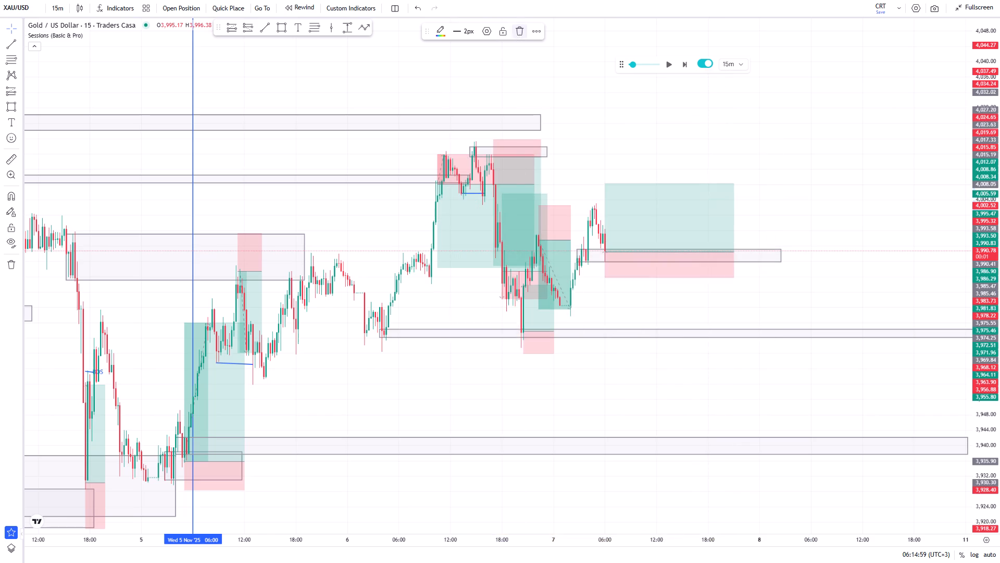
# Shorten the new long position to end at 15:00 on 7 November and lower its target to about 4,004.11.
pyautogui.moveTo(736, 253); pyautogui.dragTo(686, 256)
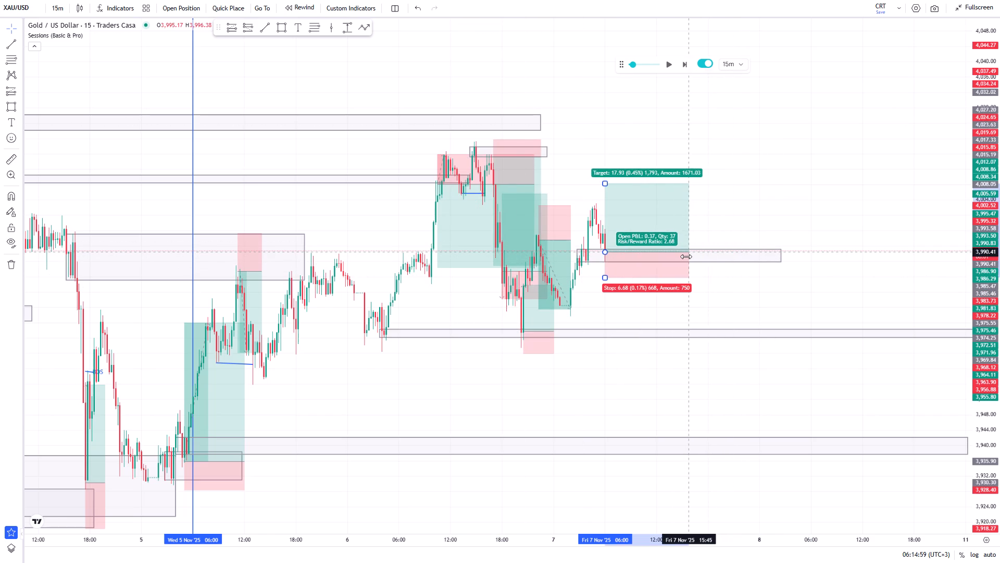
pyautogui.moveTo(686, 256); pyautogui.dragTo(681, 259)
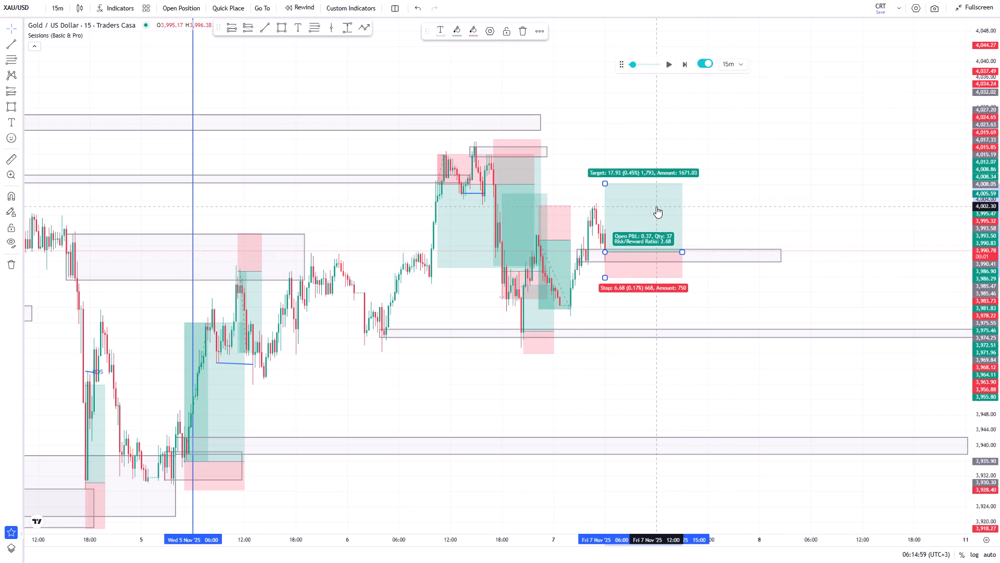
pyautogui.moveTo(606, 182); pyautogui.dragTo(604, 194)
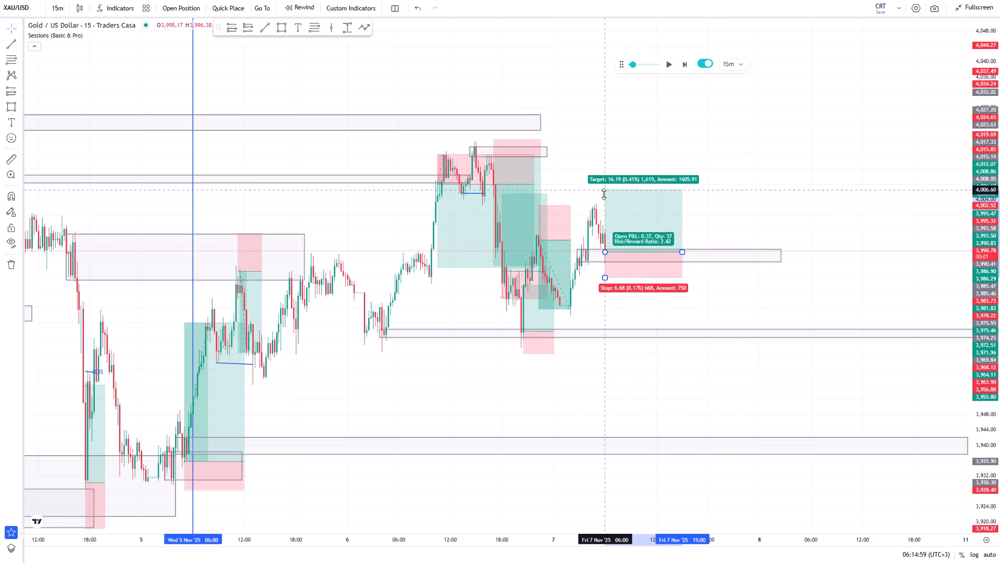
pyautogui.moveTo(604, 194); pyautogui.dragTo(602, 200)
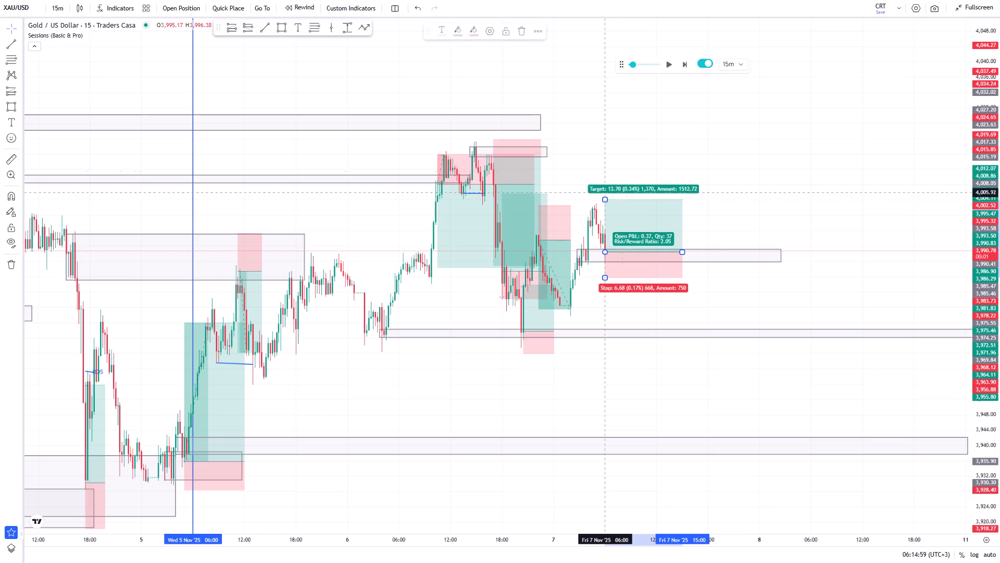
pyautogui.click(636, 155)
# Advance the 15-minute replay candle by candle to 09:59:59 on 7 November to follow the open long position.
pyautogui.scroll(3, 706, 196)
pyautogui.moveTo(630, 197); pyautogui.dragTo(679, 198)
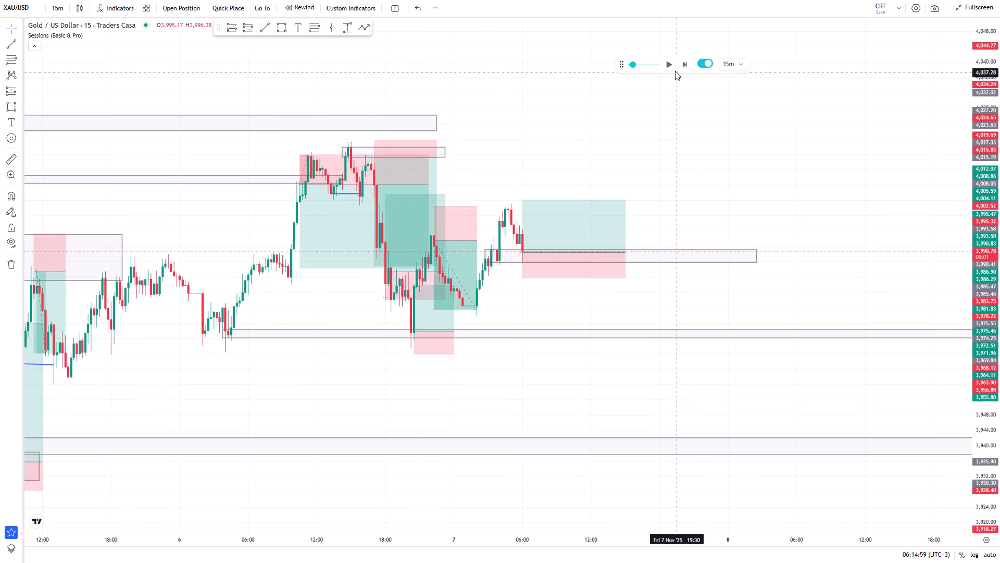
pyautogui.click(671, 65)
pyautogui.click(671, 65)
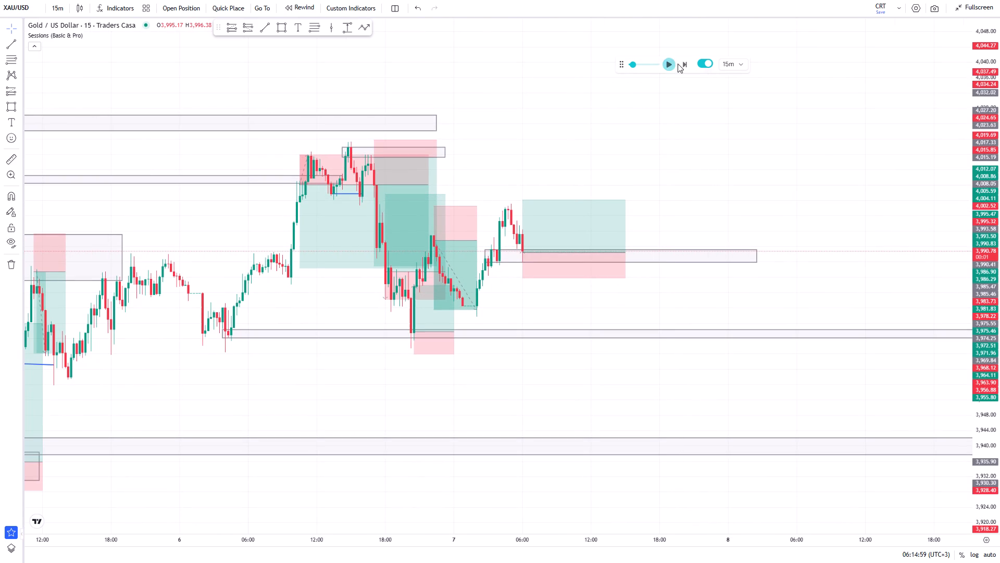
pyautogui.click(687, 63)
pyautogui.click(687, 63)
pyautogui.click(687, 63)
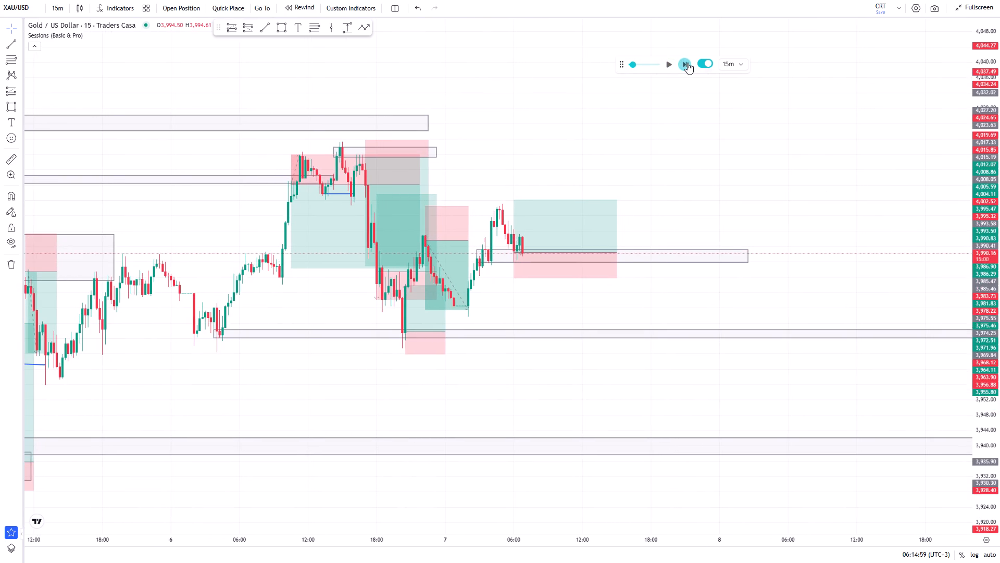
pyautogui.click(687, 63)
pyautogui.click(687, 63)
pyautogui.click(687, 63)
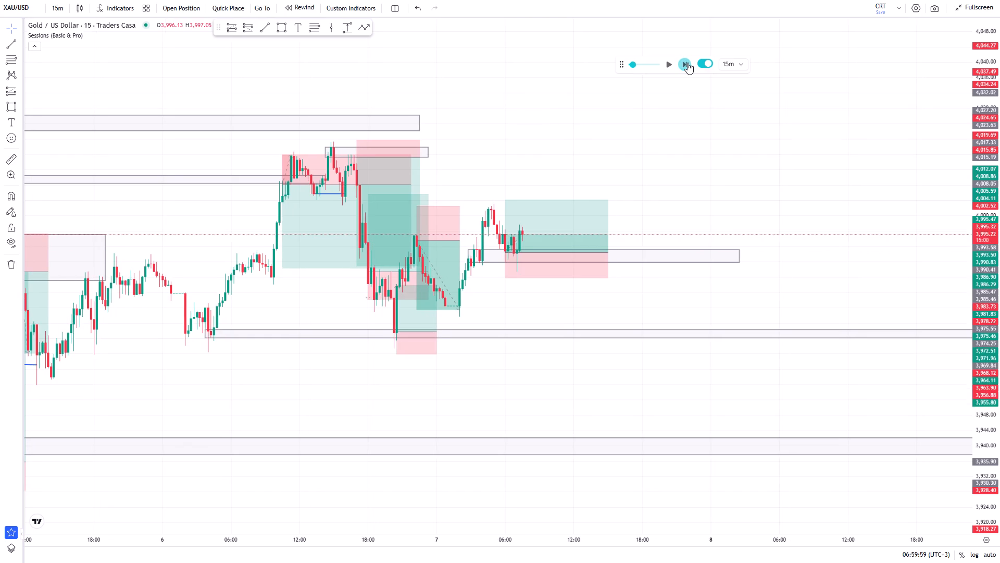
pyautogui.click(687, 63)
pyautogui.click(687, 63)
pyautogui.click(687, 63)
pyautogui.click(687, 63)
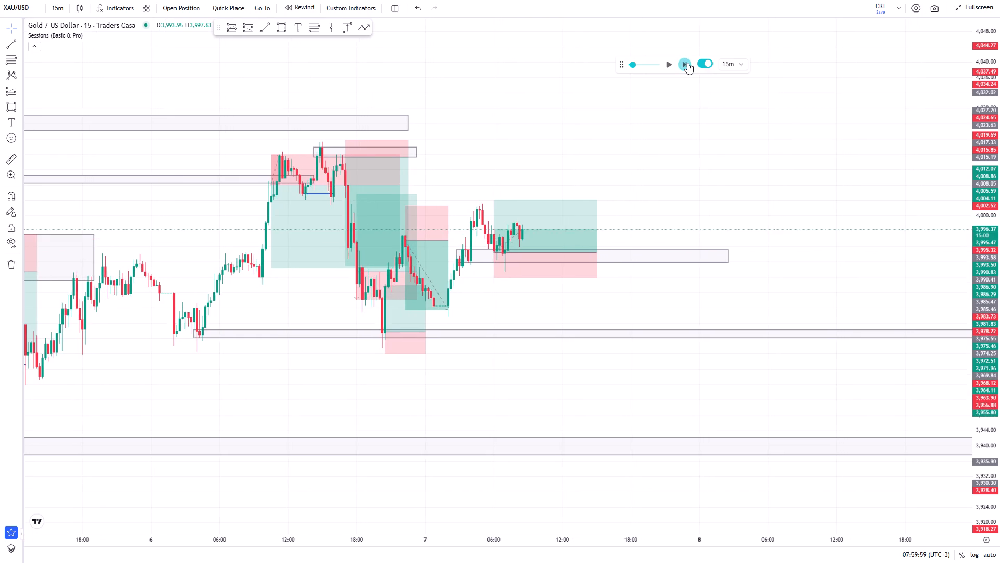
pyautogui.click(687, 63)
pyautogui.click(688, 63)
pyautogui.click(688, 63)
pyautogui.click(688, 63)
pyautogui.click(688, 63)
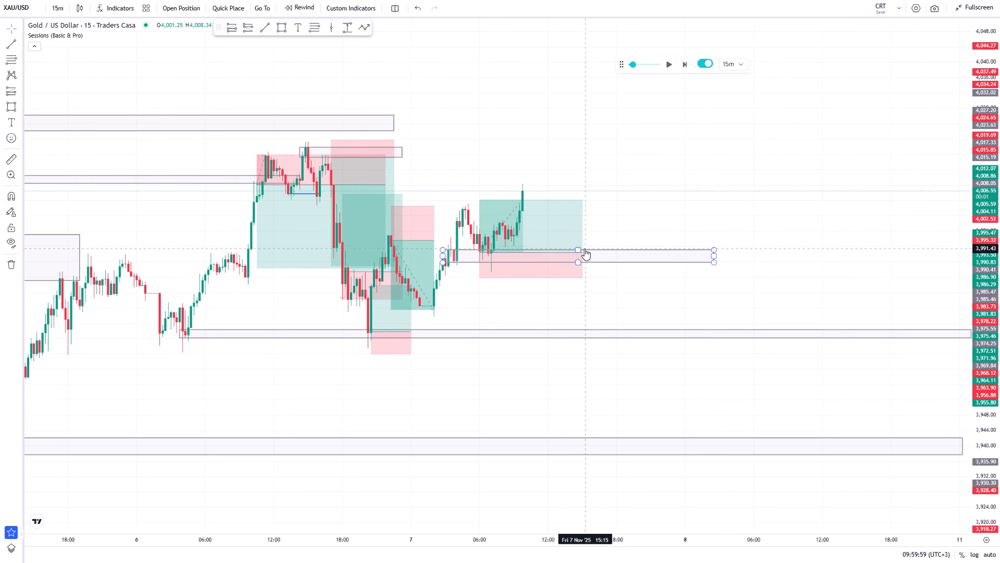
# Shorten the latest long position so it ends at about 12:30 on 7 November.
pyautogui.moveTo(583, 252); pyautogui.dragTo(554, 253)
pyautogui.click(598, 193)
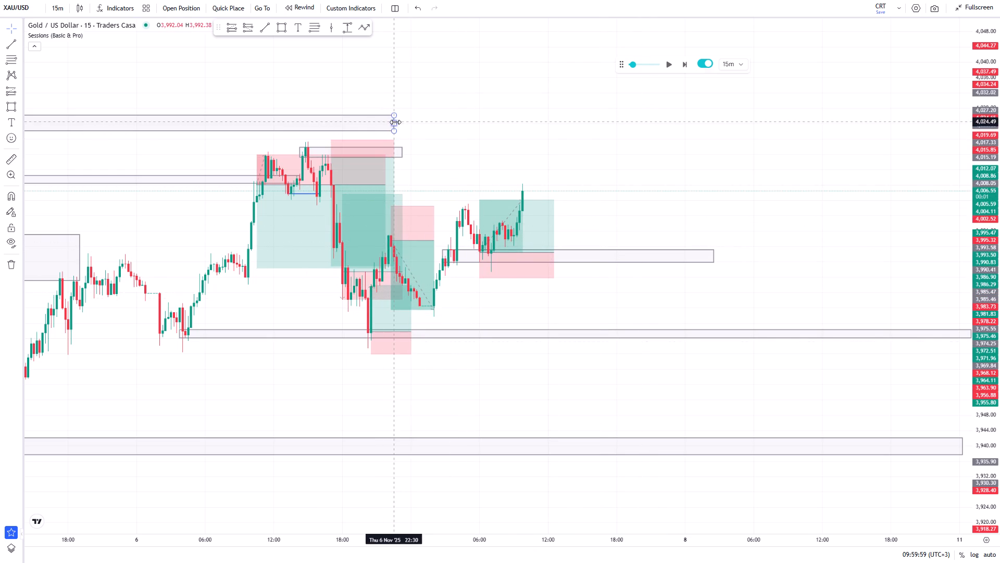
# Extend the zone between 4,027.20 and 4,023.63 forward to about 13:15 on 7 November.
pyautogui.moveTo(395, 122); pyautogui.dragTo(564, 140)
pyautogui.click(644, 170)
# Advance the replay three candles to 10:44:59 on 7 November.
pyautogui.scroll(-4, 654, 191)
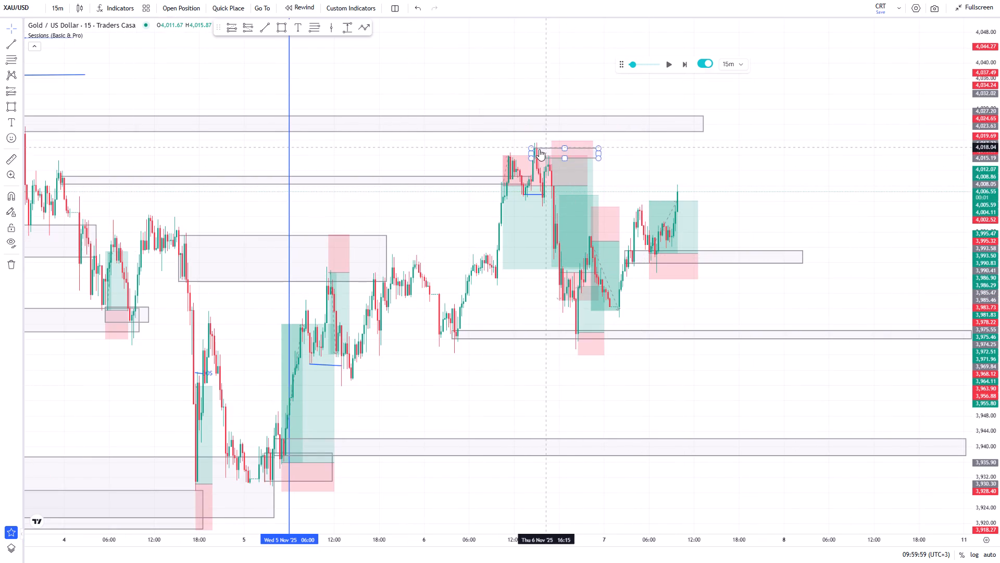
pyautogui.moveTo(643, 170); pyautogui.dragTo(560, 233)
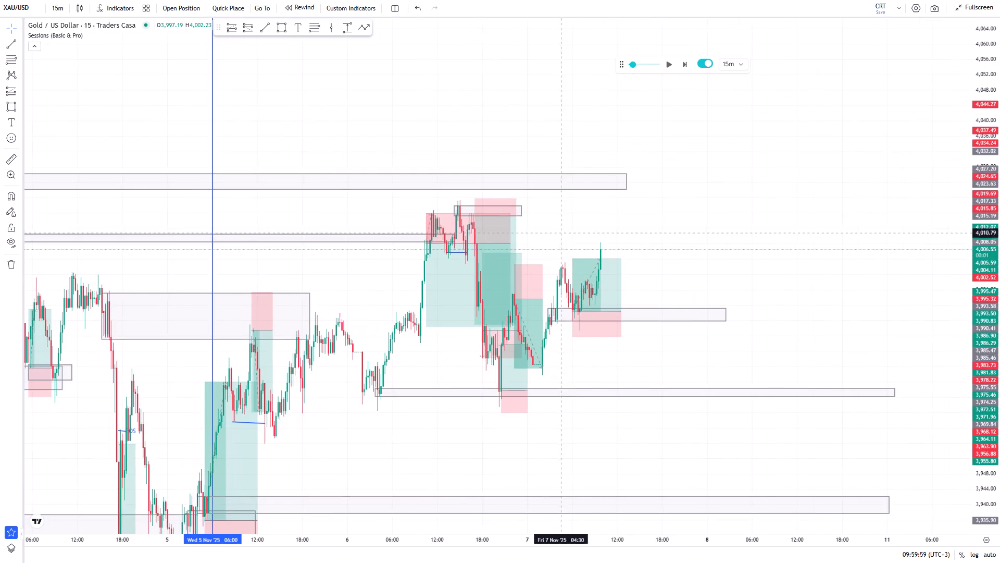
pyautogui.scroll(3, 644, 246)
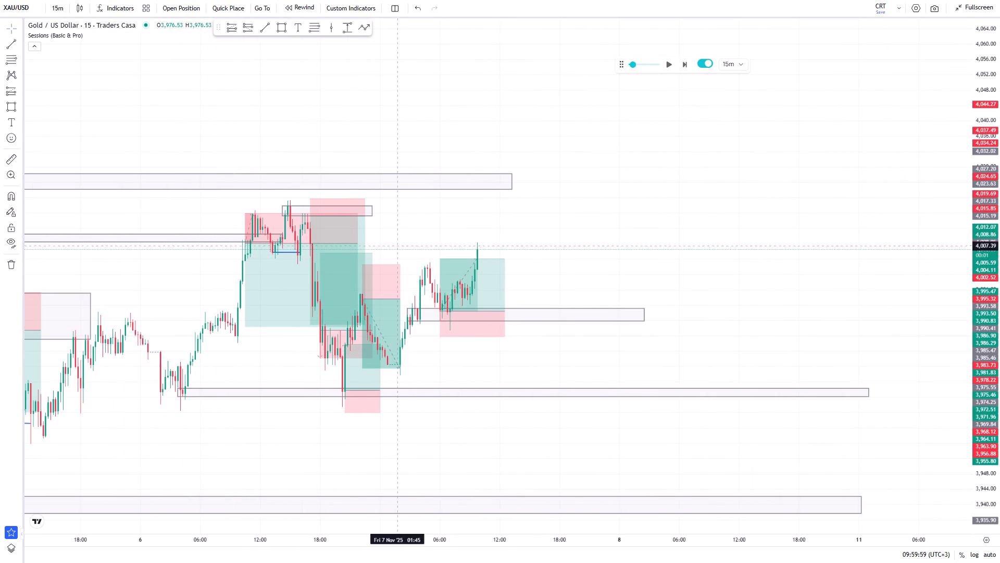
pyautogui.click(685, 64)
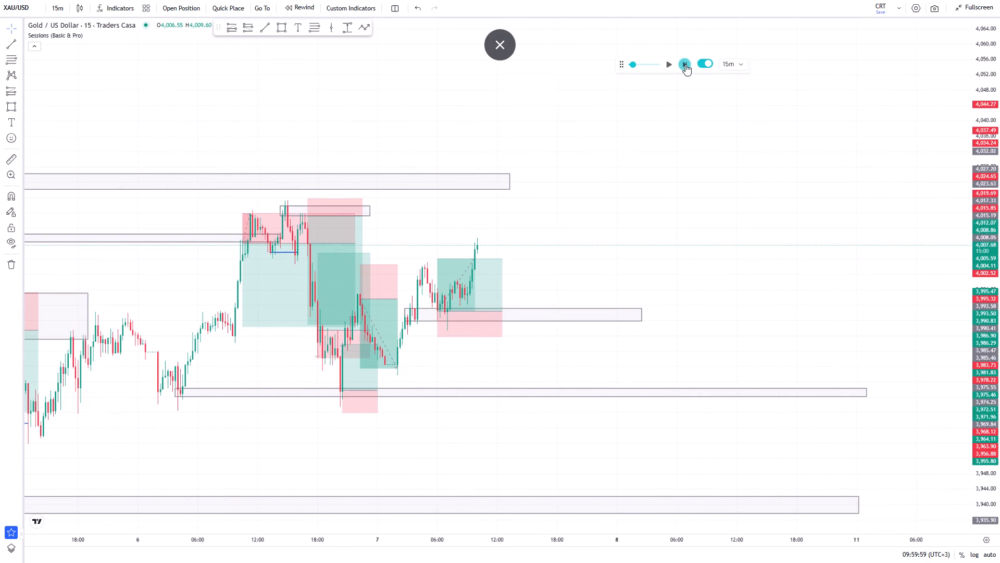
pyautogui.click(685, 64)
pyautogui.click(685, 64)
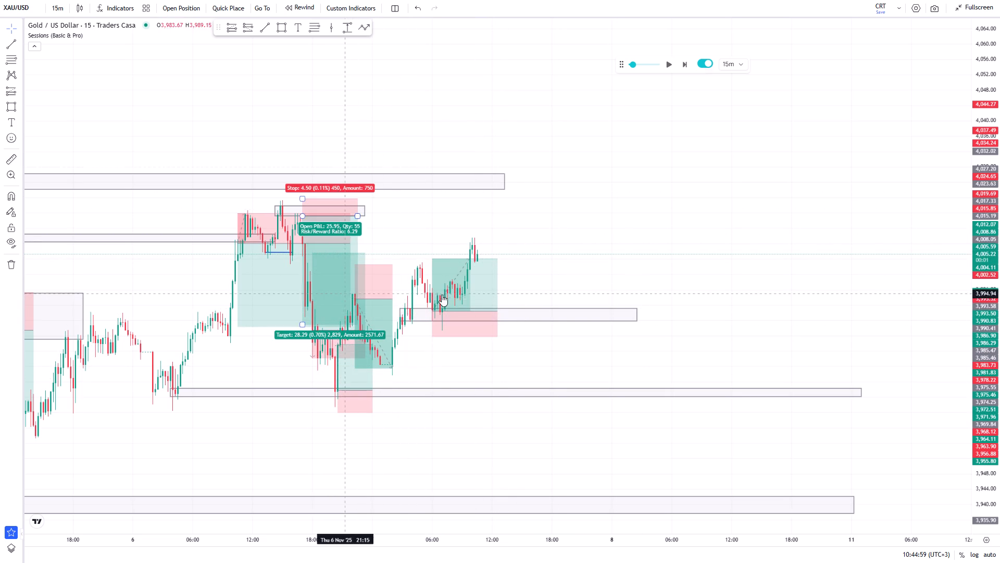
# Draw a trend line from about 3,994.83 at 21:45 on 6 November to about 3,994.60 at 04:00 on 7 November.
pyautogui.click(266, 29)
pyautogui.click(349, 295)
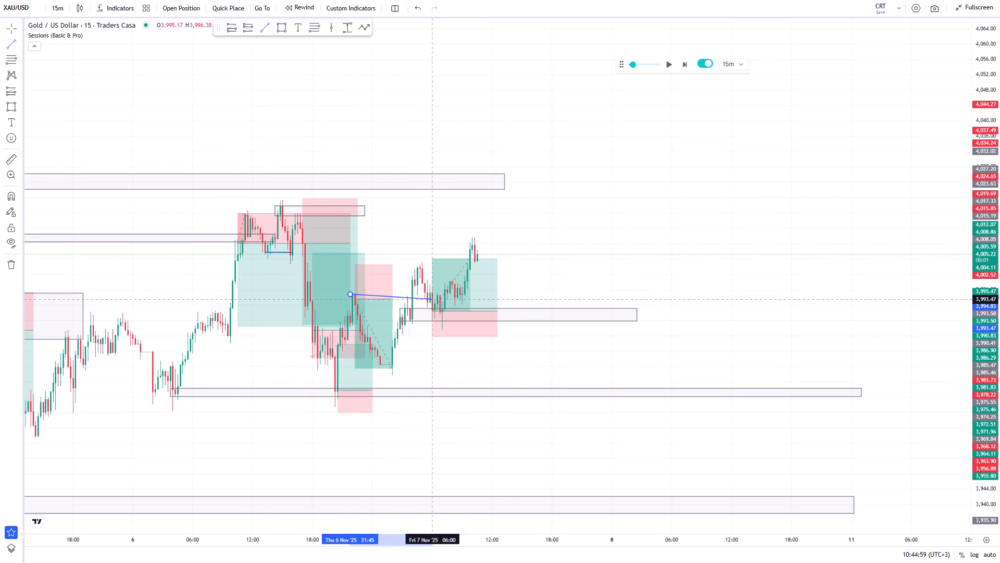
pyautogui.click(414, 295)
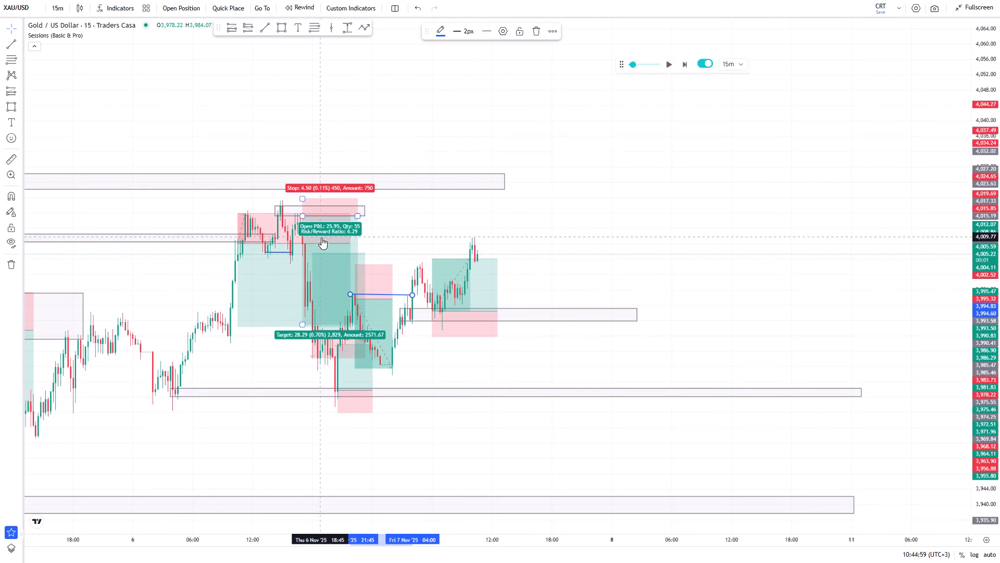
# Advance the replay candle by candle to 15:59:59 on 7 November.
pyautogui.click(684, 66)
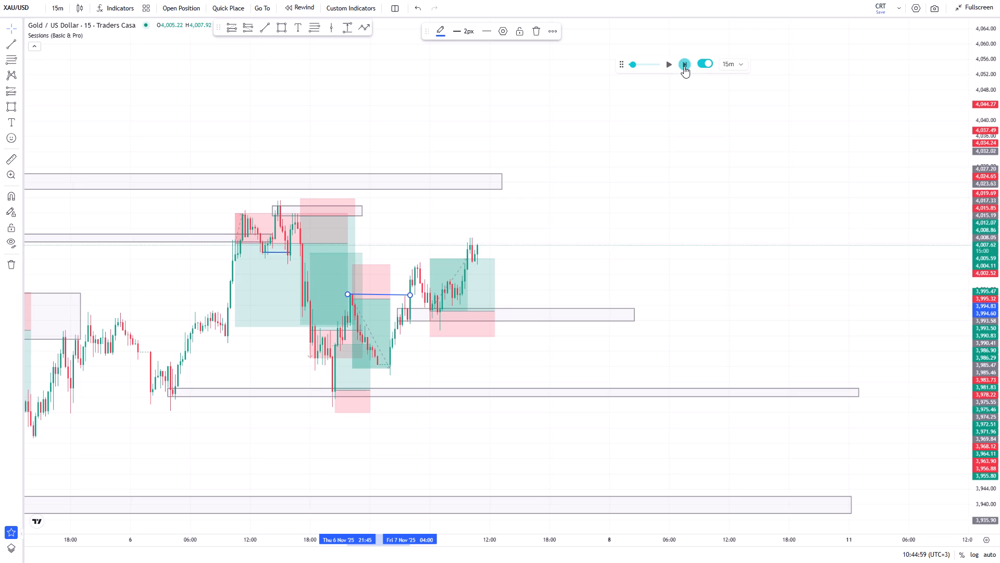
pyautogui.doubleClick(684, 66)
pyautogui.click(684, 65)
pyautogui.click(684, 65)
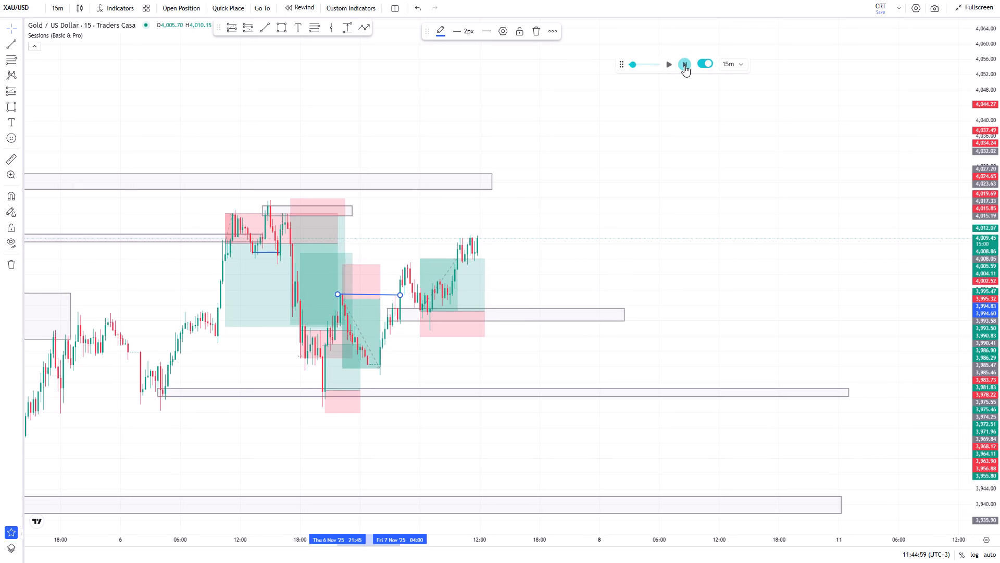
pyautogui.click(684, 65)
pyautogui.click(685, 66)
pyautogui.click(685, 66)
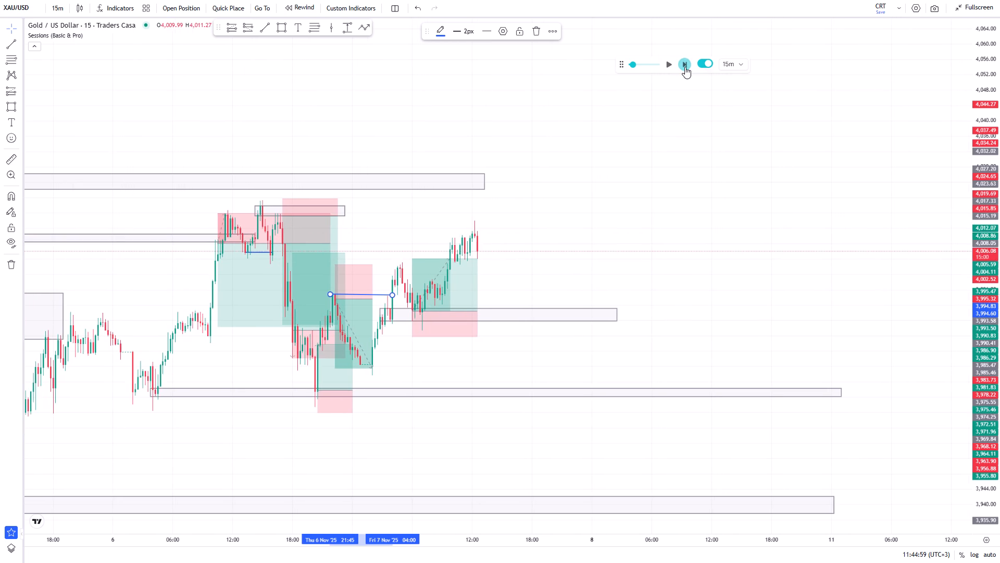
pyautogui.click(685, 67)
pyautogui.tripleClick(685, 67)
pyautogui.tripleClick(685, 67)
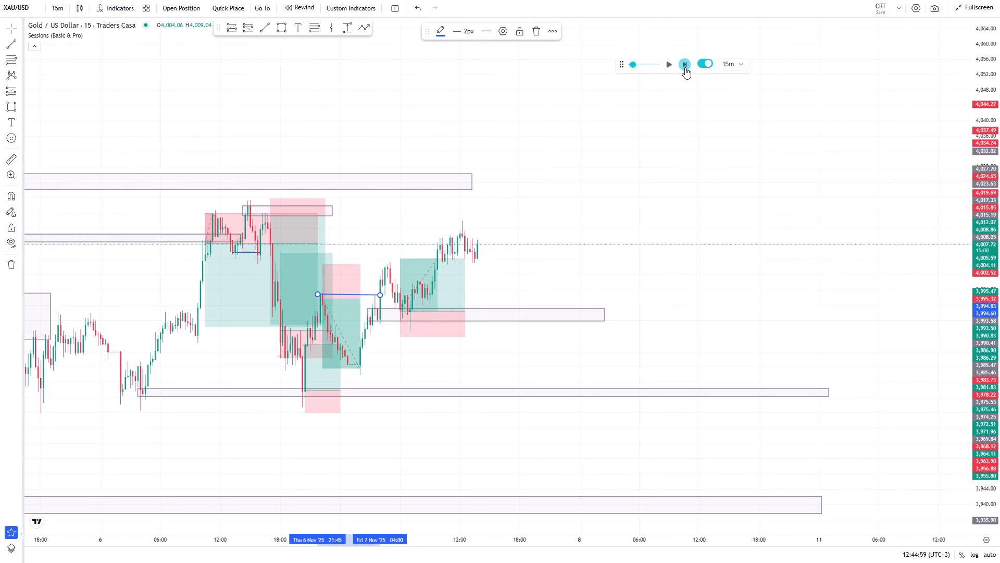
pyautogui.click(685, 68)
pyautogui.click(685, 68)
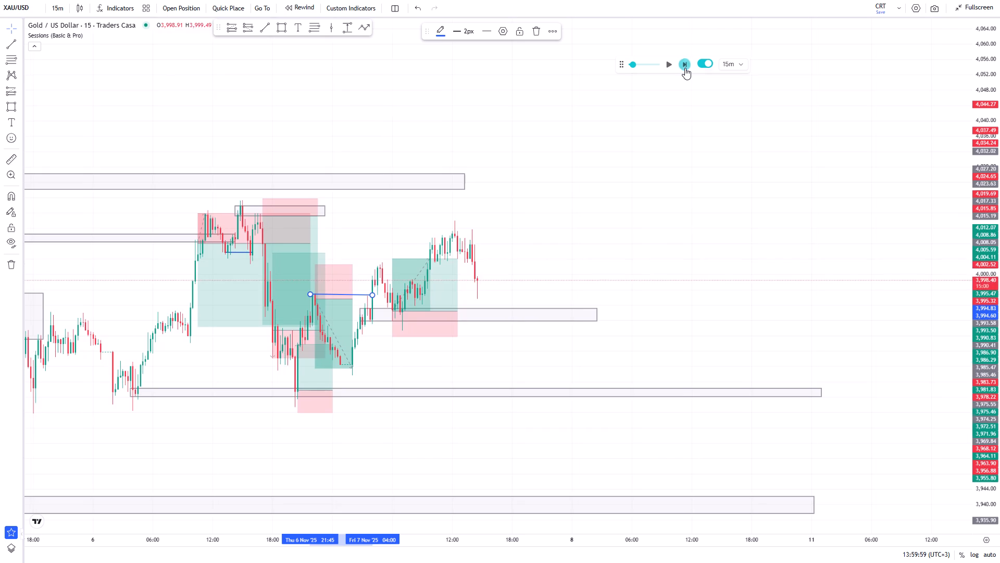
pyautogui.click(685, 68)
pyautogui.click(685, 68)
pyautogui.click(685, 68)
pyautogui.click(685, 69)
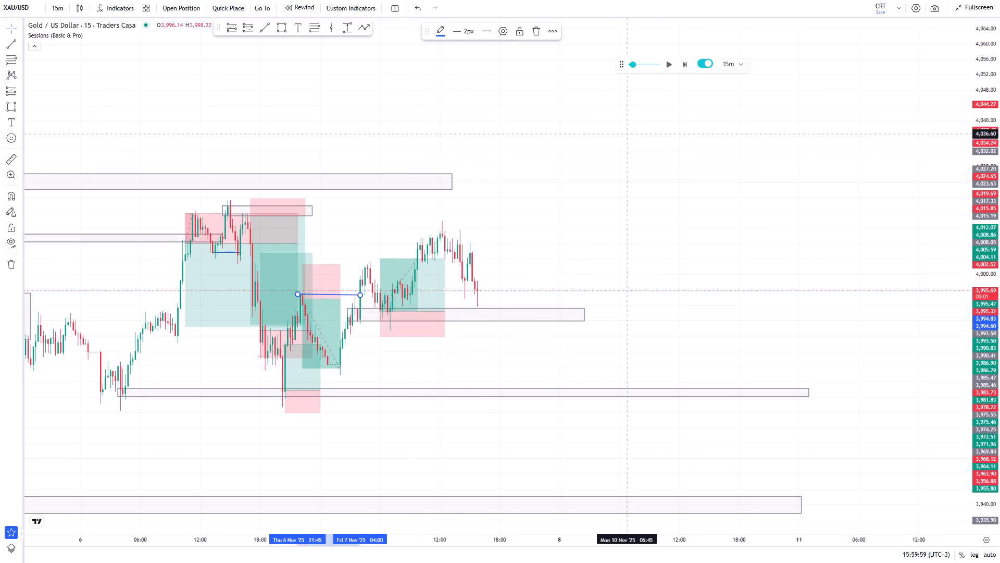
# Advance the replay candle by candle to 18:59:59 on 7 November and deselect the trend line.
pyautogui.click(686, 67)
pyautogui.click(686, 67)
pyautogui.doubleClick(686, 67)
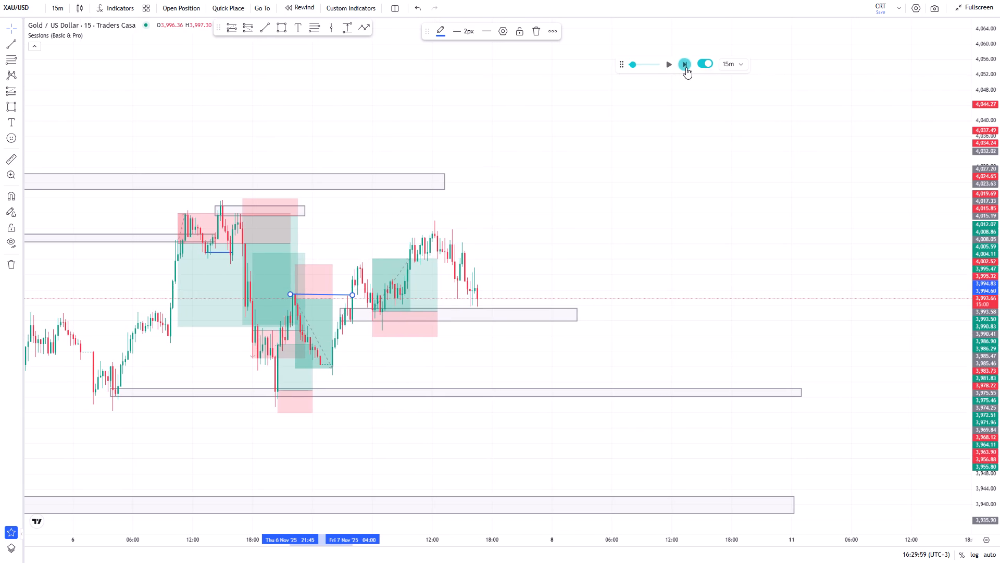
pyautogui.doubleClick(686, 67)
pyautogui.click(686, 67)
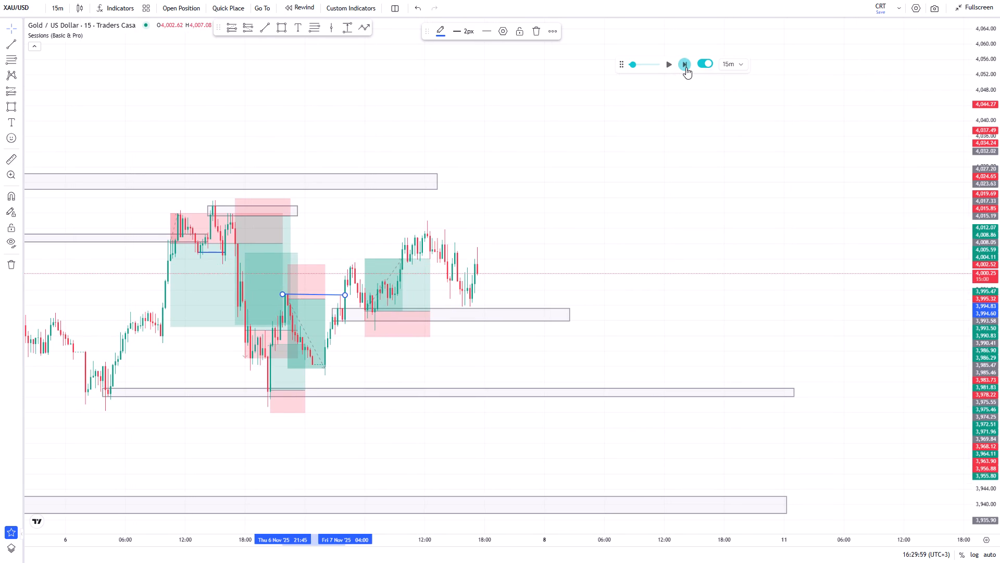
pyautogui.click(686, 67)
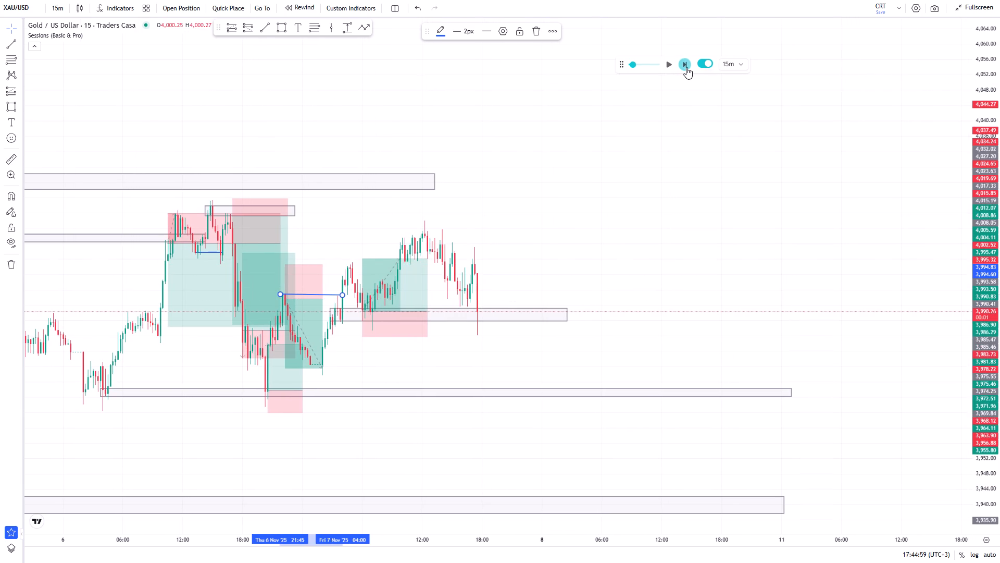
pyautogui.click(686, 67)
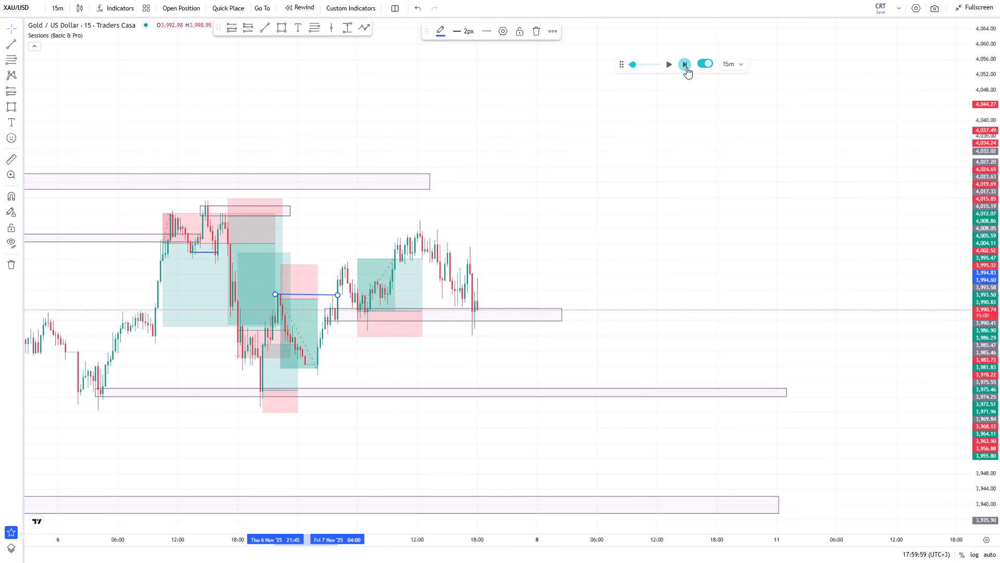
pyautogui.rightClick(686, 67)
pyautogui.click(646, 123)
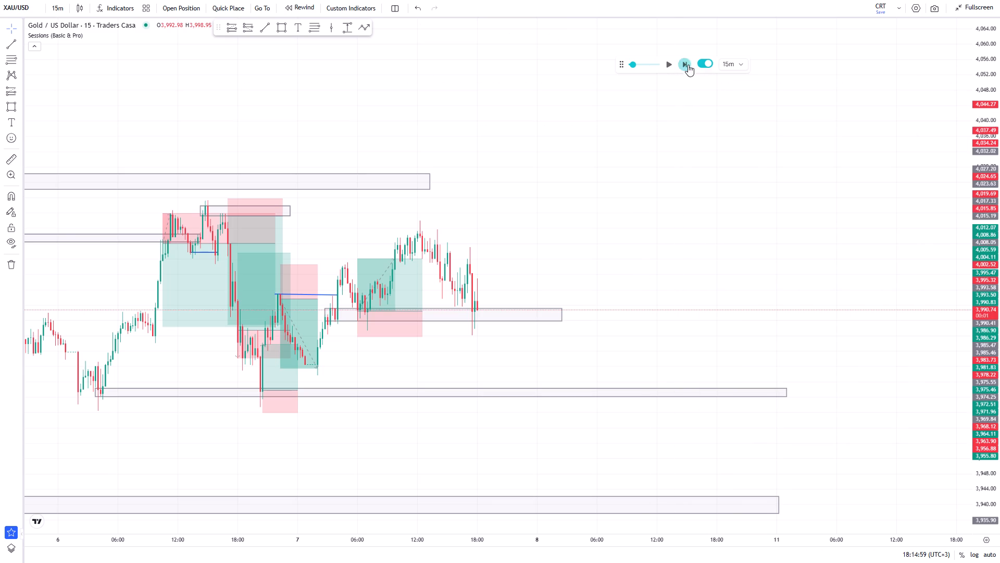
pyautogui.click(681, 66)
pyautogui.click(681, 66)
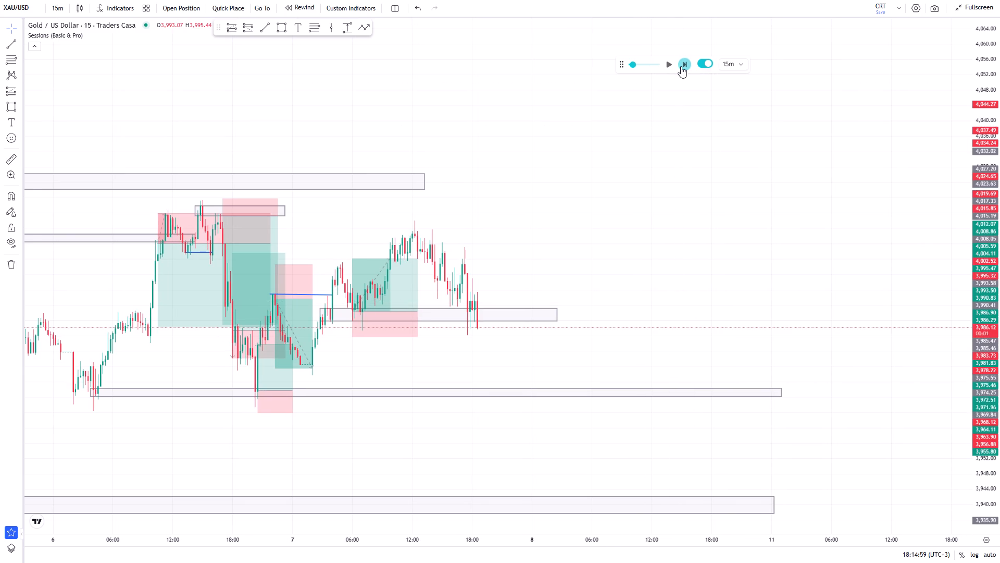
pyautogui.click(681, 66)
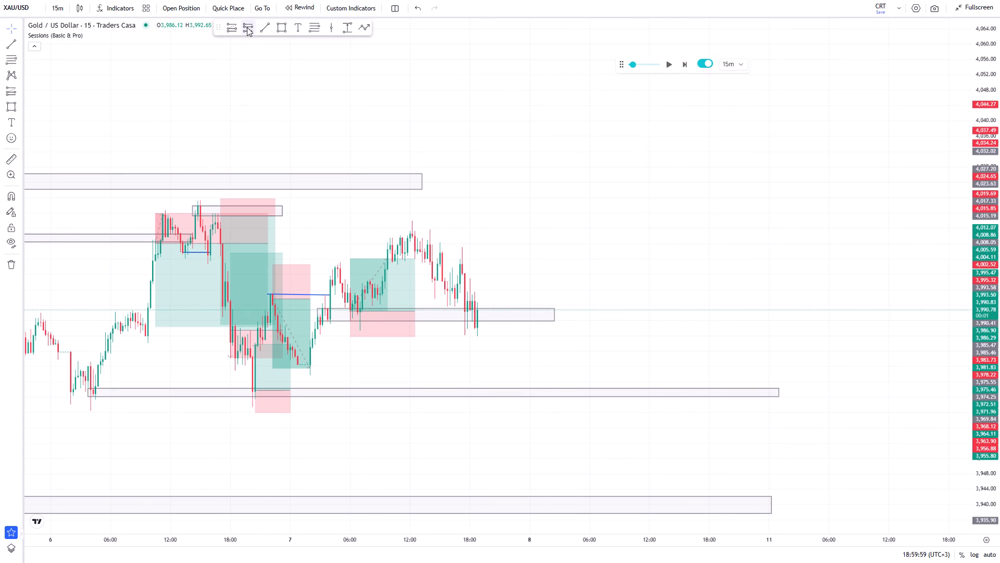
# Draw a horizontal trend line at about 3,985.66 from 06:30 to 18:45 on 7 November.
pyautogui.click(266, 27)
pyautogui.click(355, 329)
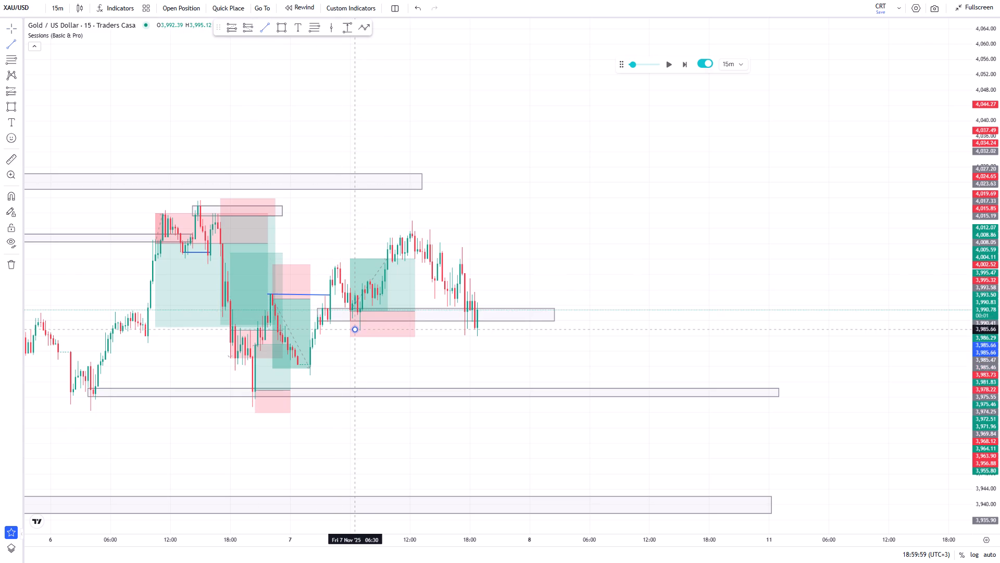
pyautogui.click(477, 329)
pyautogui.click(507, 258)
# Place a short position from 18:45 on 7 November with entry at about 3,991.77, stop at 3,995.42 and target at 3,976.92.
pyautogui.scroll(3, 552, 244)
pyautogui.moveTo(374, 239); pyautogui.dragTo(432, 280)
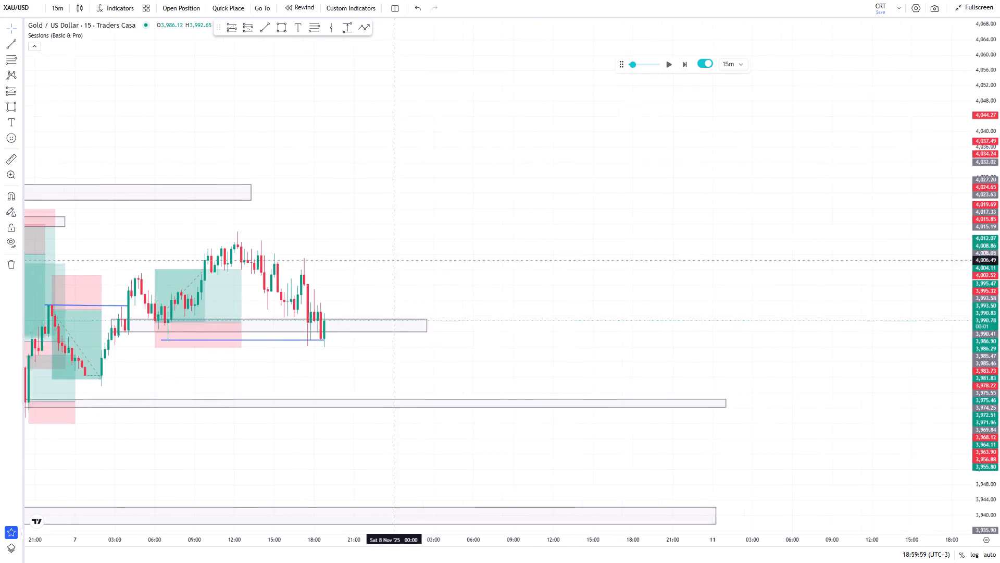
pyautogui.moveTo(432, 280); pyautogui.dragTo(442, 281)
pyautogui.moveTo(439, 221); pyautogui.dragTo(499, 253)
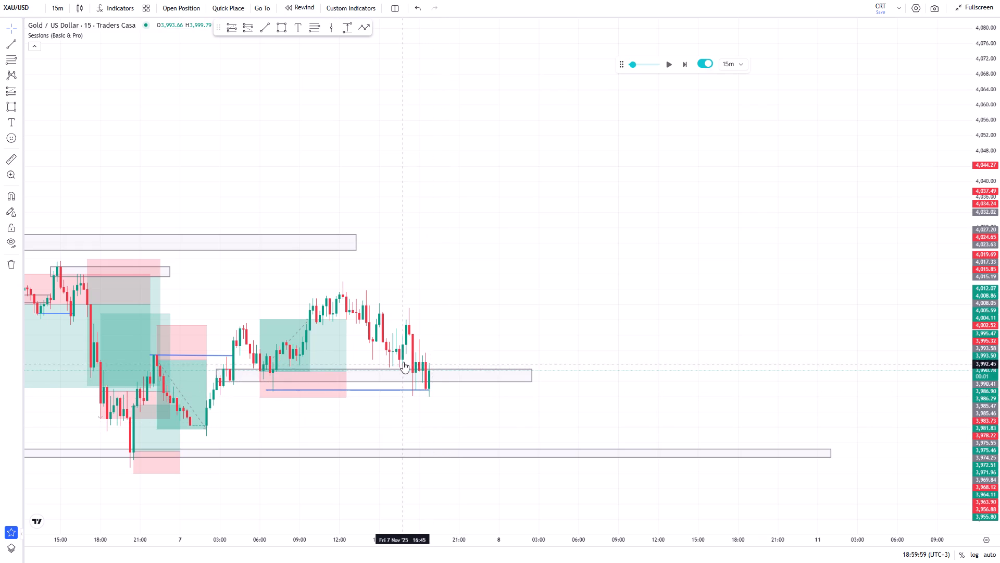
pyautogui.scroll(2, 523, 254)
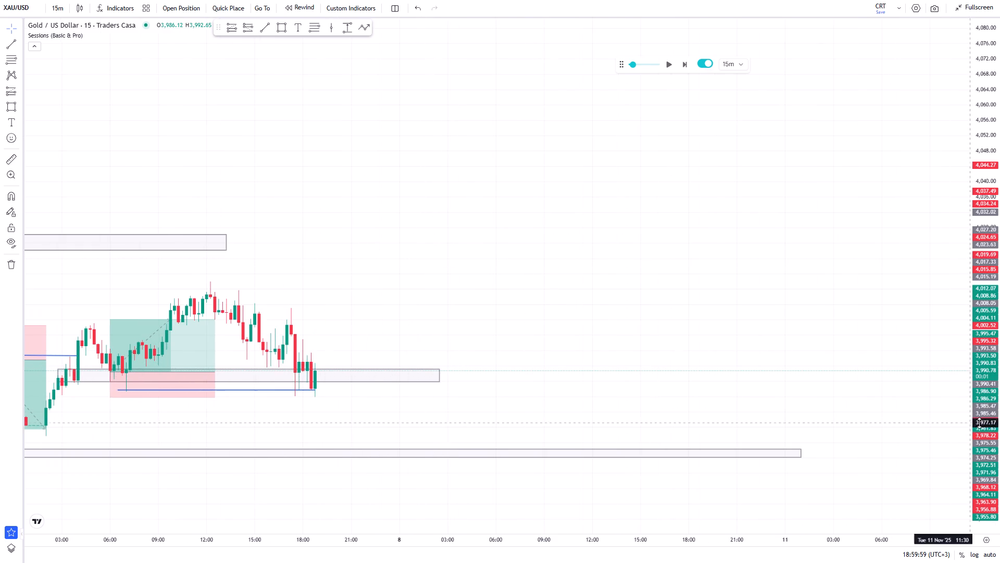
pyautogui.moveTo(981, 438); pyautogui.dragTo(996, 218)
pyautogui.moveTo(548, 295); pyautogui.dragTo(764, 170)
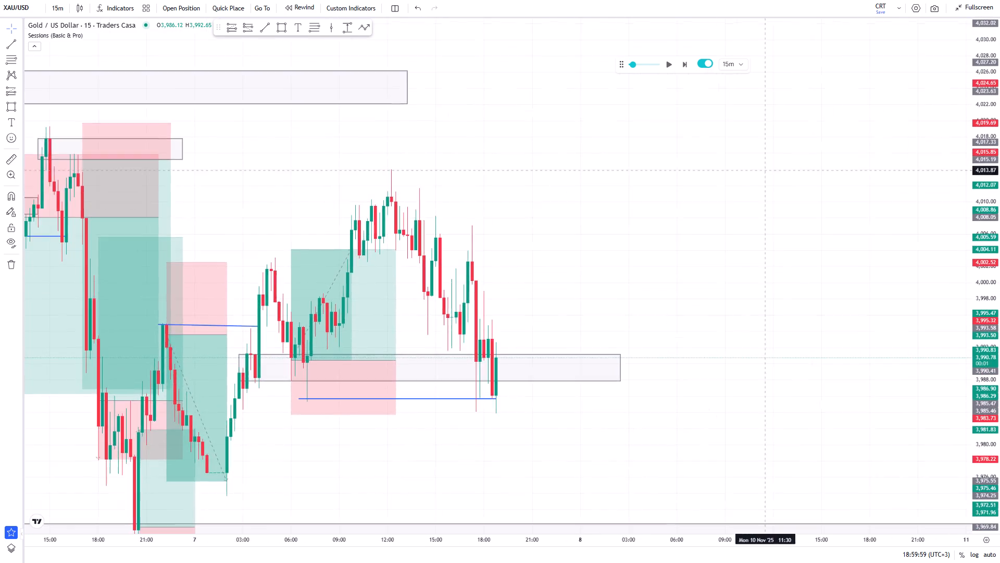
pyautogui.scroll(3, 673, 244)
pyautogui.moveTo(536, 240); pyautogui.dragTo(637, 250)
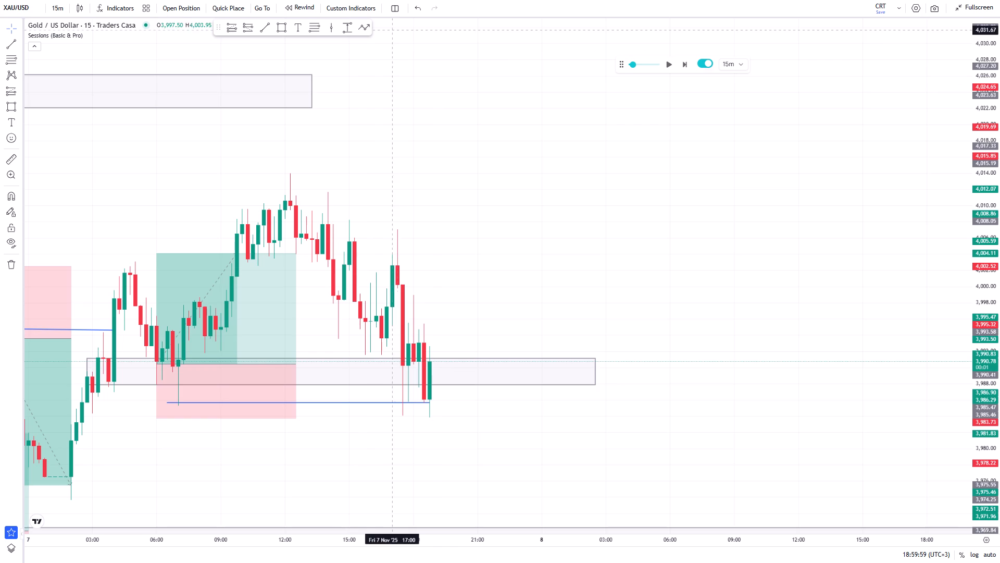
pyautogui.click(227, 28)
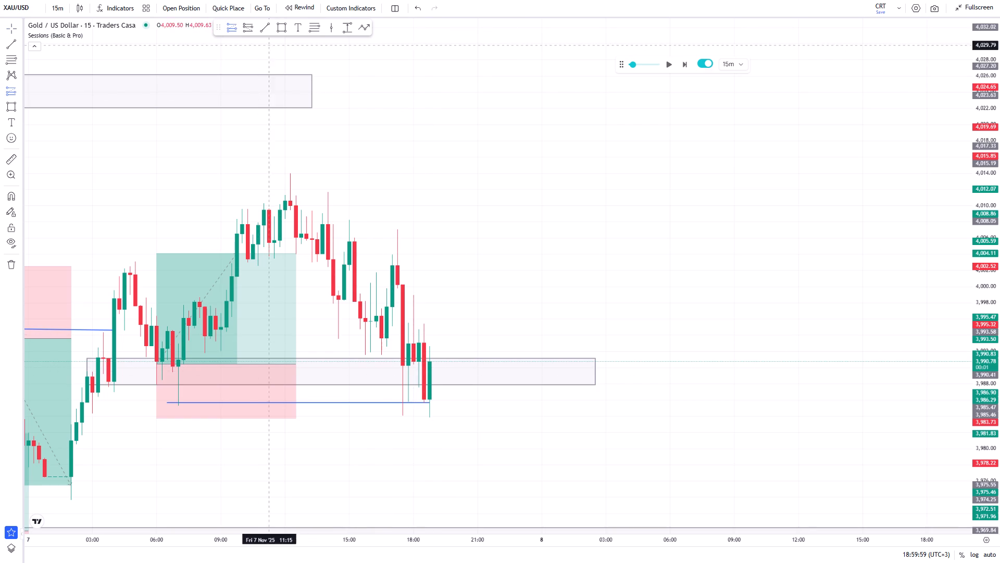
pyautogui.click(245, 29)
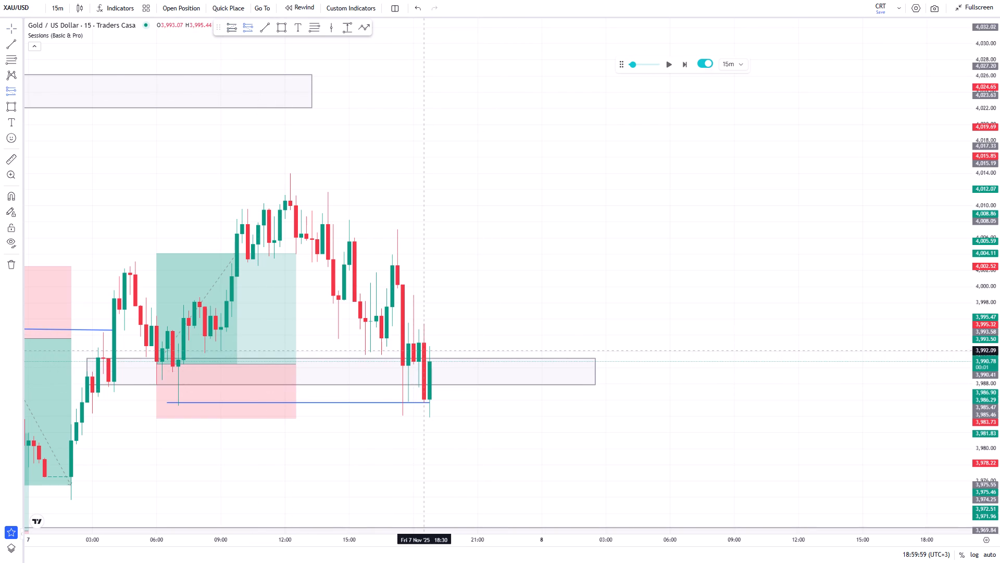
pyautogui.click(428, 353)
pyautogui.moveTo(428, 287); pyautogui.dragTo(430, 308)
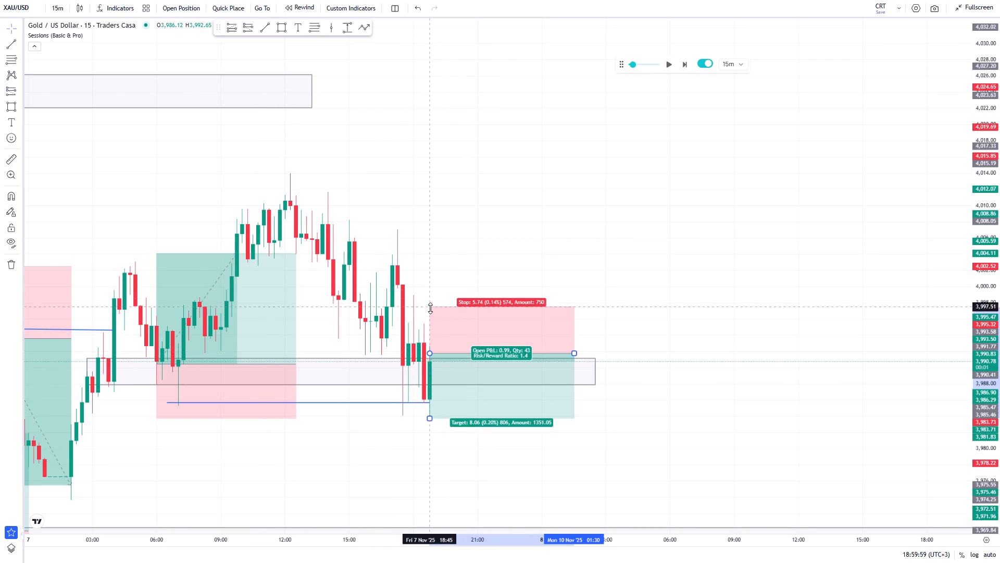
pyautogui.moveTo(430, 308); pyautogui.dragTo(434, 327)
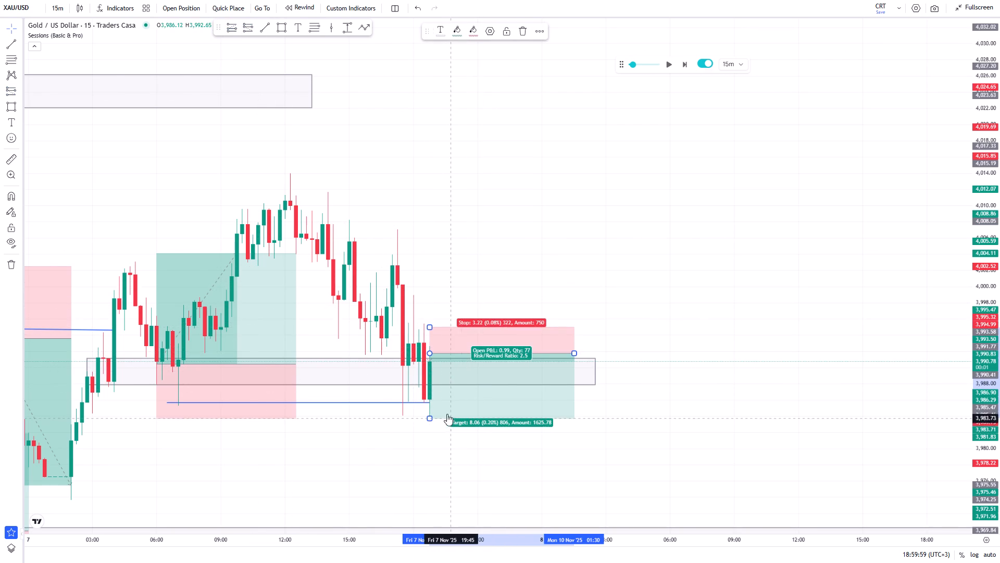
pyautogui.click(429, 327)
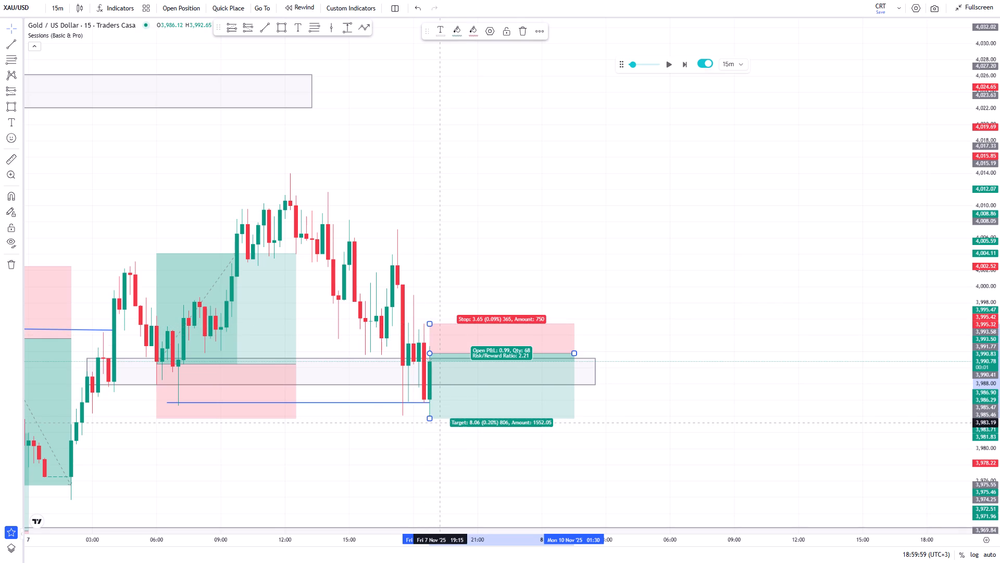
pyautogui.moveTo(431, 418); pyautogui.dragTo(431, 474)
# Advance the replay candle by candle to 19:44:59 on 7 November.
pyautogui.scroll(-4, 456, 277)
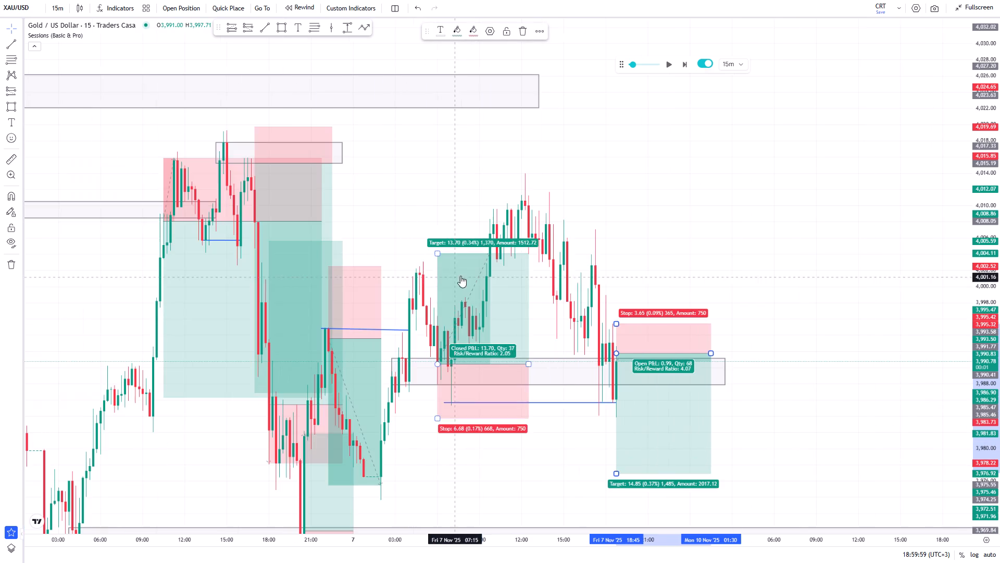
pyautogui.moveTo(566, 213); pyautogui.dragTo(556, 166)
pyautogui.moveTo(614, 185); pyautogui.dragTo(566, 134)
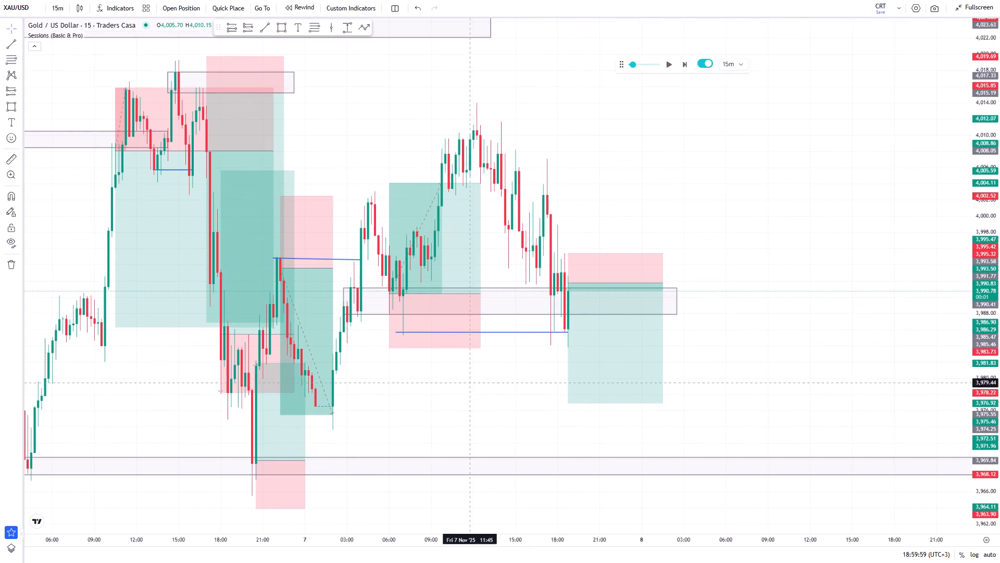
pyautogui.moveTo(459, 400); pyautogui.dragTo(430, 359)
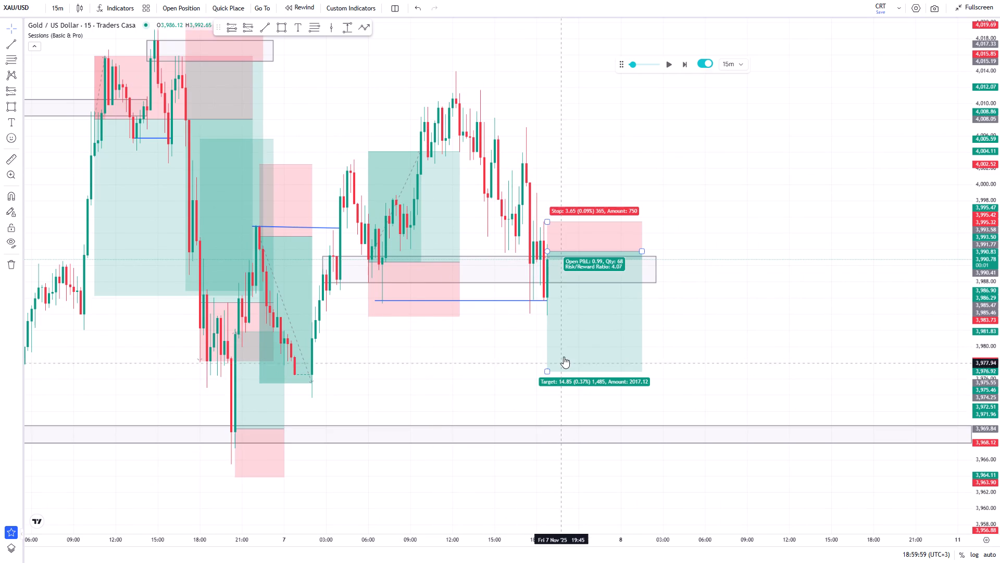
pyautogui.scroll(-1, 564, 356)
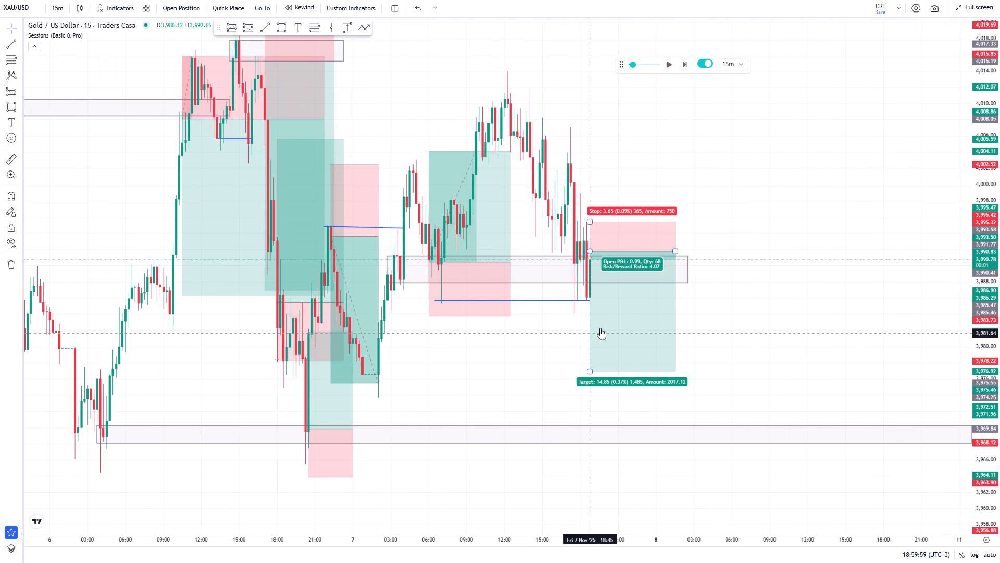
pyautogui.moveTo(567, 359); pyautogui.dragTo(389, 360)
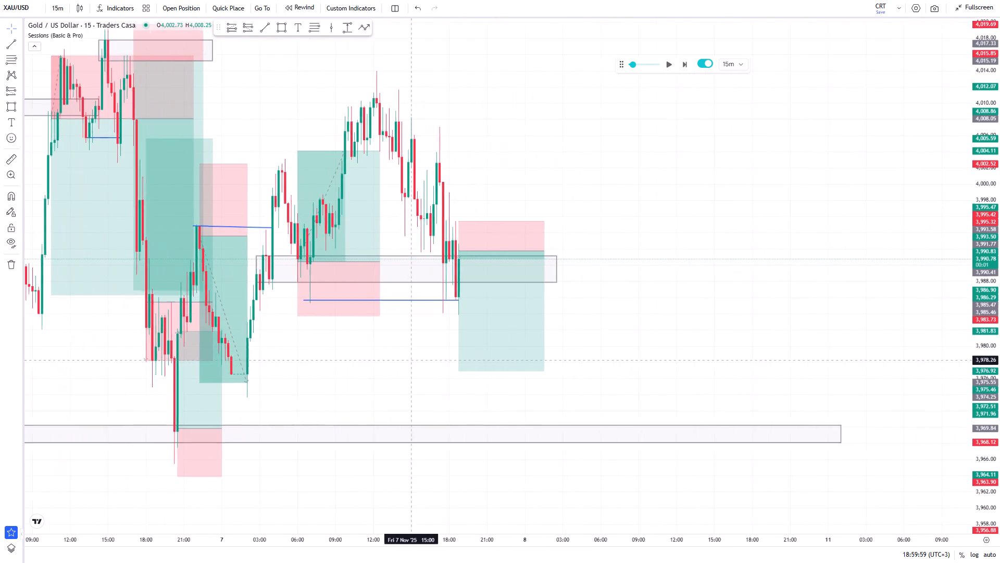
pyautogui.moveTo(389, 360); pyautogui.dragTo(384, 360)
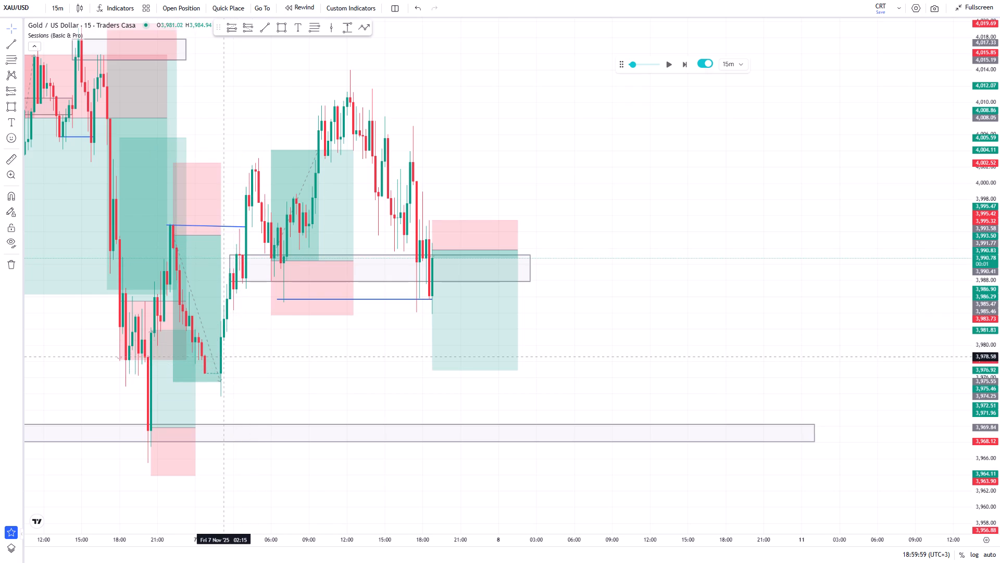
pyautogui.click(681, 66)
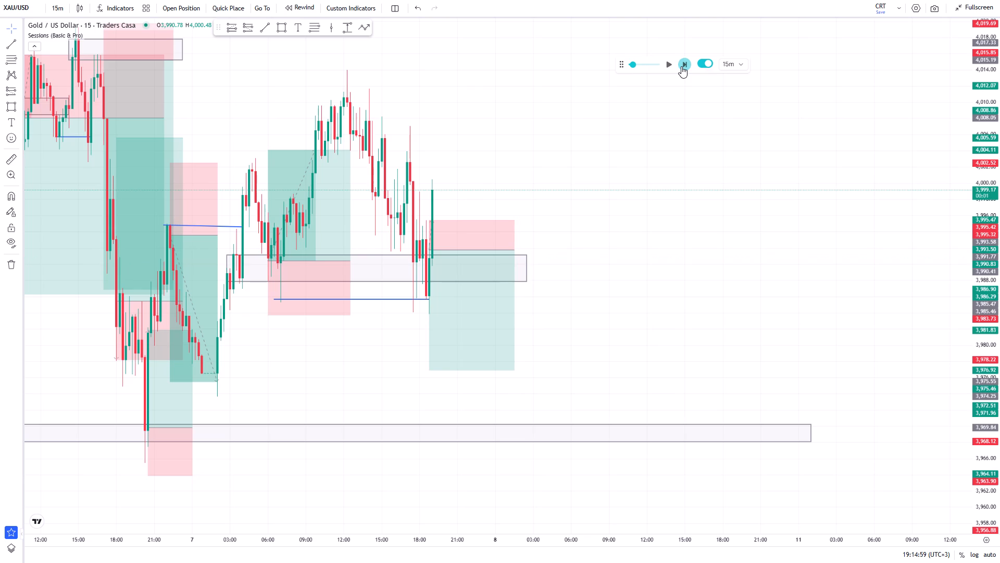
pyautogui.click(681, 66)
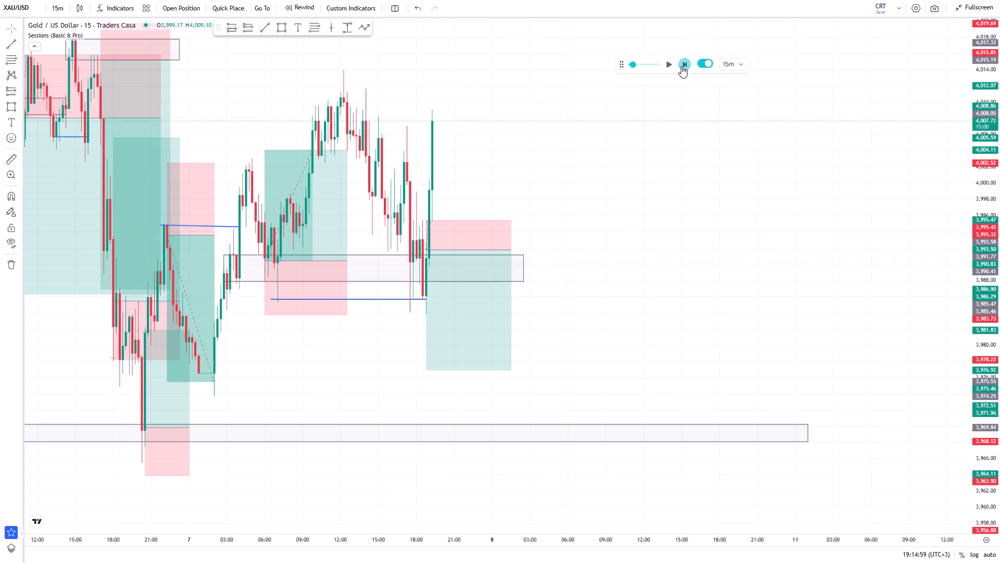
pyautogui.click(681, 66)
# Draw a rectangle zone between about 3,993 and 3,986 from 17:45 on 7 November to about 12:00 on 10 November.
pyautogui.scroll(-3, 702, 115)
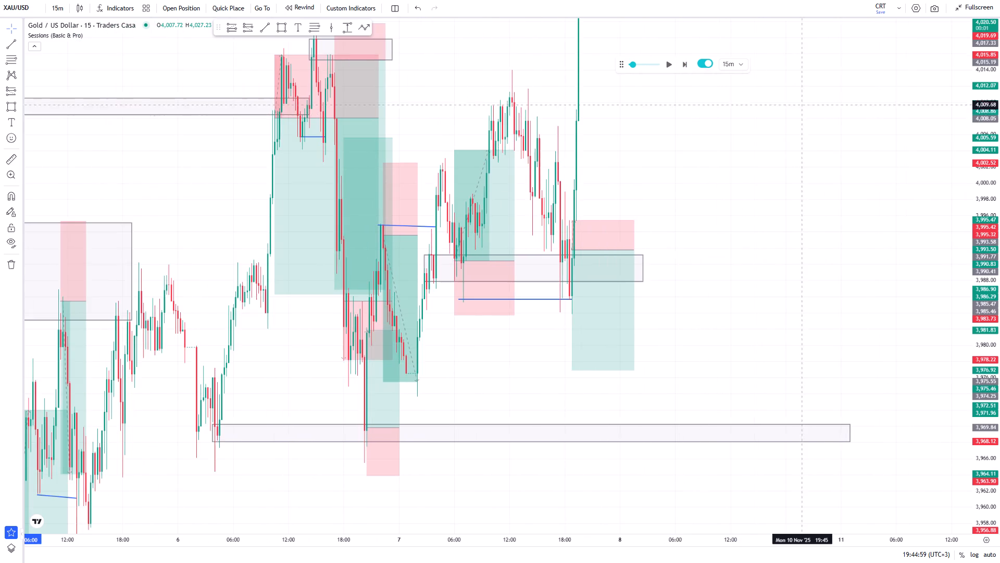
pyautogui.moveTo(798, 88); pyautogui.dragTo(745, 248)
pyautogui.moveTo(983, 73); pyautogui.dragTo(947, 209)
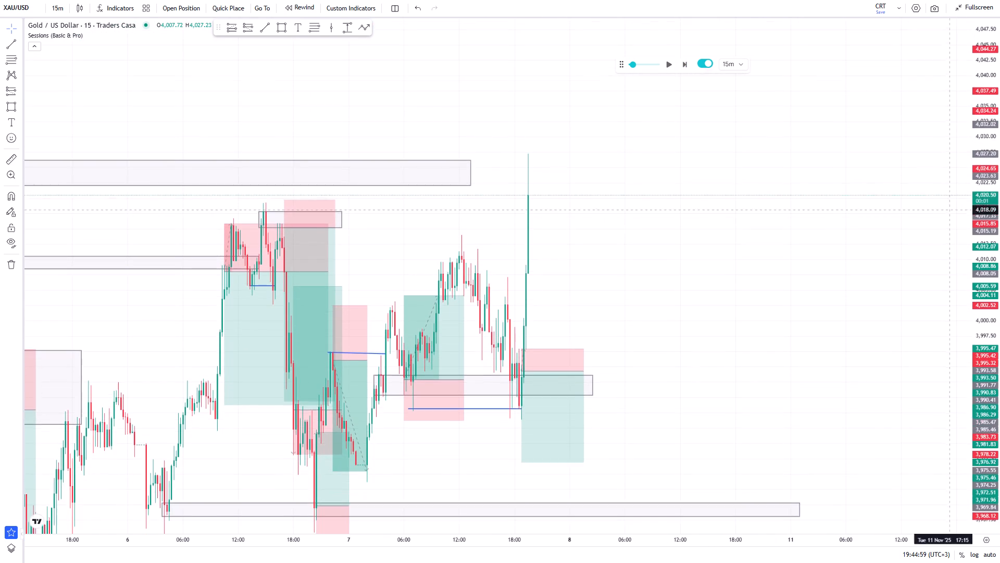
pyautogui.scroll(2, 674, 139)
pyautogui.moveTo(577, 155); pyautogui.dragTo(610, 112)
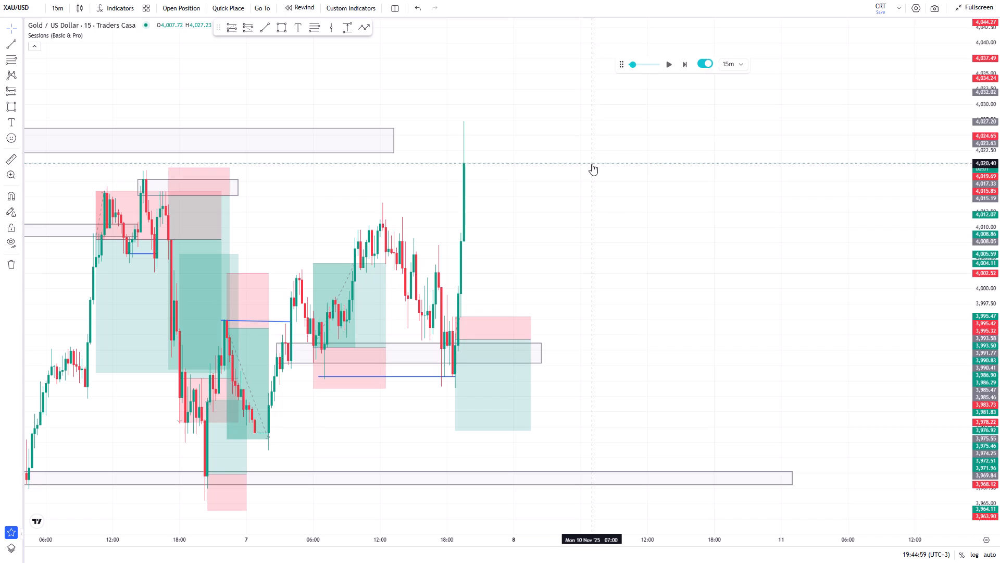
pyautogui.scroll(3, 595, 149)
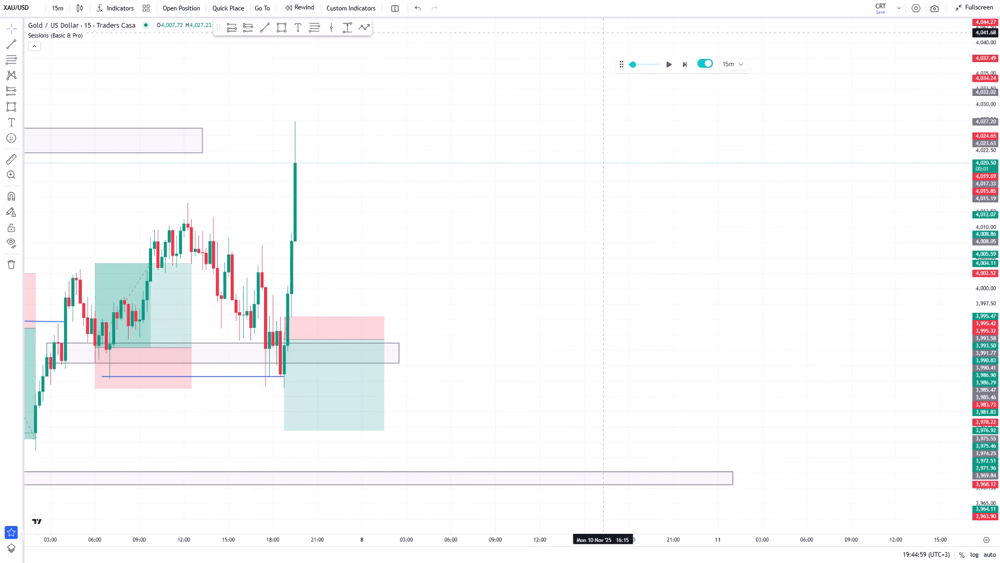
pyautogui.click(287, 20)
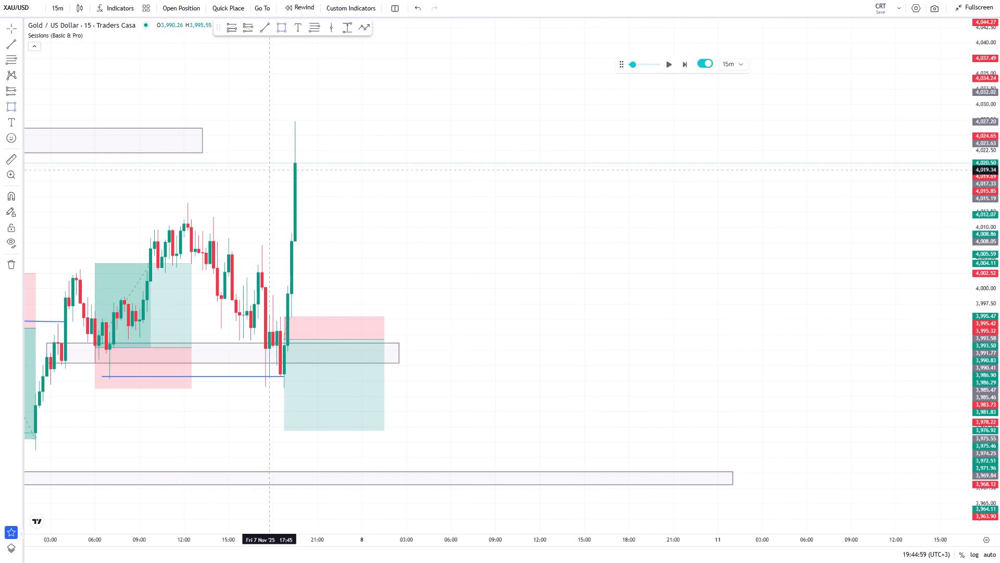
pyautogui.click(268, 331)
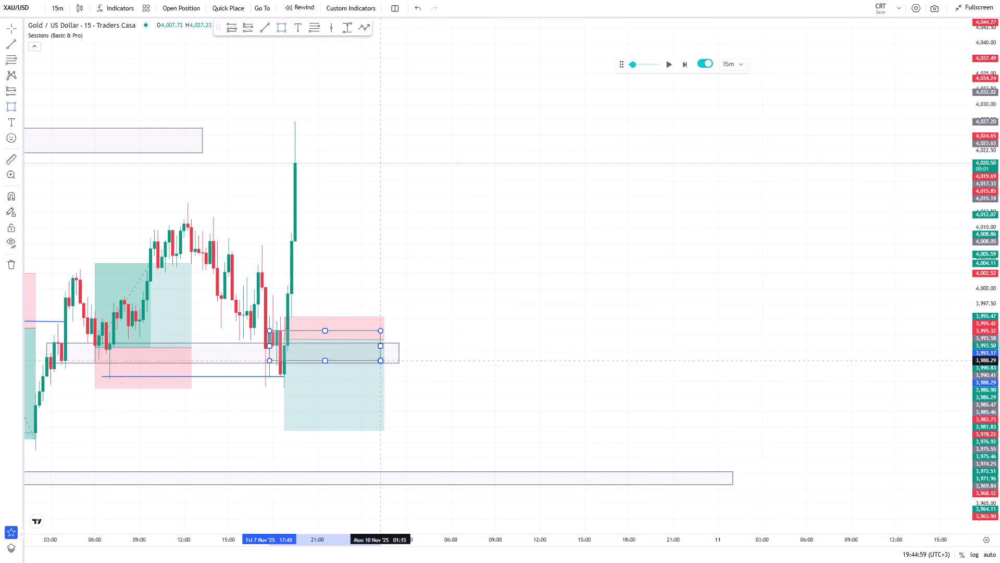
pyautogui.click(540, 376)
pyautogui.click(521, 275)
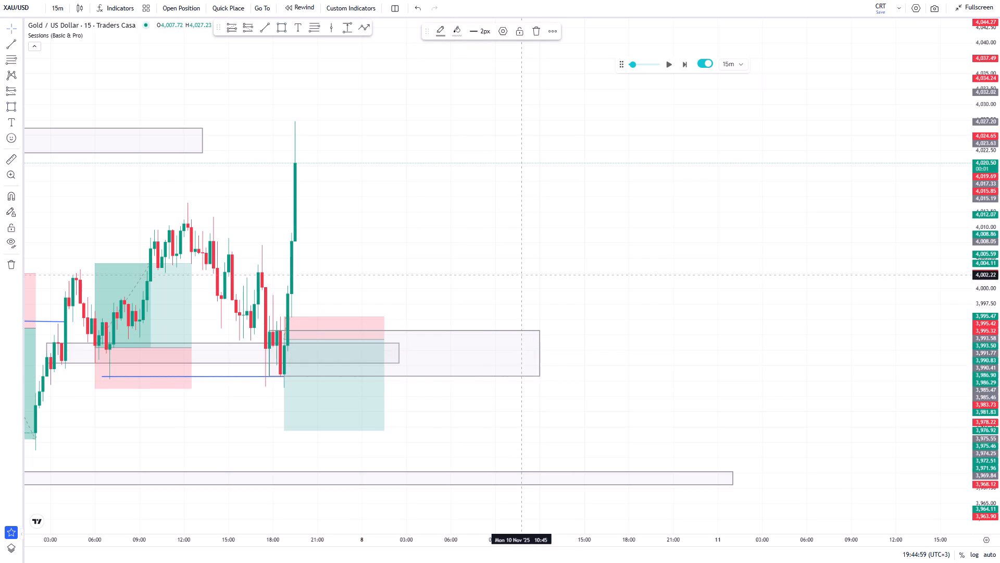
# Extend the zone at about 4,022 to 4,026 forward in time past the latest candle.
pyautogui.scroll(-5, 414, 205)
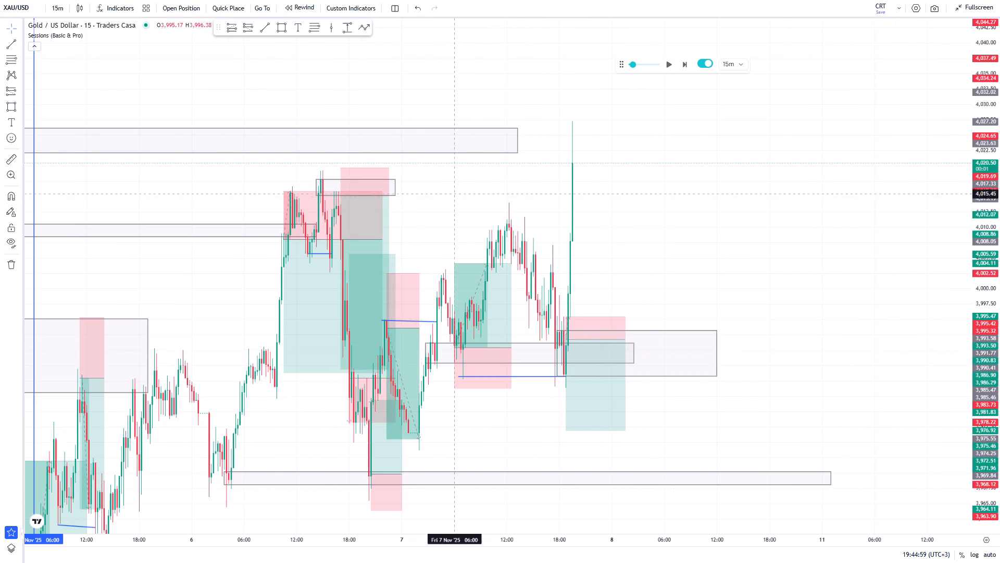
pyautogui.moveTo(519, 170); pyautogui.dragTo(464, 225)
pyautogui.scroll(-3, 485, 193)
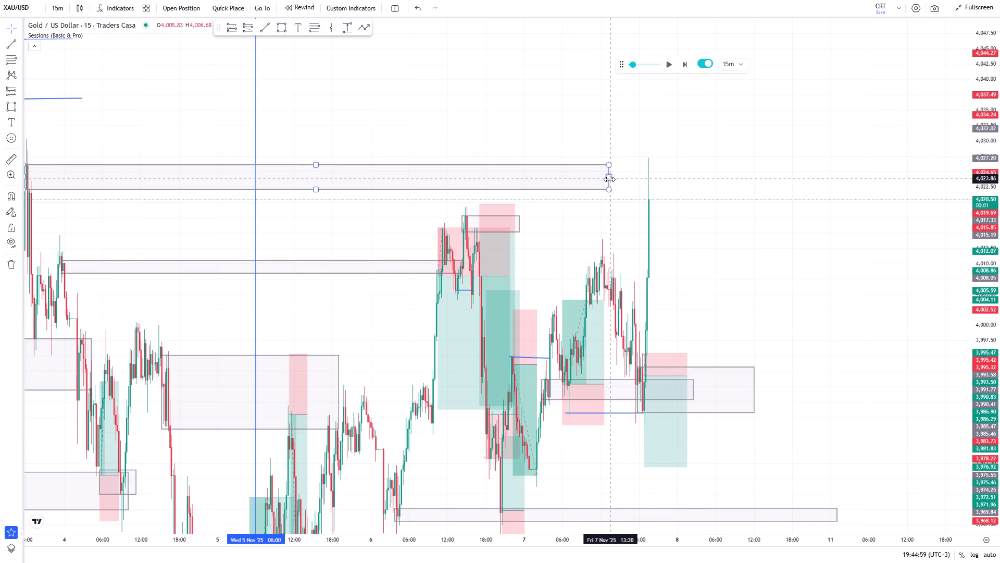
pyautogui.moveTo(609, 179); pyautogui.dragTo(685, 193)
pyautogui.click(633, 119)
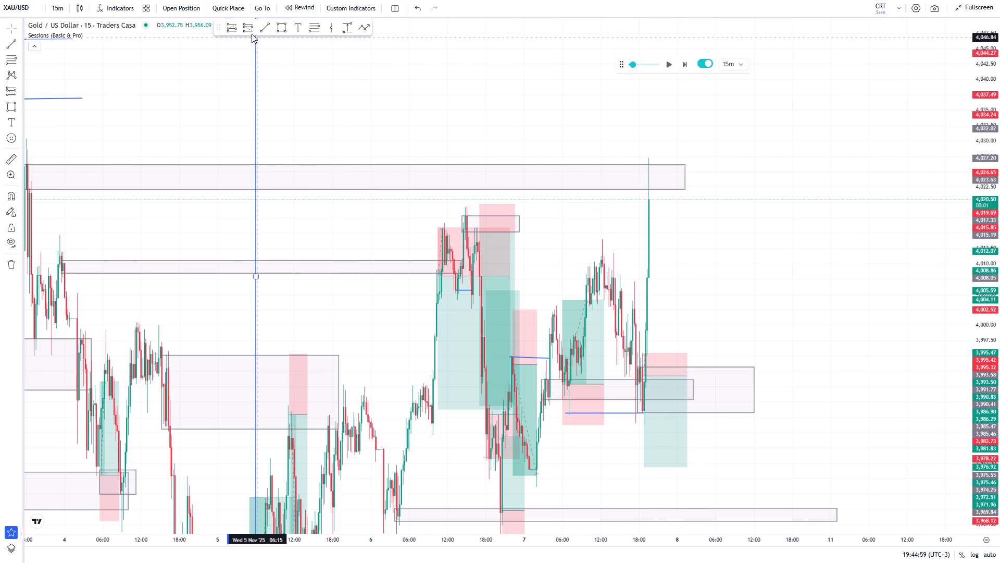
# Place a short position from 19:00 on 7 November with entry at about 4,024.22, stop at 4,030.86 and target at 4,008.87.
pyautogui.click(245, 31)
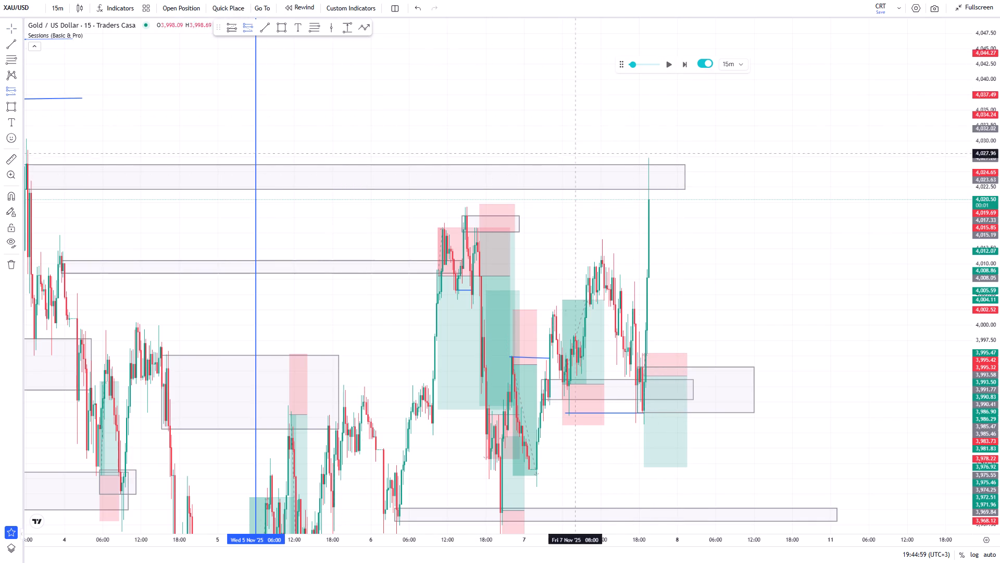
pyautogui.click(673, 176)
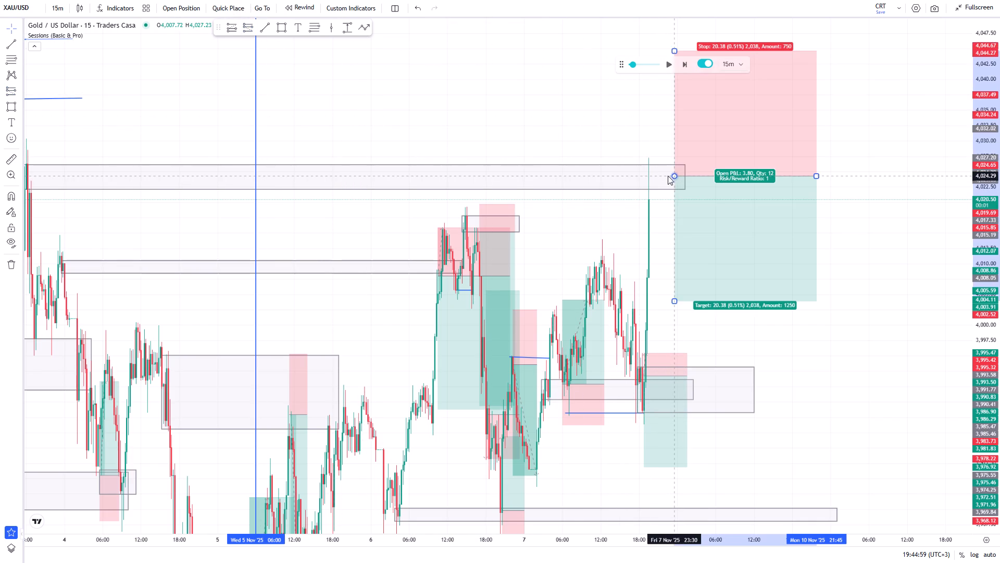
pyautogui.moveTo(678, 176); pyautogui.dragTo(650, 176)
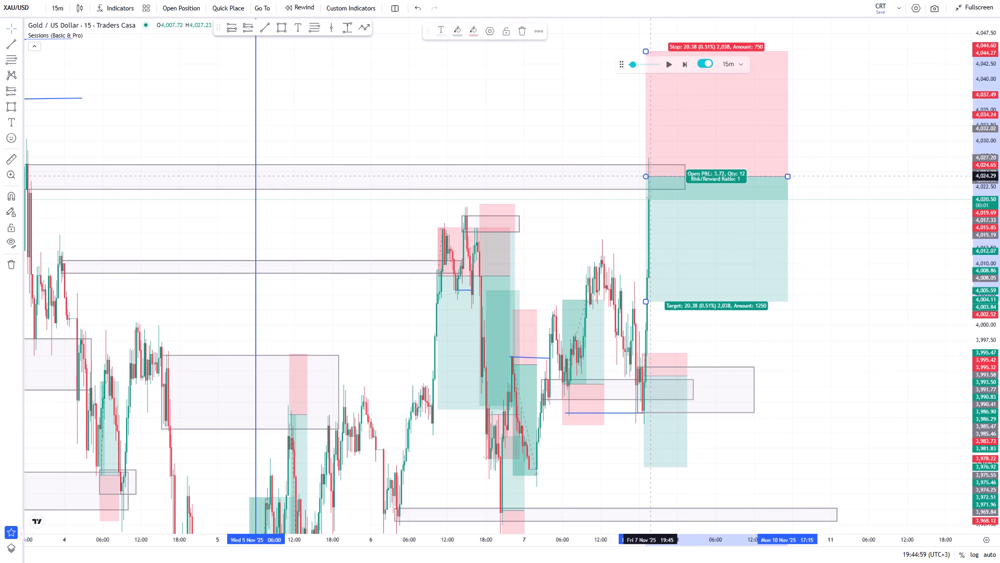
pyautogui.click(624, 157)
pyautogui.moveTo(566, 111); pyautogui.dragTo(568, 173)
pyautogui.moveTo(648, 101); pyautogui.dragTo(636, 169)
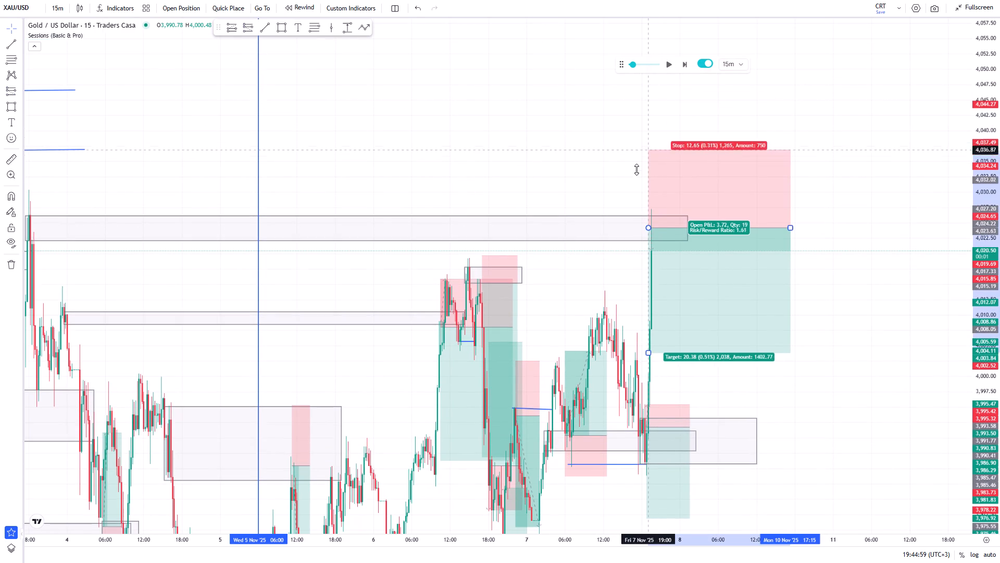
pyautogui.moveTo(636, 169); pyautogui.dragTo(636, 180)
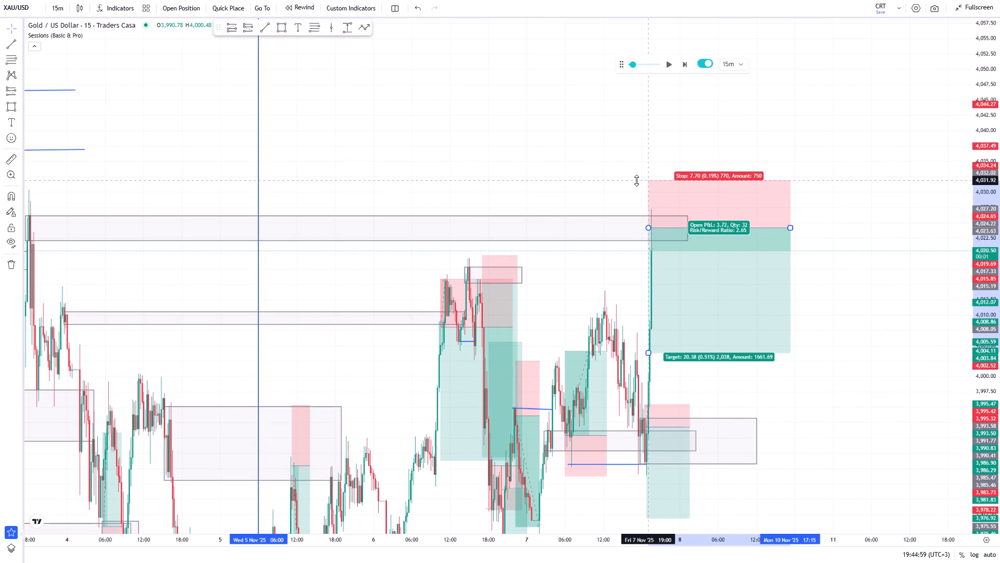
pyautogui.moveTo(636, 180); pyautogui.dragTo(636, 193)
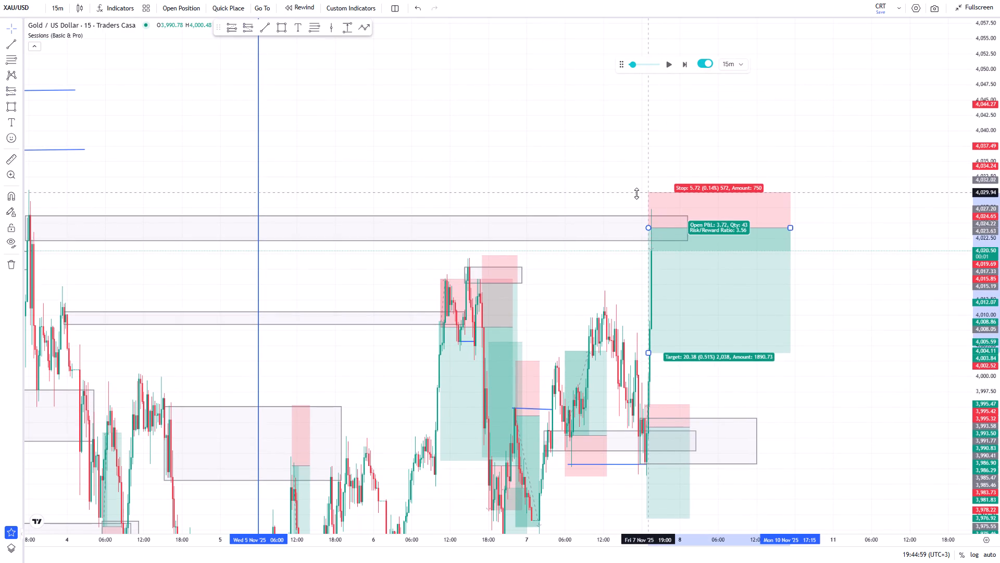
pyautogui.moveTo(636, 193); pyautogui.dragTo(633, 187)
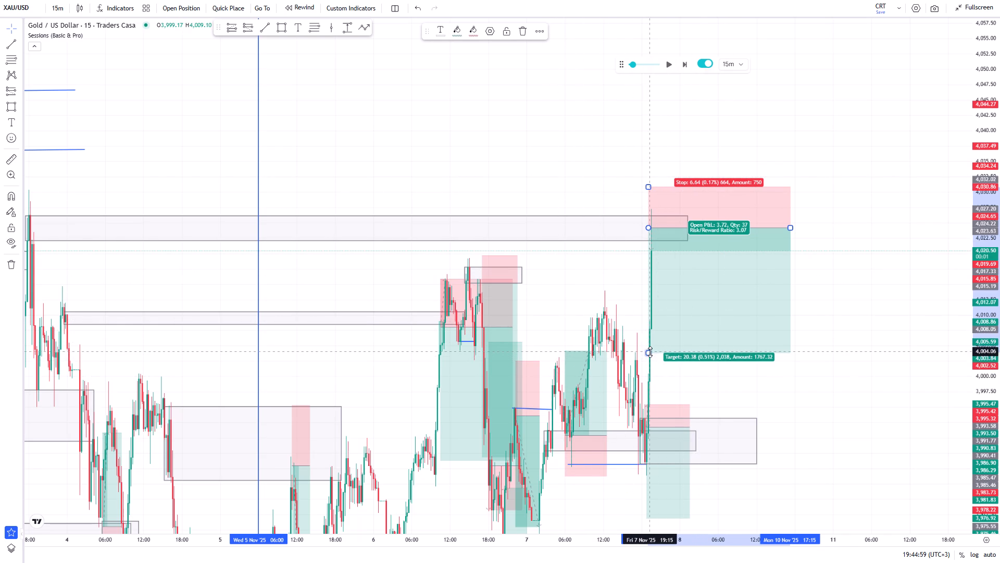
pyautogui.moveTo(647, 353); pyautogui.dragTo(646, 322)
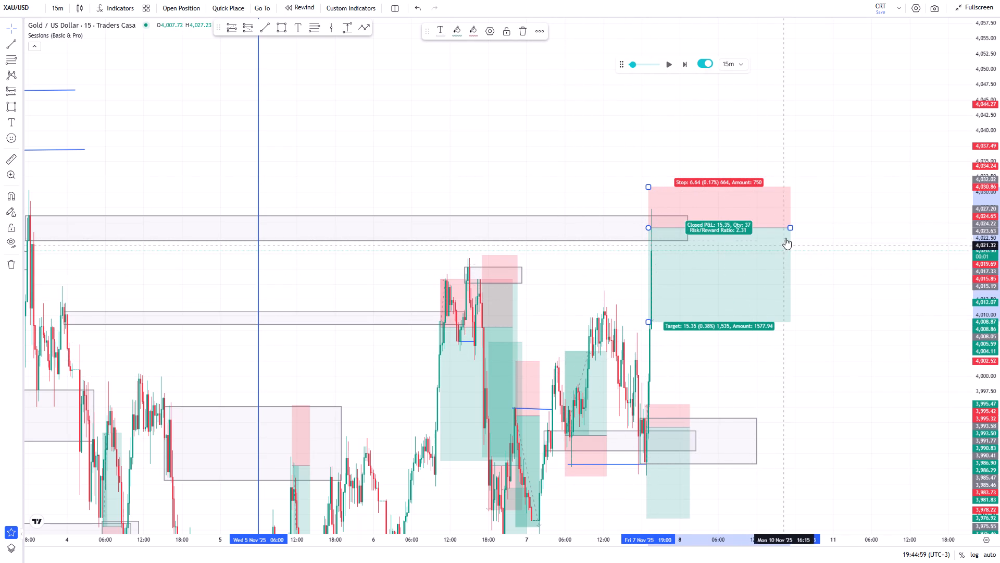
pyautogui.moveTo(790, 226); pyautogui.dragTo(739, 234)
pyautogui.click(750, 136)
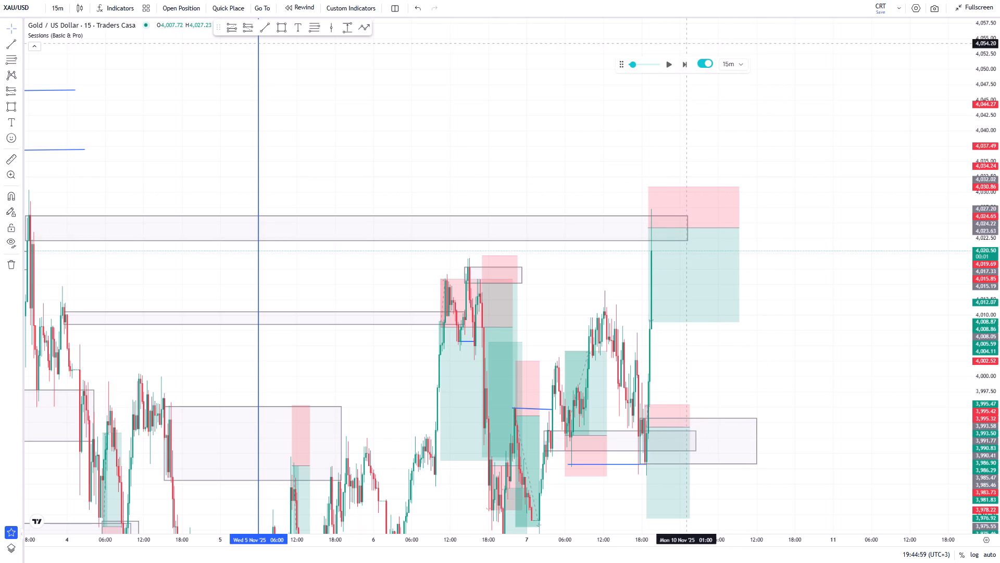
# Advance the replay by one candle to 19:59:59 on 7 November.
pyautogui.click(686, 64)
# Shorten the short position entered at 4,024.22 so that it ends at about midnight after 7 November.
pyautogui.scroll(7, 690, 70)
pyautogui.scroll(5, 603, 164)
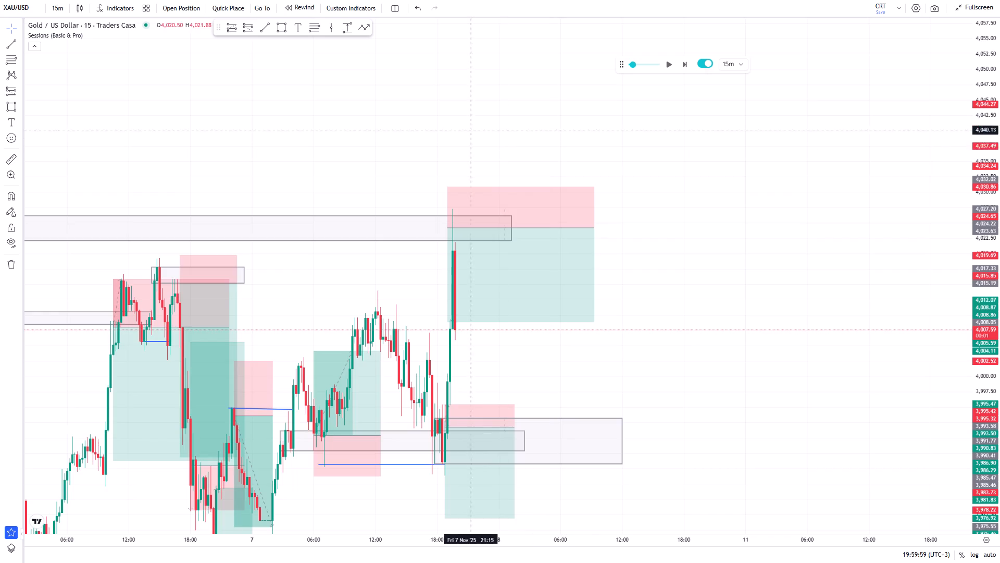
pyautogui.moveTo(436, 124); pyautogui.dragTo(662, 160)
pyautogui.moveTo(787, 256); pyautogui.dragTo(699, 275)
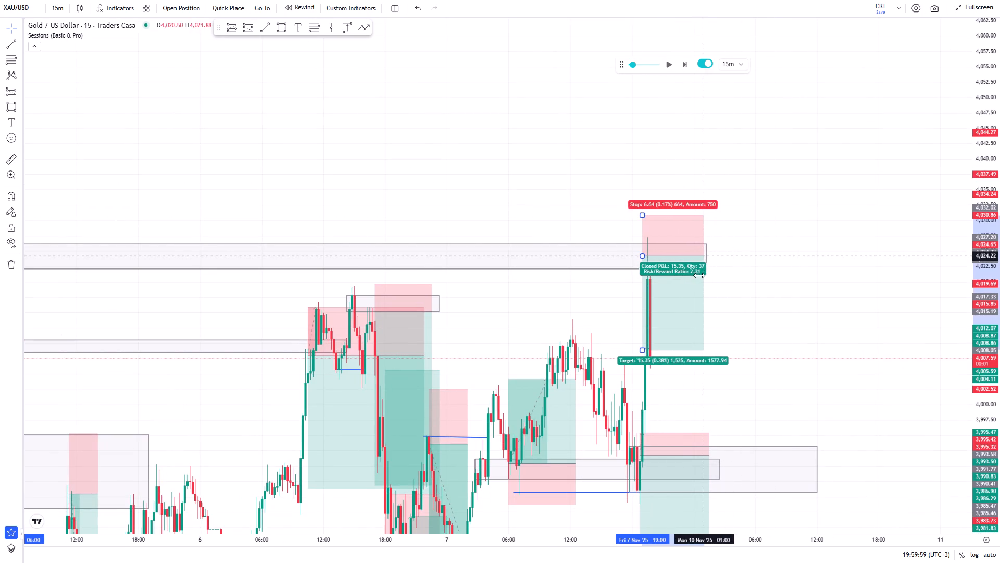
pyautogui.moveTo(699, 275); pyautogui.dragTo(695, 277)
pyautogui.click(762, 204)
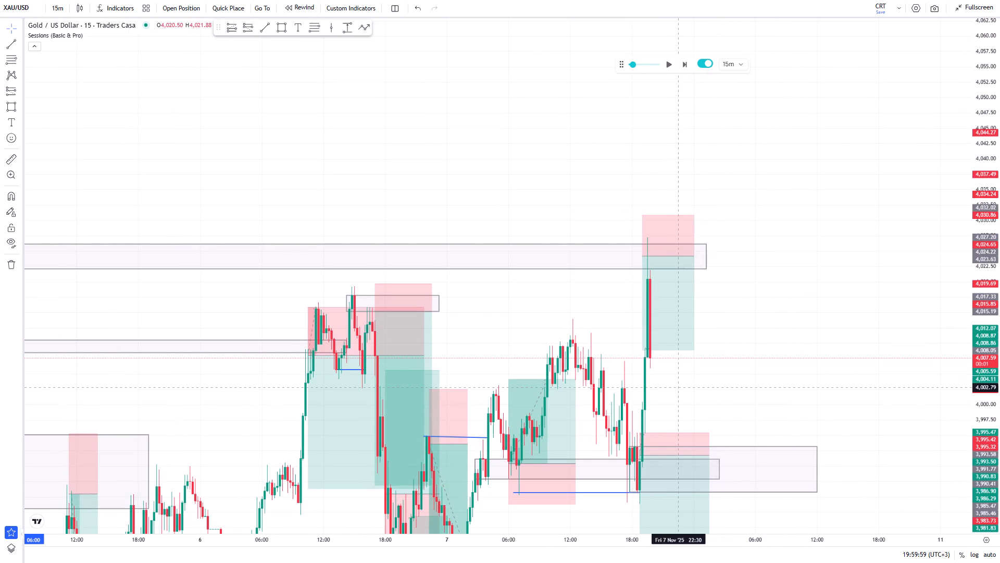
# Examine the latest candles against the 4,022 to 4,026 zone, the earlier zones and the planned positions below.
pyautogui.scroll(3, 627, 303)
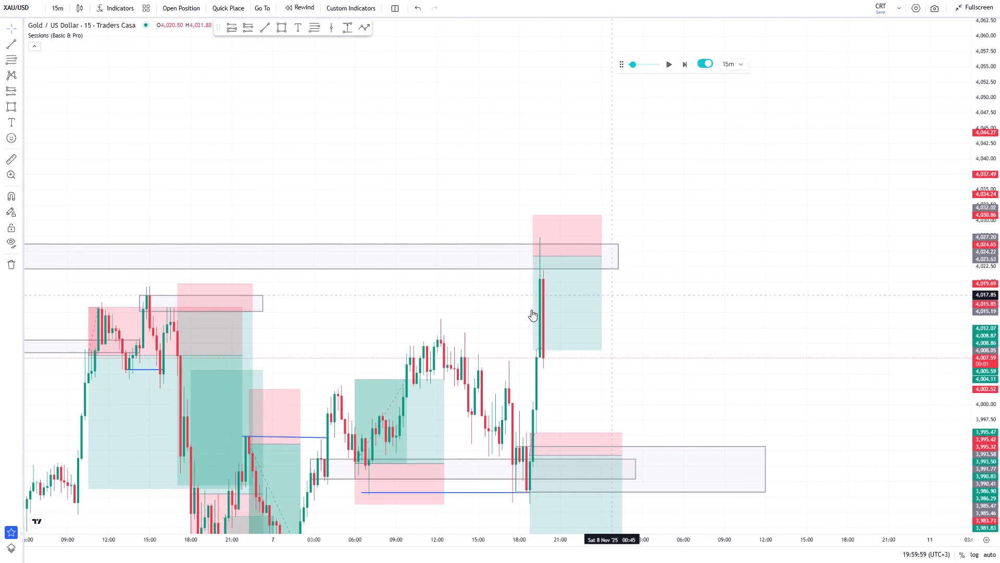
pyautogui.scroll(2, 477, 278)
pyautogui.moveTo(484, 403); pyautogui.dragTo(502, 449)
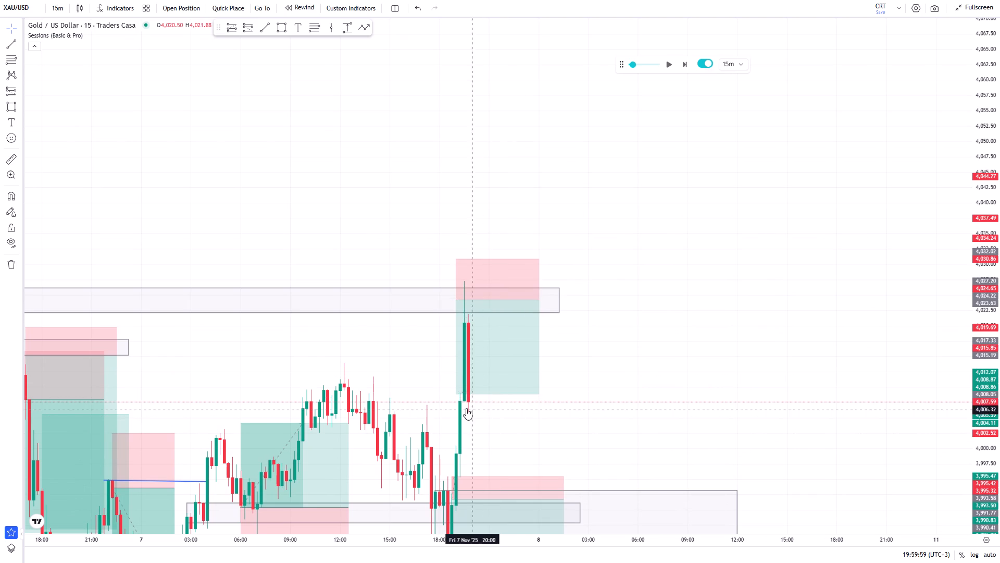
pyautogui.scroll(-2, 420, 359)
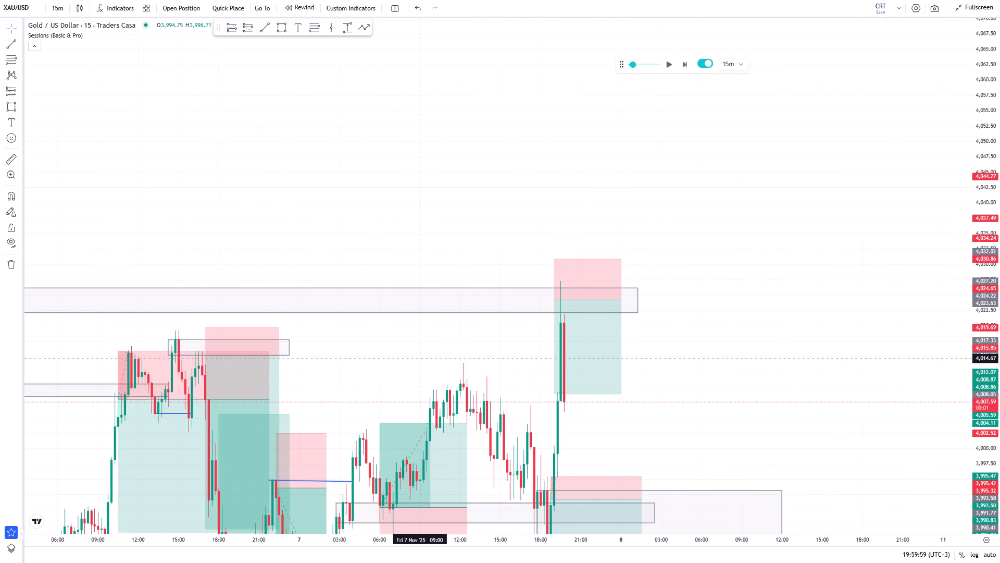
pyautogui.scroll(-2, 563, 423)
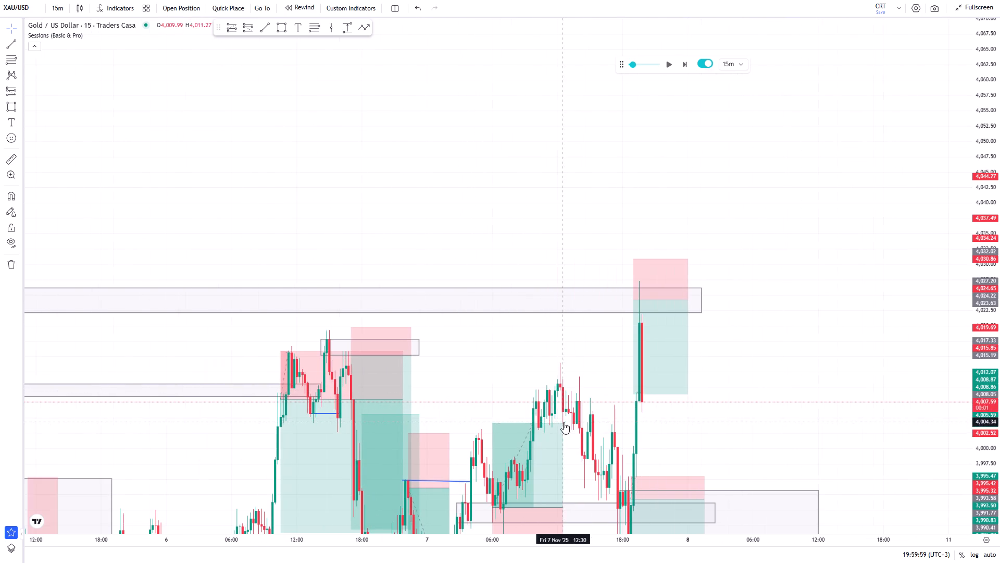
pyautogui.moveTo(696, 424); pyautogui.dragTo(700, 332)
pyautogui.moveTo(752, 357); pyautogui.dragTo(708, 289)
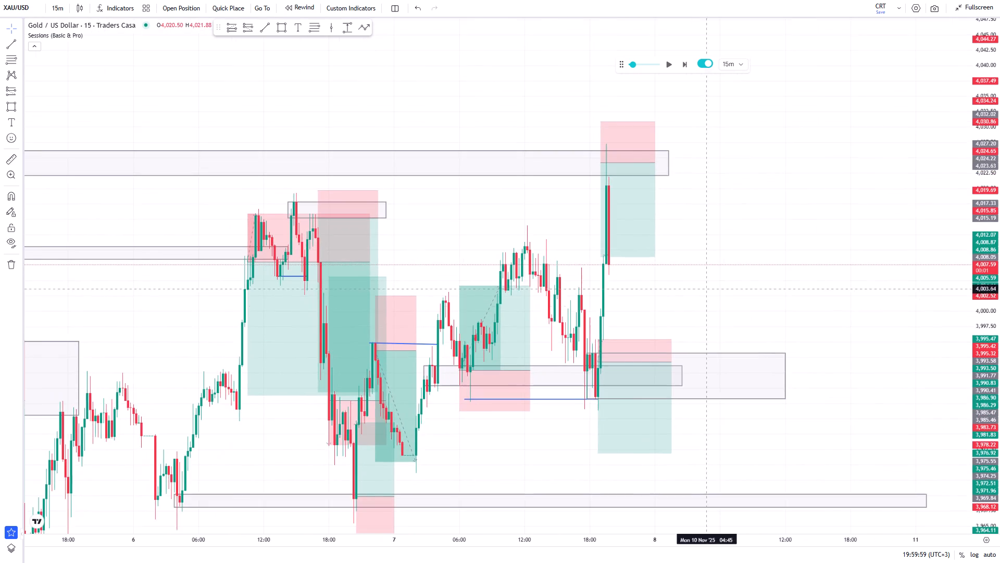
pyautogui.scroll(-1, 718, 333)
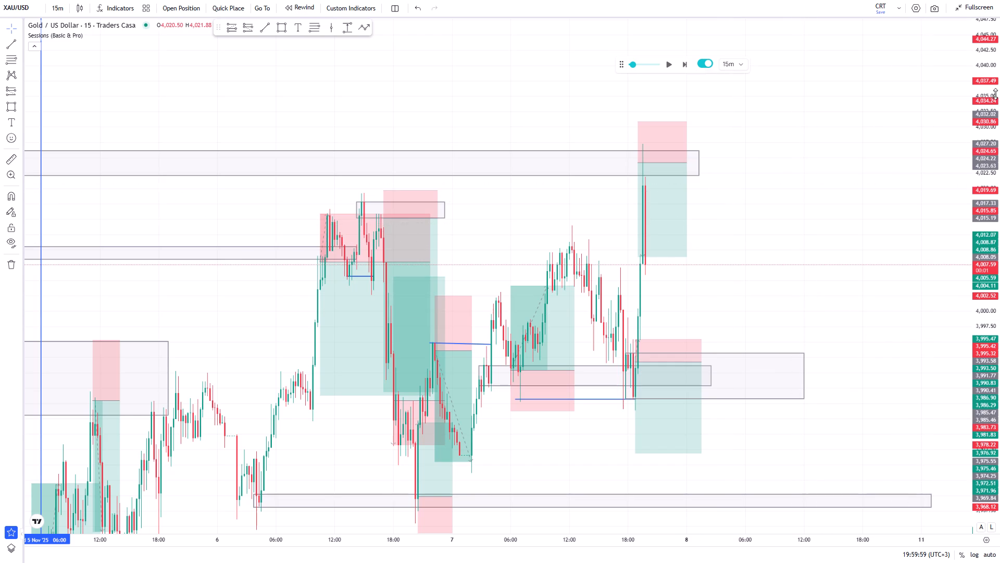
pyautogui.moveTo(988, 87); pyautogui.dragTo(927, 302)
pyautogui.moveTo(821, 264); pyautogui.dragTo(828, 231)
pyautogui.moveTo(823, 244); pyautogui.dragTo(836, 202)
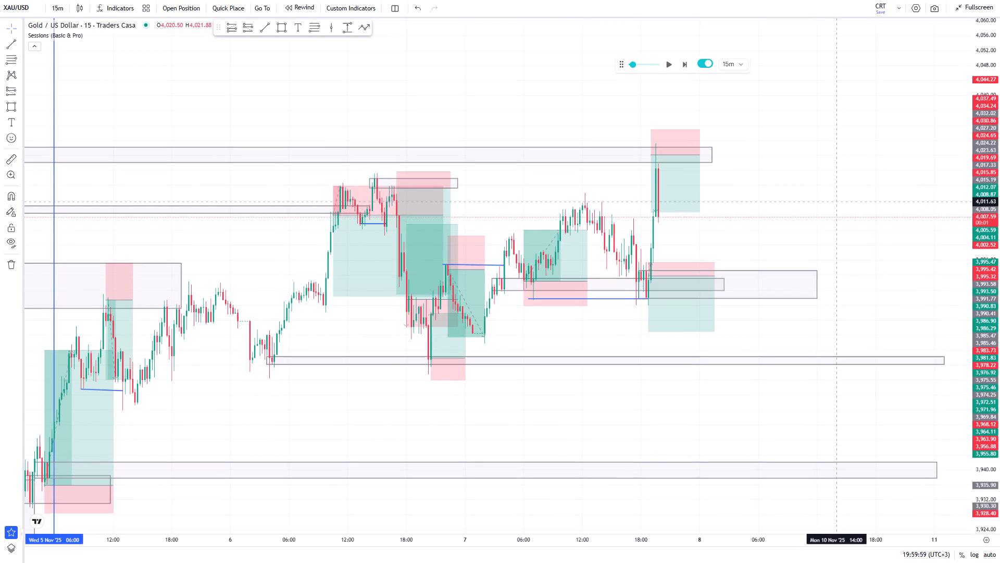
pyautogui.scroll(3, 812, 177)
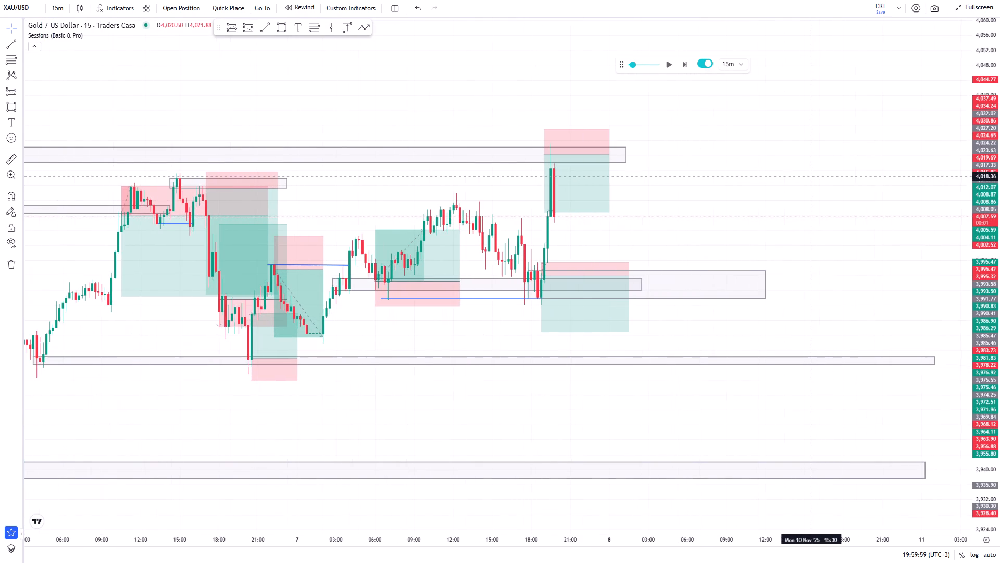
pyautogui.scroll(2, 812, 176)
pyautogui.moveTo(724, 187); pyautogui.dragTo(722, 236)
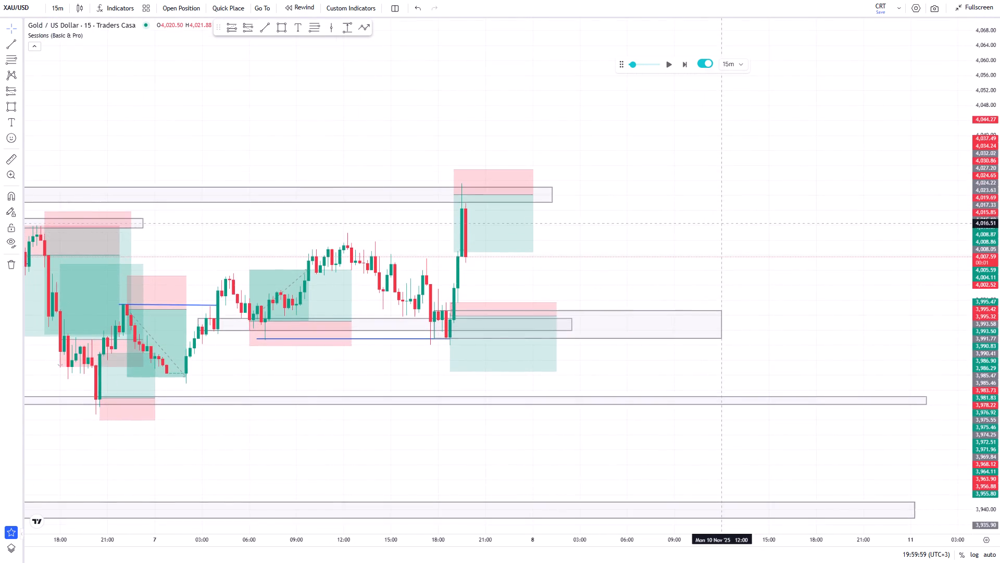
pyautogui.scroll(-5, 720, 213)
pyautogui.scroll(3, 719, 207)
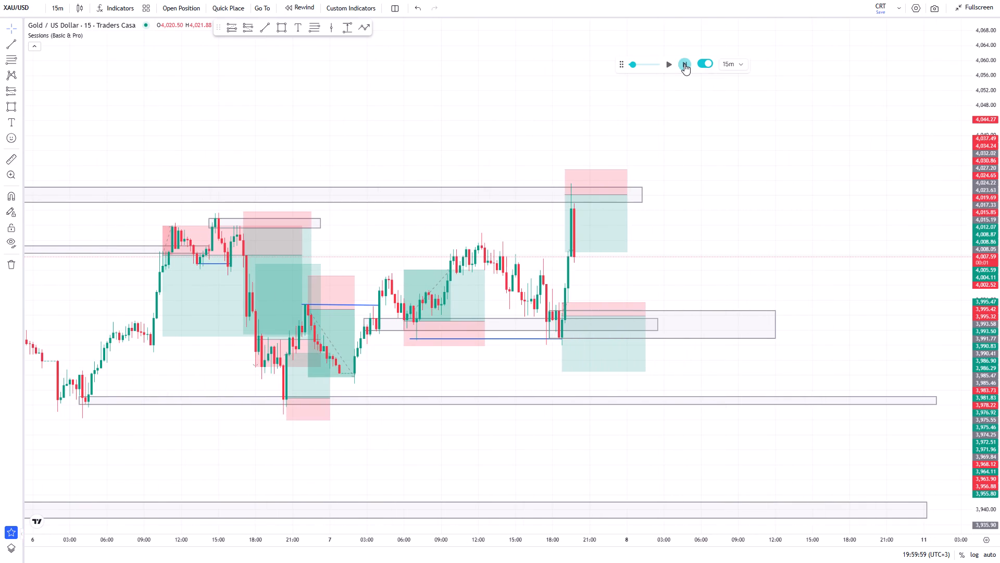
# Advance the replay candle by candle to 20:29:59 on 7 November.
pyautogui.click(684, 64)
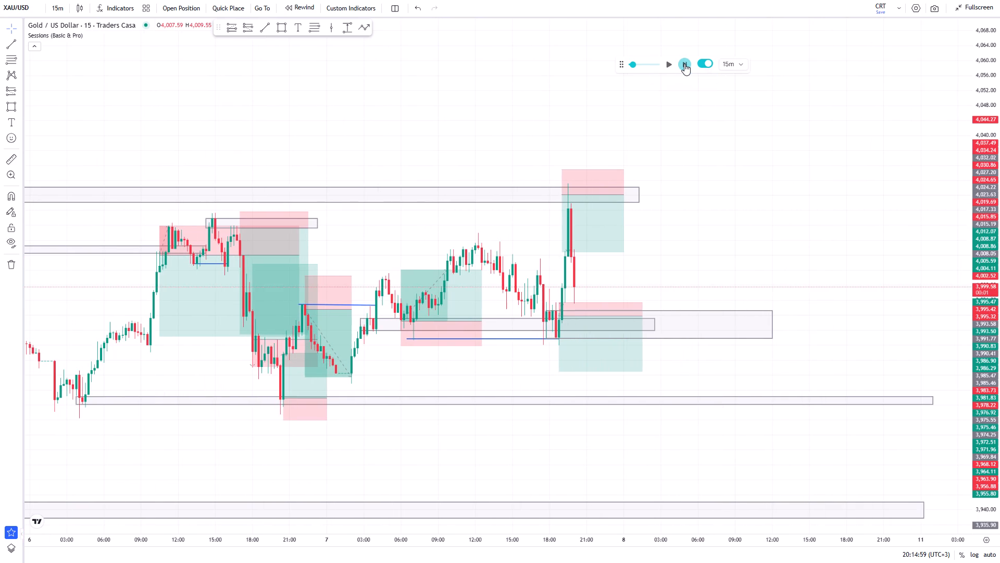
pyautogui.scroll(7, 684, 64)
pyautogui.scroll(5, 720, 145)
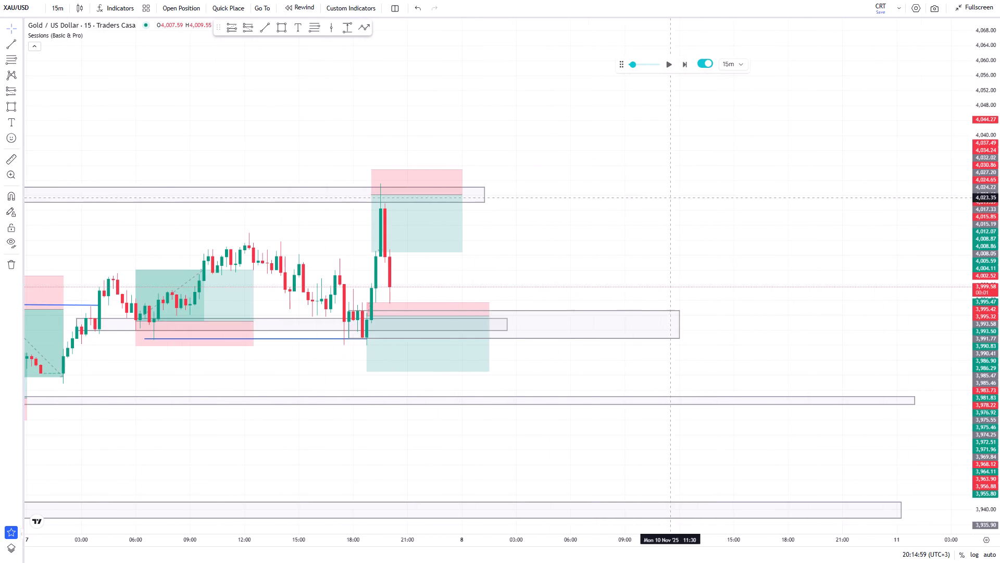
pyautogui.moveTo(620, 227); pyautogui.dragTo(676, 241)
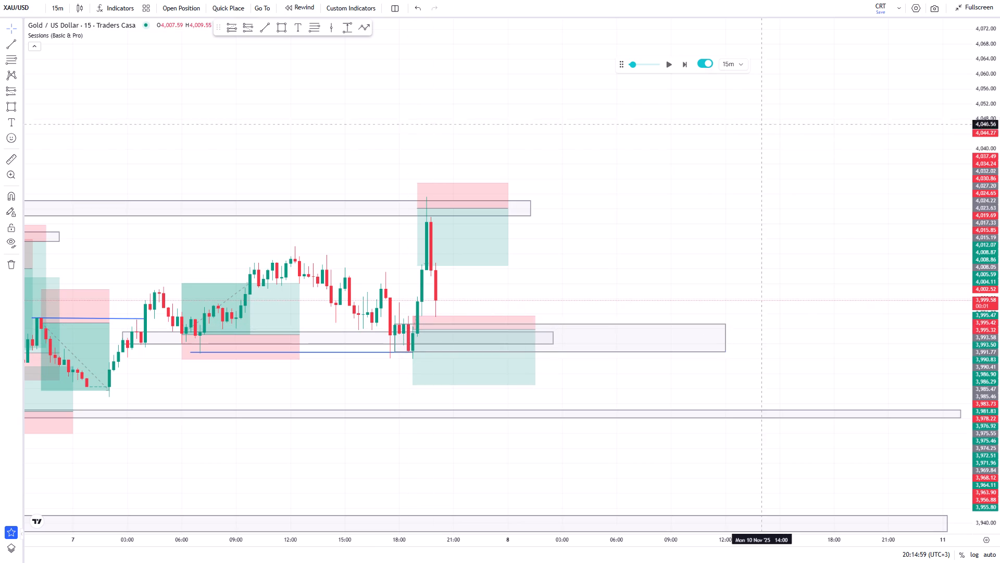
pyautogui.click(682, 65)
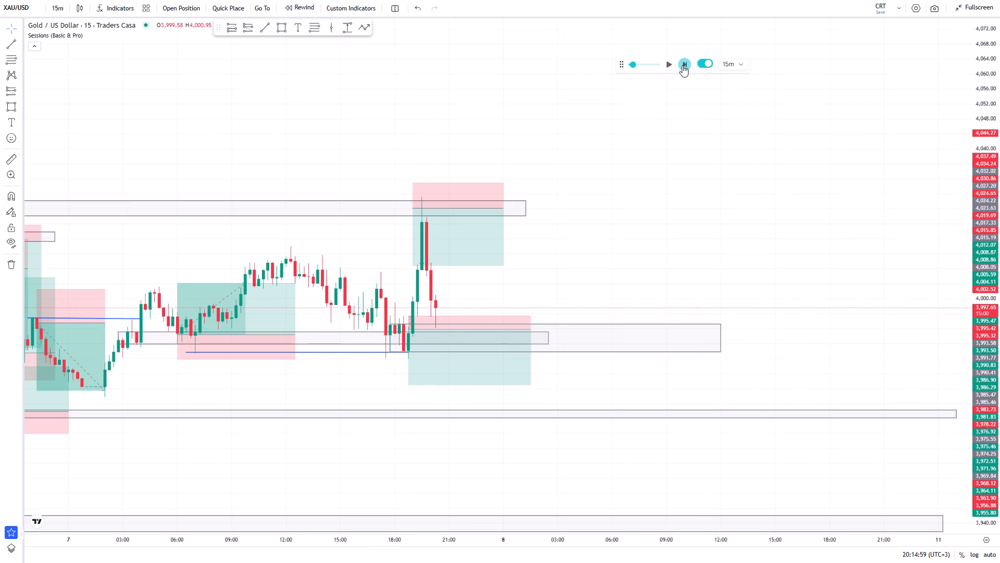
# Place a long position from 20:15 to 23:00 on 7 November with entry at about 3,992.37, stop at 3,983.32 and target at 4,010.59.
pyautogui.click(236, 29)
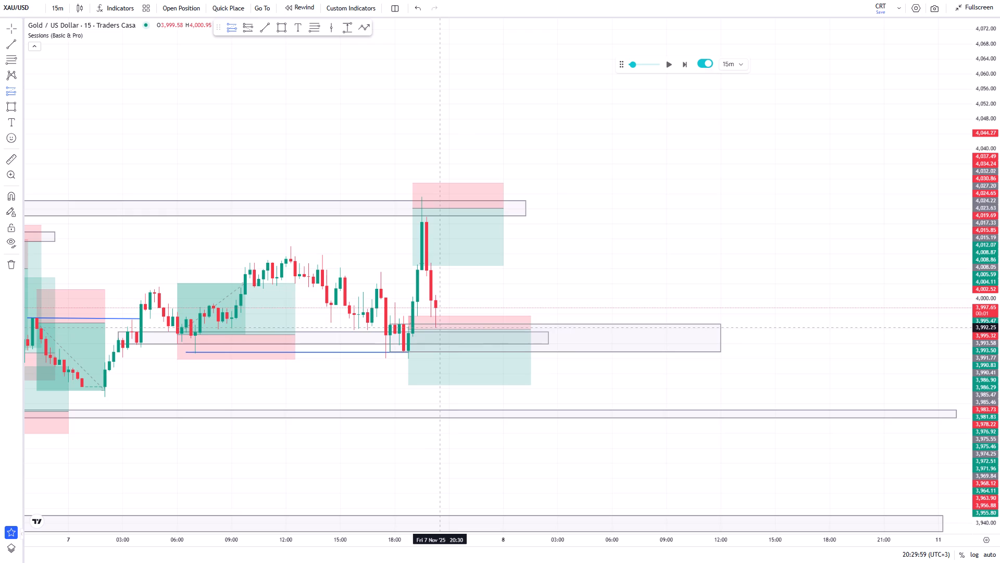
pyautogui.click(435, 327)
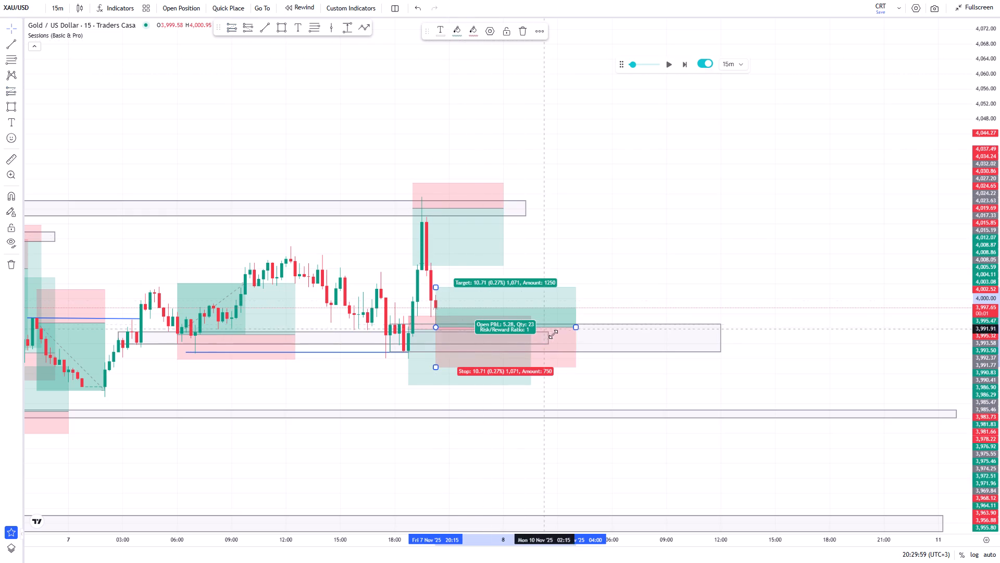
pyautogui.moveTo(576, 326); pyautogui.dragTo(484, 312)
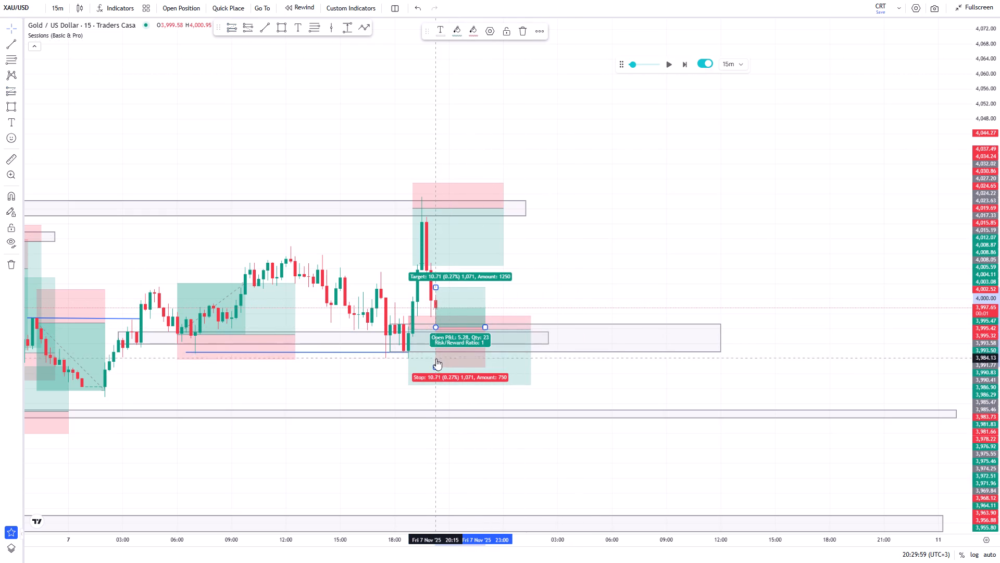
pyautogui.moveTo(435, 367); pyautogui.dragTo(432, 361)
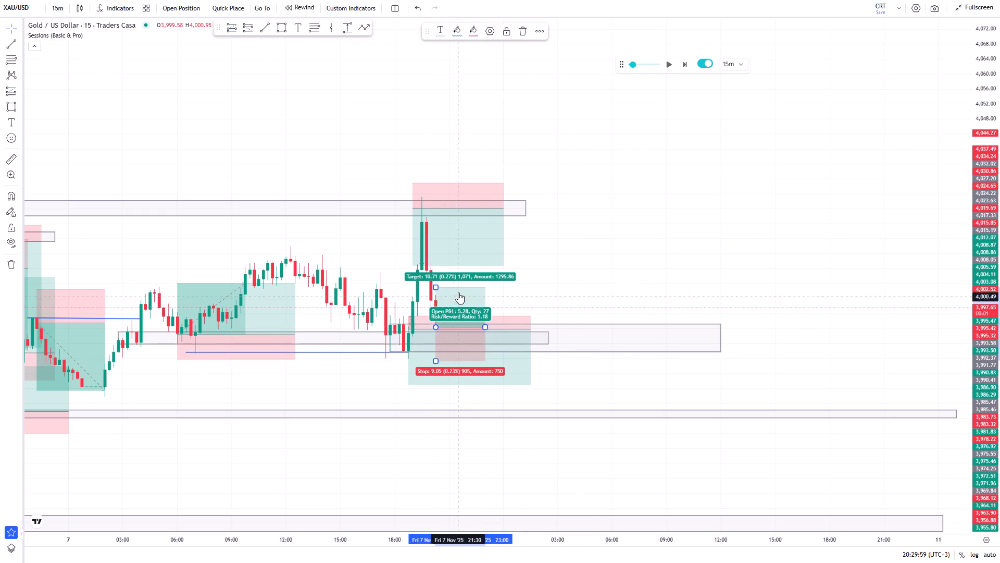
pyautogui.moveTo(434, 284); pyautogui.dragTo(444, 236)
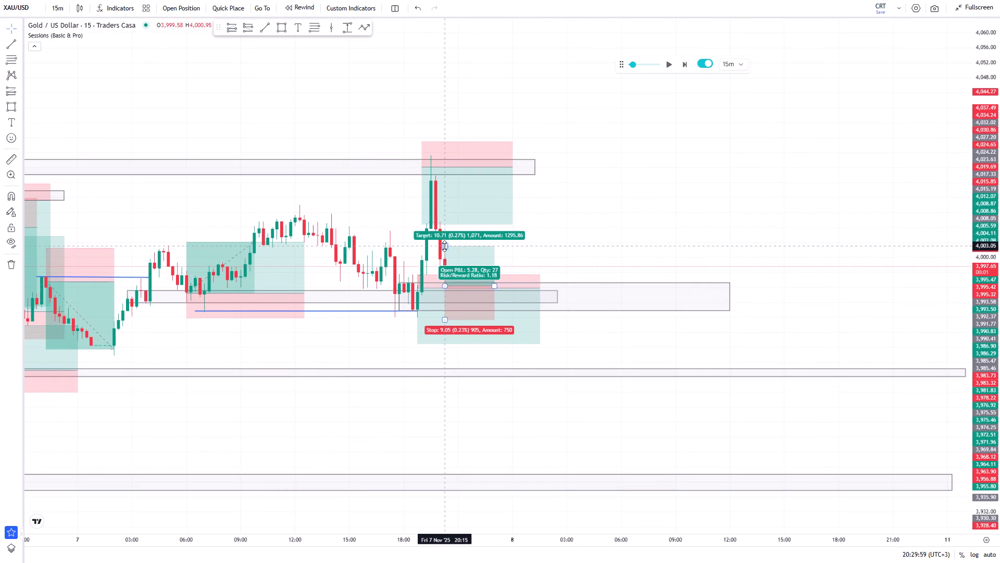
pyautogui.moveTo(445, 247); pyautogui.dragTo(460, 201)
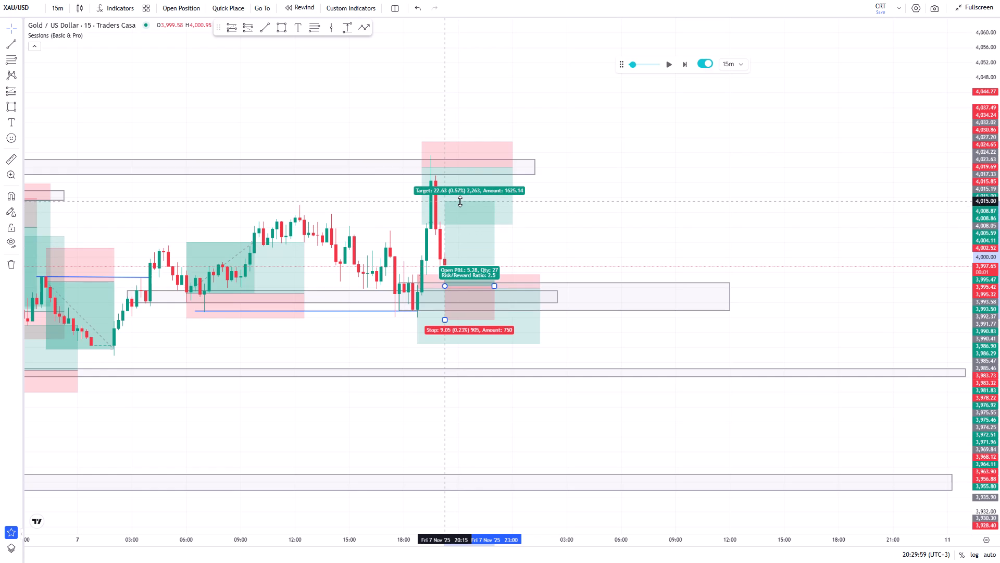
pyautogui.moveTo(460, 201); pyautogui.dragTo(459, 219)
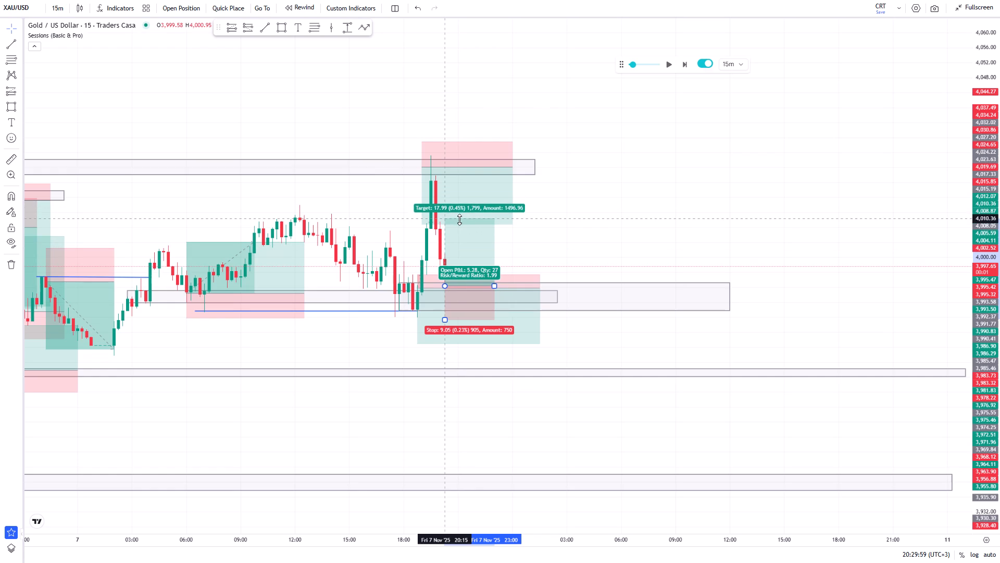
pyautogui.moveTo(459, 219); pyautogui.dragTo(459, 218)
pyautogui.click(572, 210)
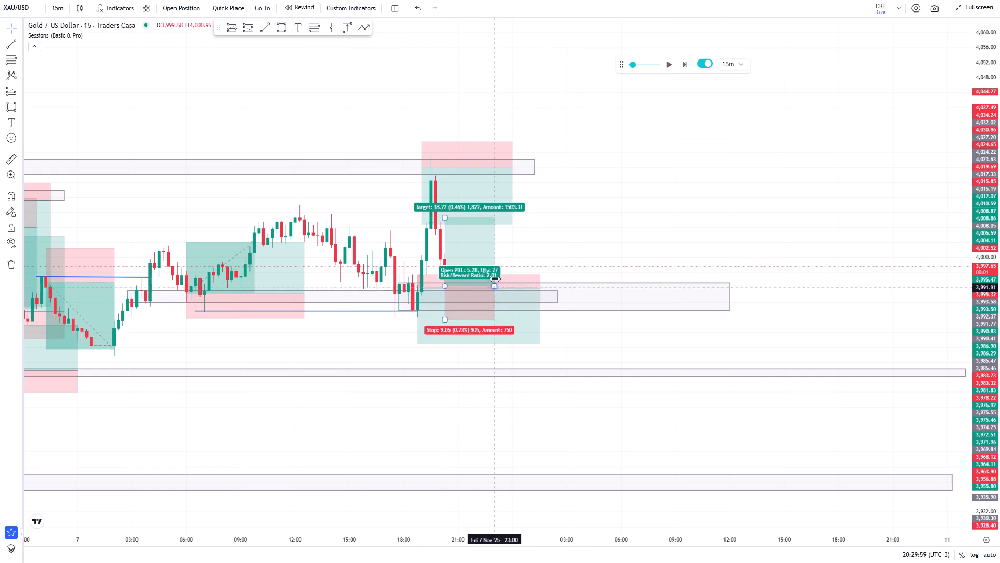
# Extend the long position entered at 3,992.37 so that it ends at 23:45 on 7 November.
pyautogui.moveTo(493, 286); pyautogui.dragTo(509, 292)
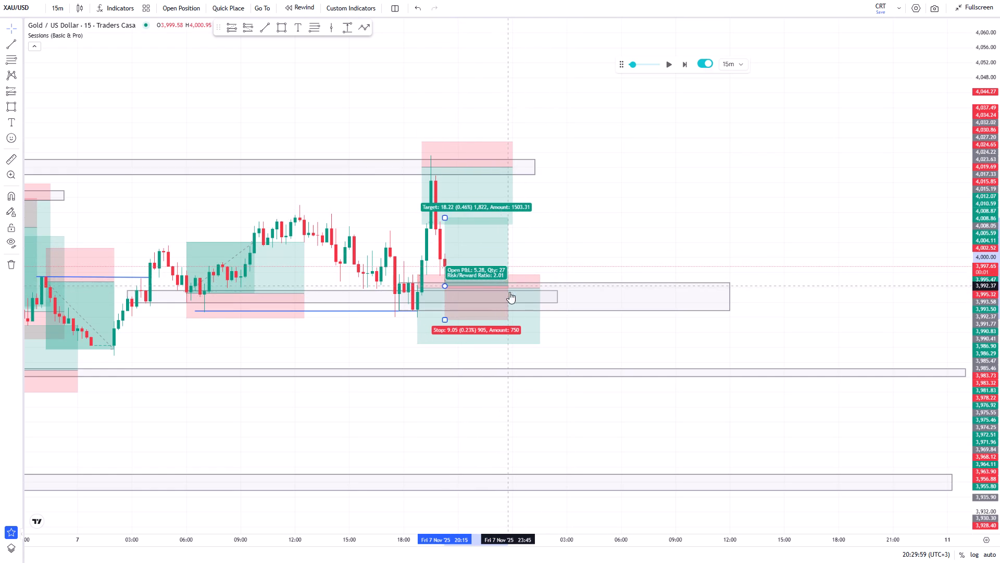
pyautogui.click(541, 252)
# Advance the replay candle by candle to 23:29:59 on 7 November.
pyautogui.click(684, 64)
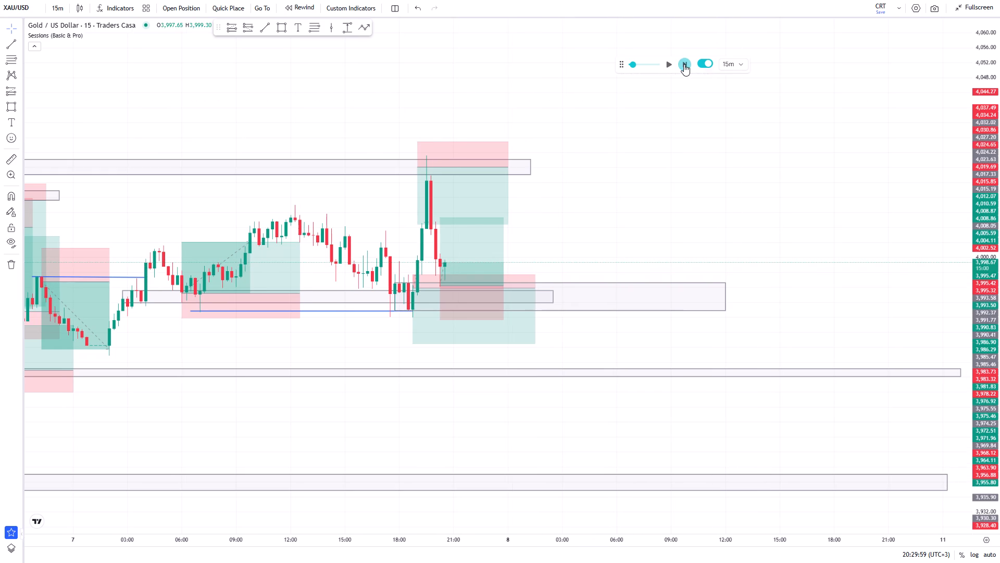
pyautogui.click(684, 64)
pyautogui.click(684, 64)
pyautogui.click(684, 65)
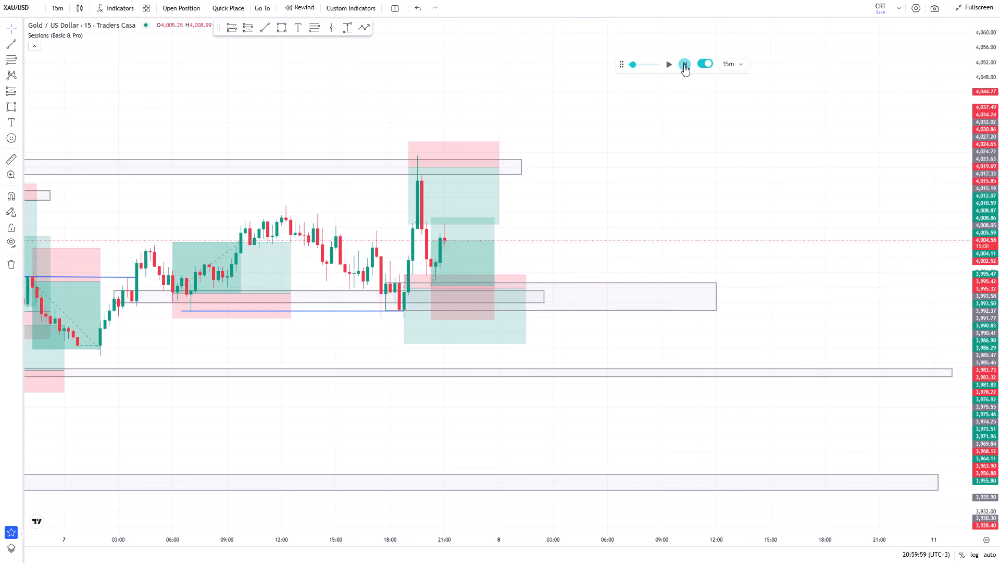
pyautogui.click(684, 65)
pyautogui.click(684, 65)
pyautogui.click(684, 65)
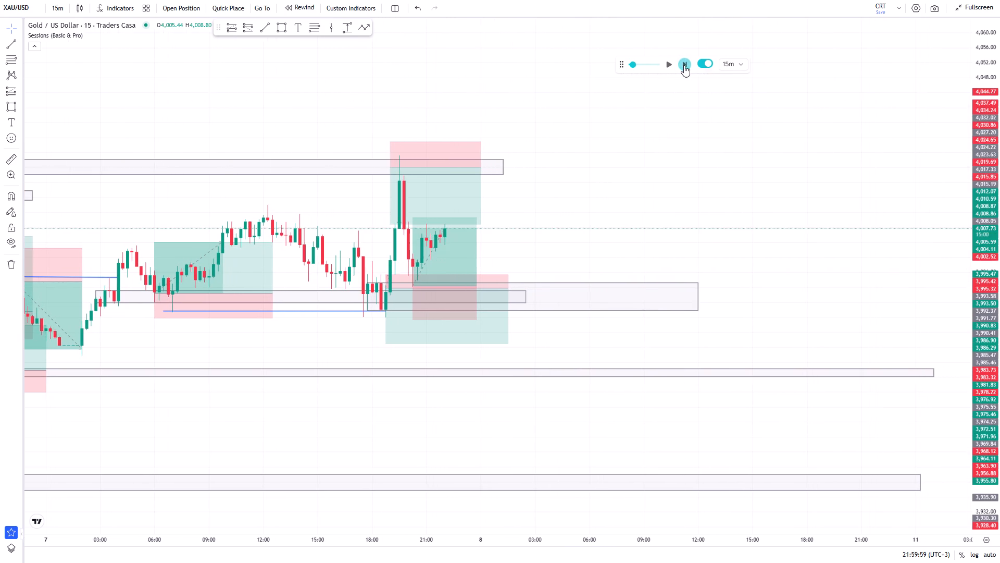
pyautogui.click(684, 65)
pyautogui.doubleClick(684, 65)
pyautogui.click(684, 65)
pyautogui.click(684, 65)
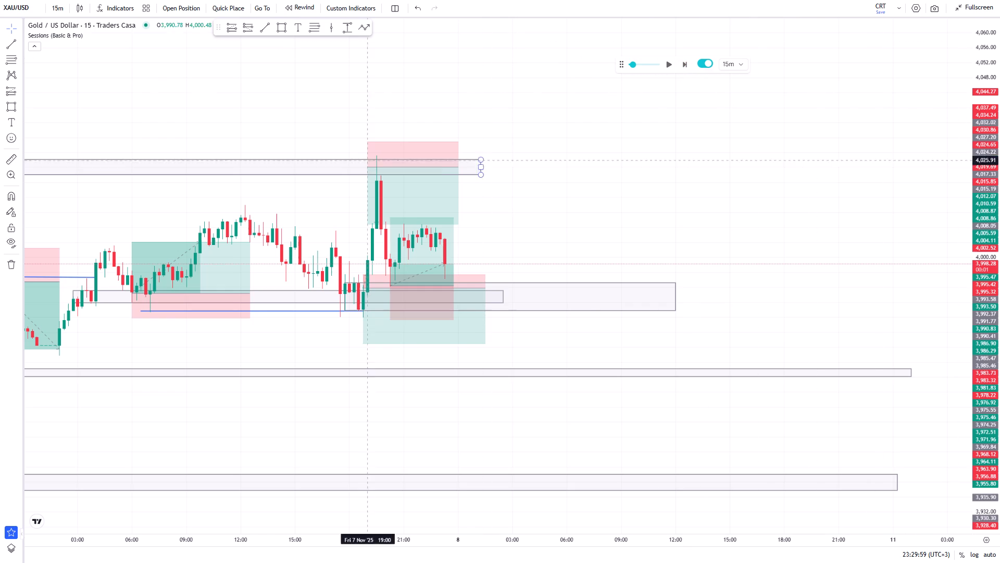
# Advance the replay candle by candle across the weekend to 02:29:59 on 10 November.
pyautogui.scroll(-1, 494, 194)
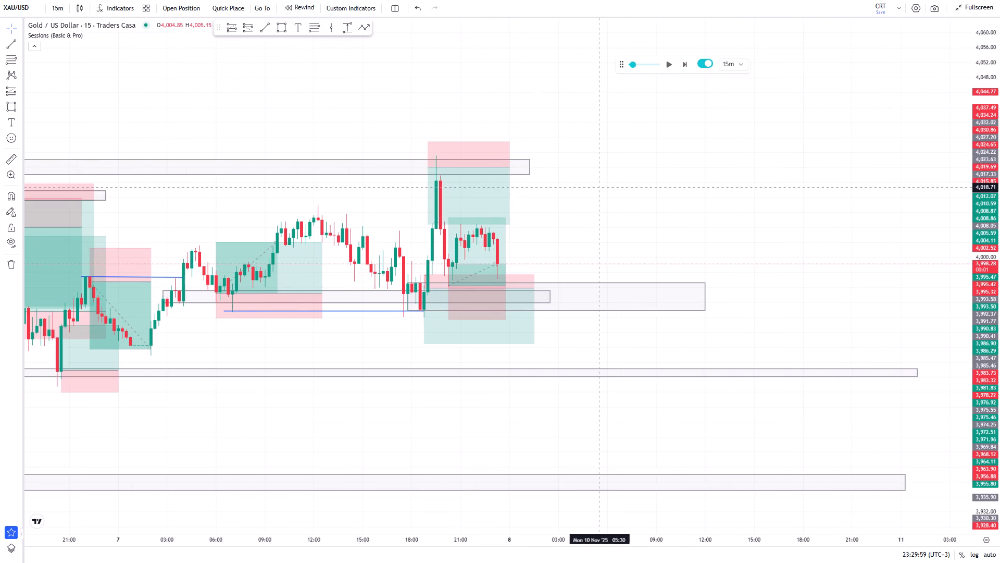
pyautogui.scroll(1, 603, 188)
pyautogui.click(682, 64)
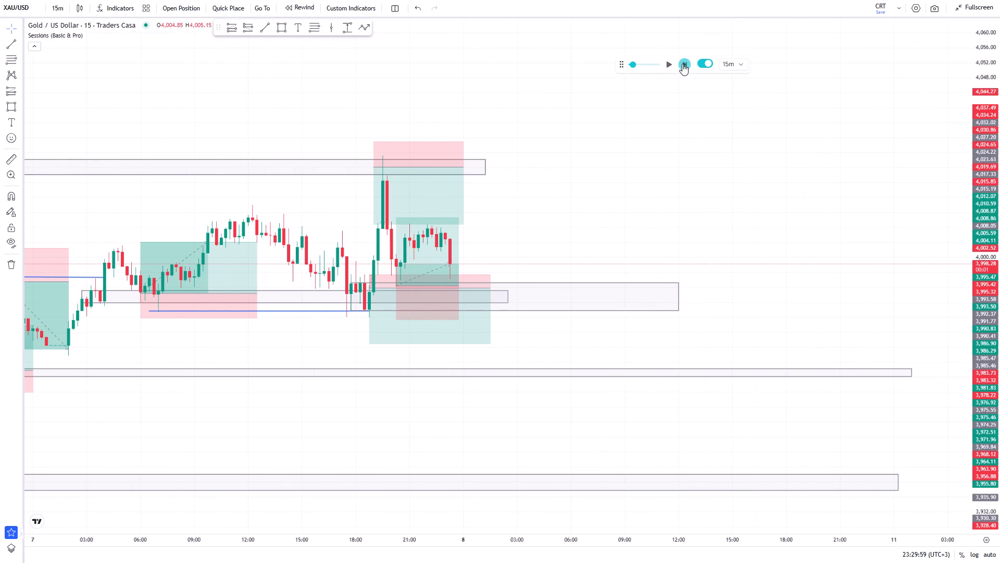
pyautogui.click(682, 64)
pyautogui.click(682, 64)
pyautogui.click(682, 64)
pyautogui.click(682, 64)
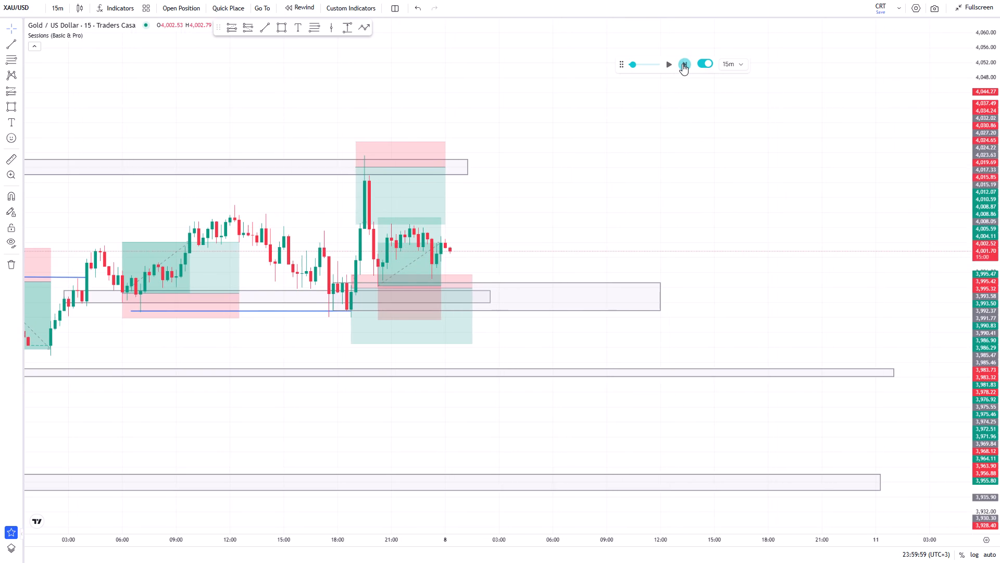
pyautogui.click(682, 64)
pyautogui.doubleClick(682, 64)
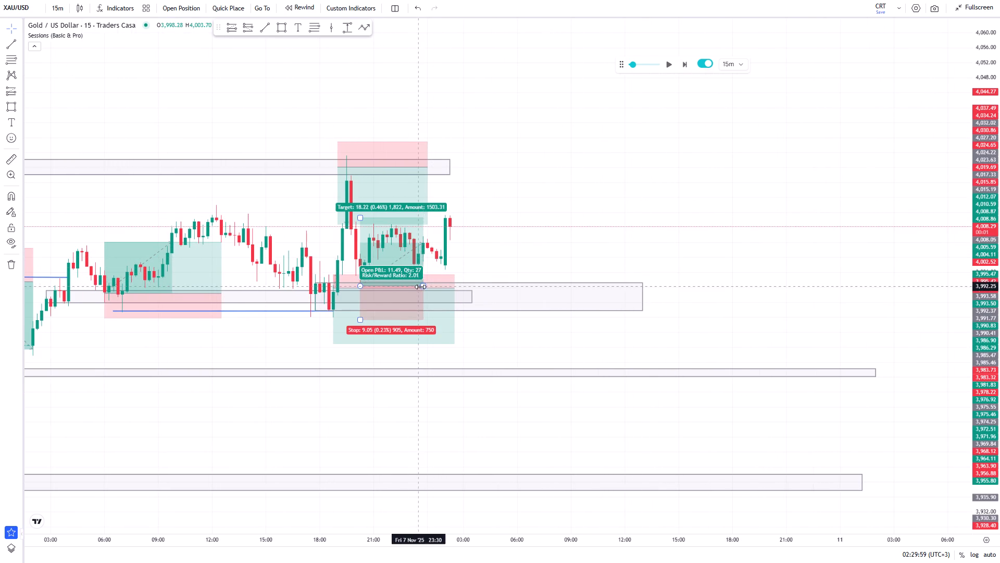
# Extend the long position entered at 3,992.37 so that it ends at about 03:15 on 10 November.
pyautogui.moveTo(420, 287); pyautogui.dragTo(468, 300)
pyautogui.click(529, 217)
# Examine the price action from 30 October to the latest candle against the marked zones, structure lines and planned positions.
pyautogui.scroll(-2, 533, 200)
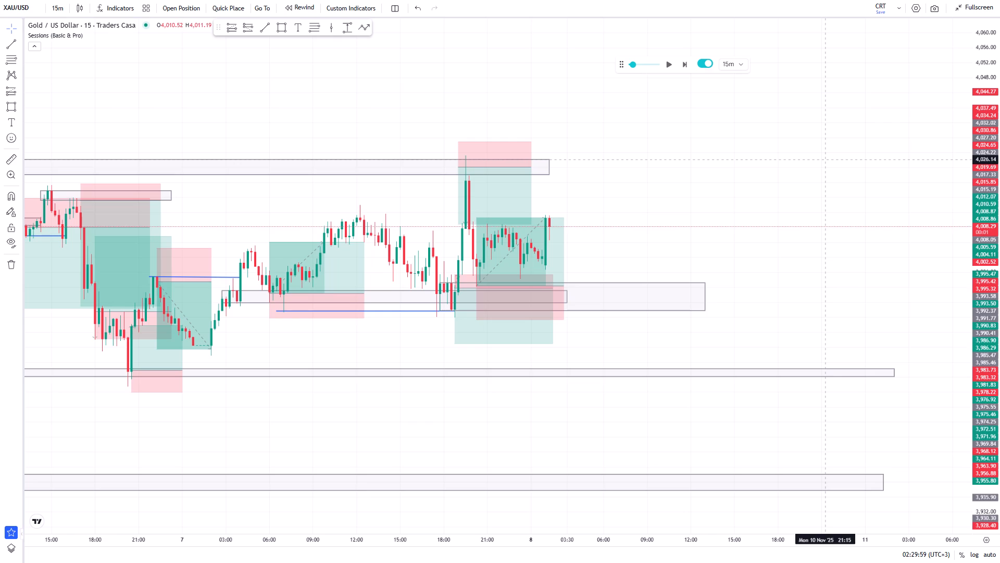
pyautogui.scroll(-3, 675, 198)
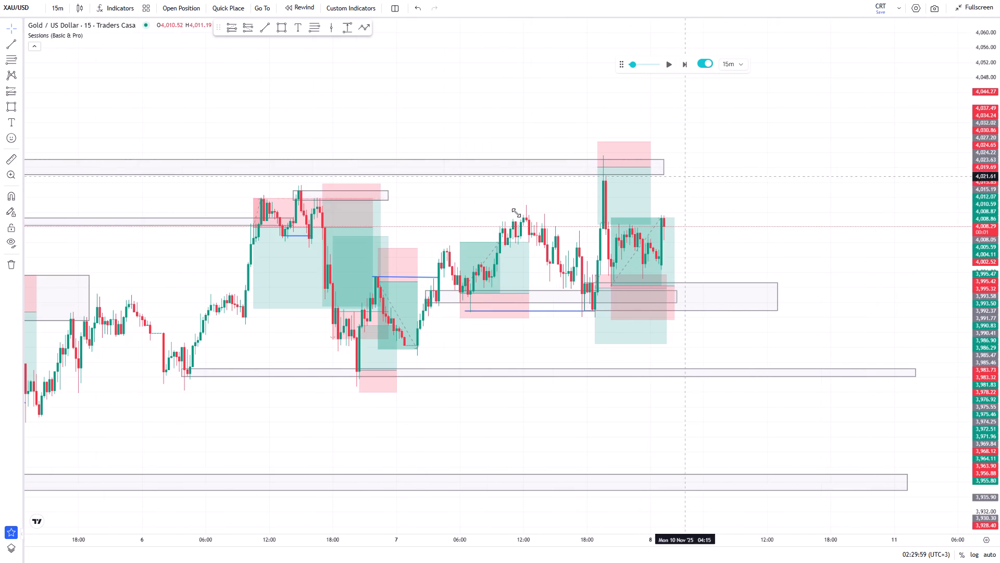
pyautogui.moveTo(412, 83); pyautogui.dragTo(358, 43)
pyautogui.moveTo(476, 152); pyautogui.dragTo(413, 155)
pyautogui.scroll(3, 571, 173)
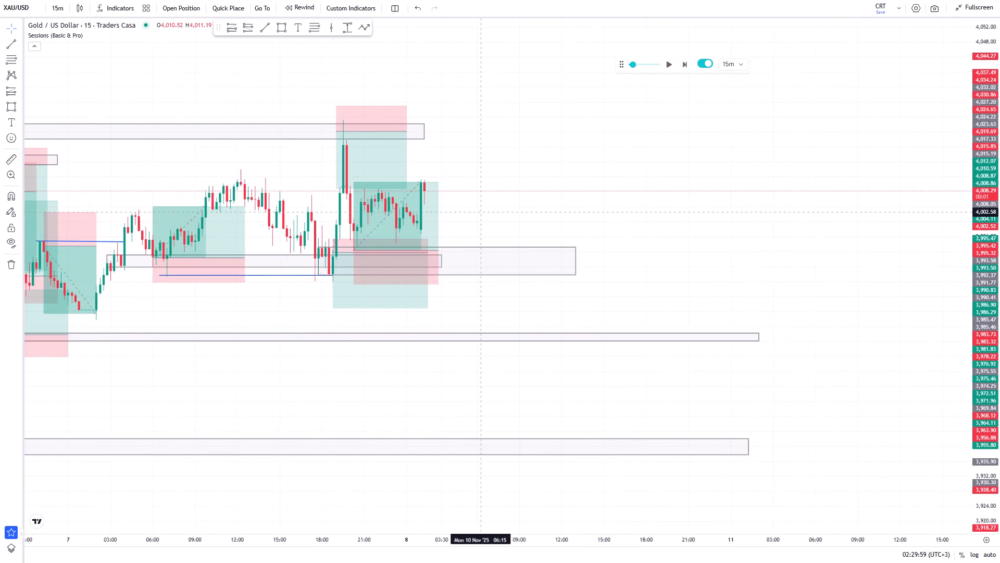
pyautogui.scroll(2, 469, 212)
pyautogui.moveTo(461, 181); pyautogui.dragTo(635, 139)
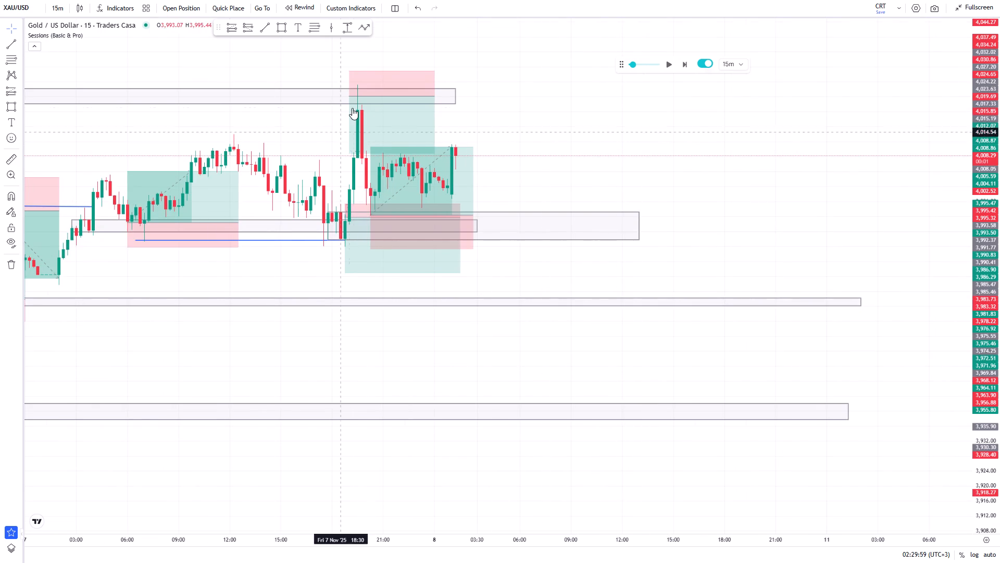
pyautogui.scroll(-5, 370, 99)
pyautogui.scroll(-10, 315, 132)
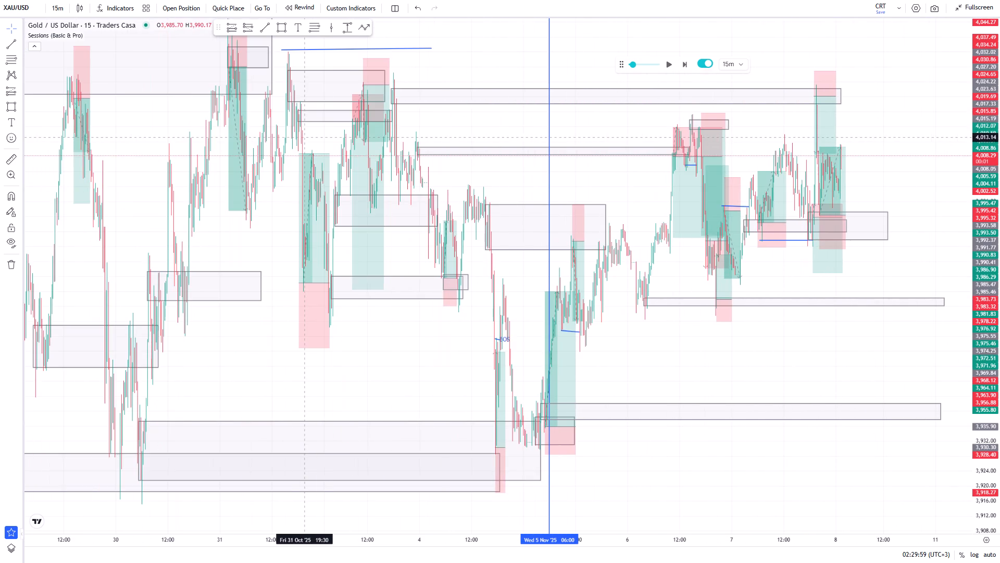
pyautogui.moveTo(619, 119); pyautogui.dragTo(568, 136)
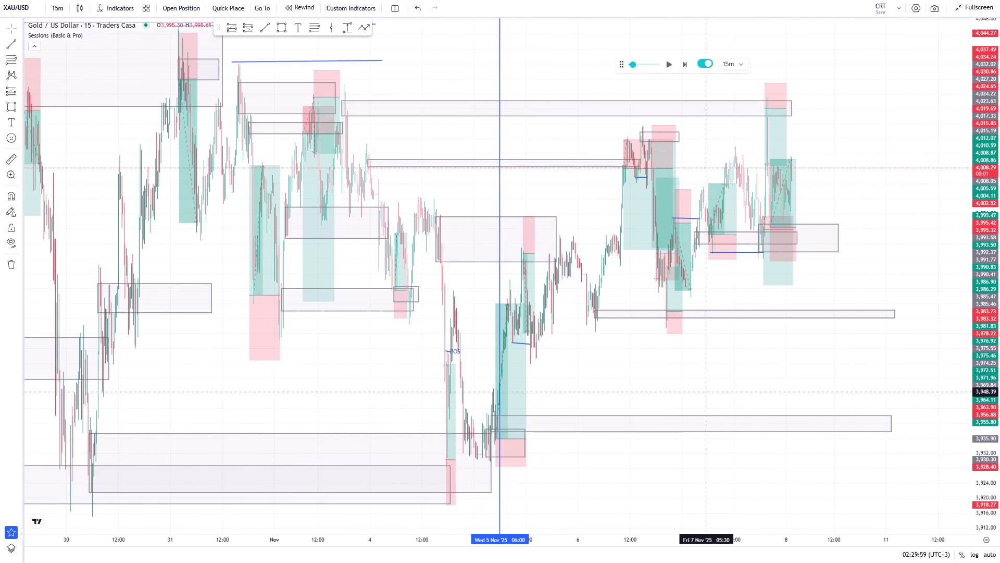
pyautogui.moveTo(780, 373); pyautogui.dragTo(525, 388)
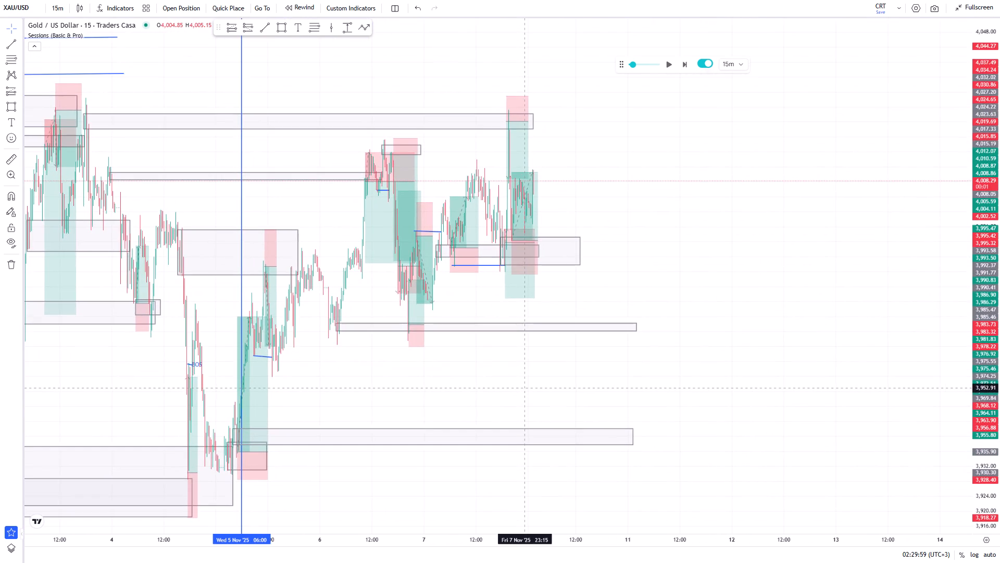
pyautogui.scroll(6, 691, 449)
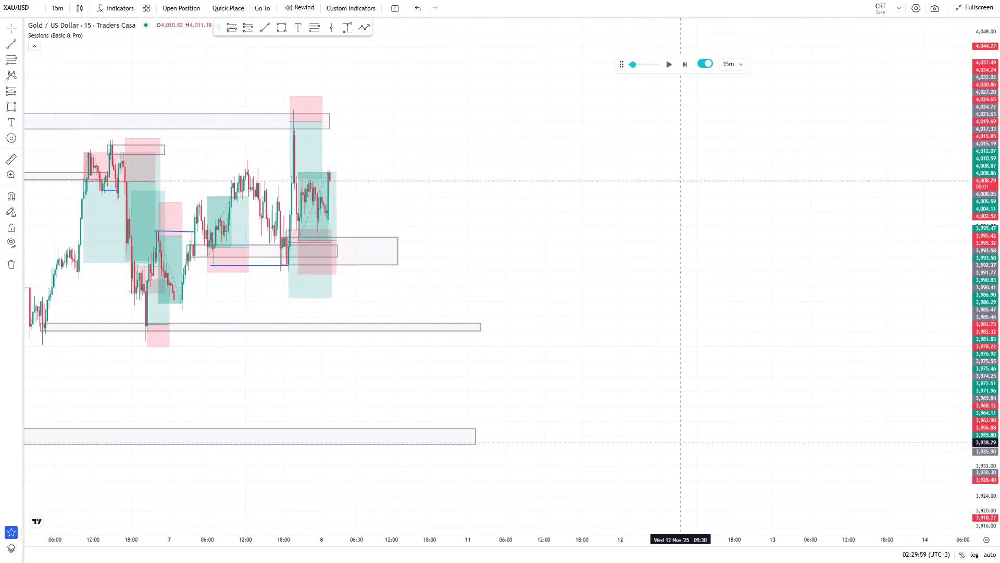
pyautogui.scroll(2, 680, 443)
pyautogui.moveTo(554, 413); pyautogui.dragTo(881, 319)
pyautogui.scroll(4, 862, 328)
pyautogui.moveTo(682, 358); pyautogui.dragTo(913, 431)
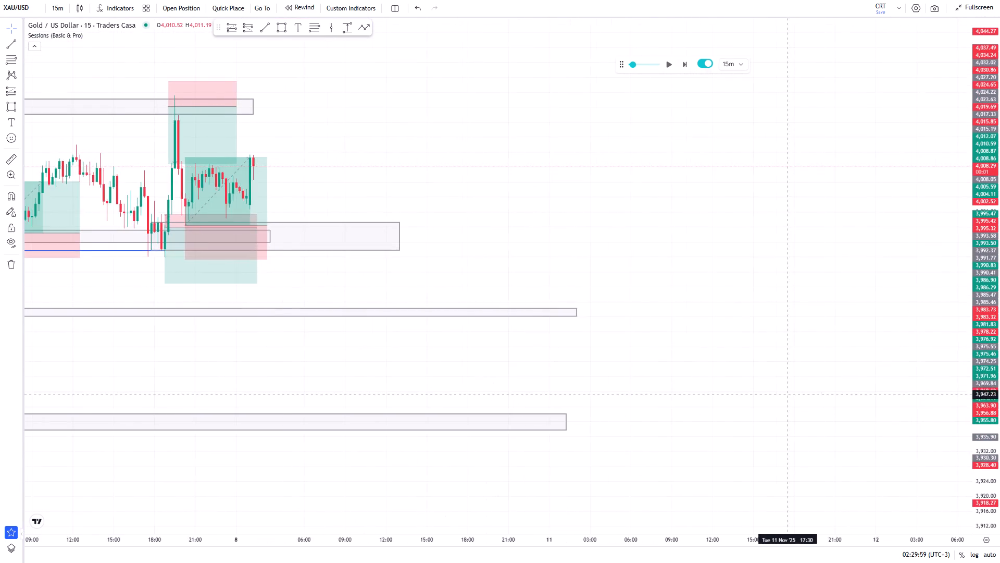
pyautogui.scroll(2, 783, 394)
pyautogui.moveTo(755, 409); pyautogui.dragTo(933, 459)
pyautogui.moveTo(695, 305); pyautogui.dragTo(834, 282)
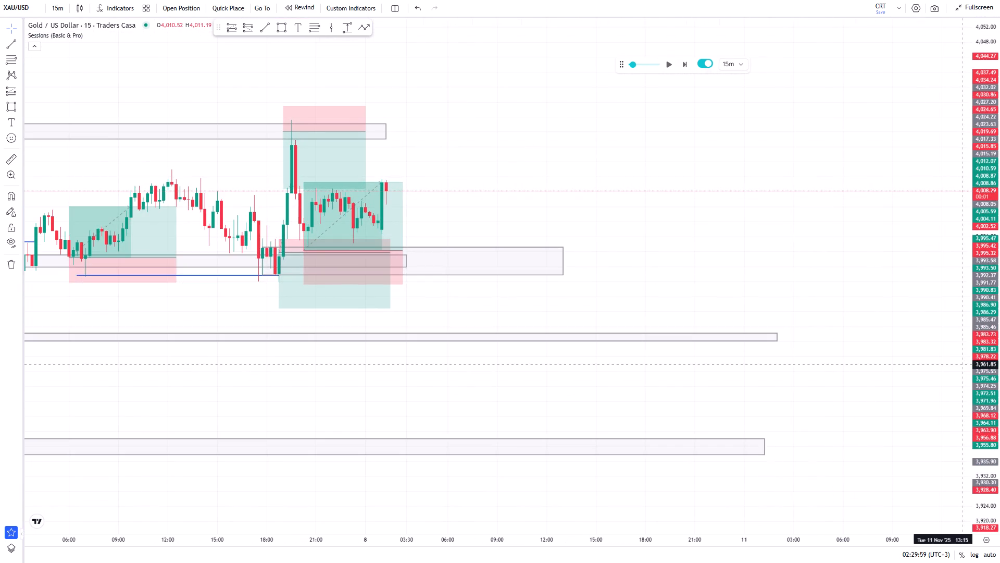
# Examine the 5 to 10 November candles at an enlarged price scale, against the 4,022 to 4,026 and 3,986 to 3,993 zones.
pyautogui.moveTo(987, 407); pyautogui.dragTo(984, 174)
pyautogui.moveTo(720, 137); pyautogui.dragTo(752, 160)
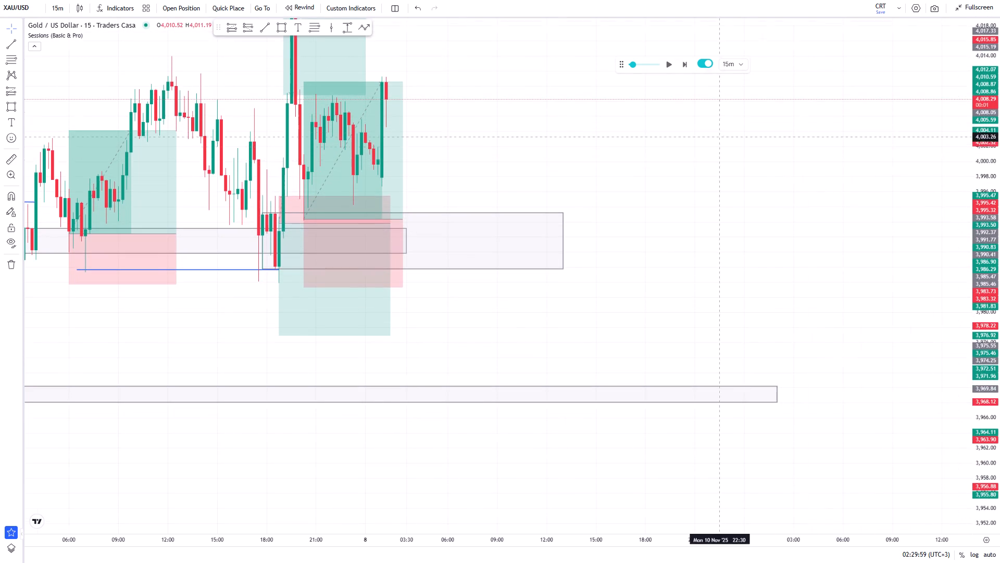
pyautogui.moveTo(752, 160); pyautogui.dragTo(857, 252)
pyautogui.scroll(-3, 748, 228)
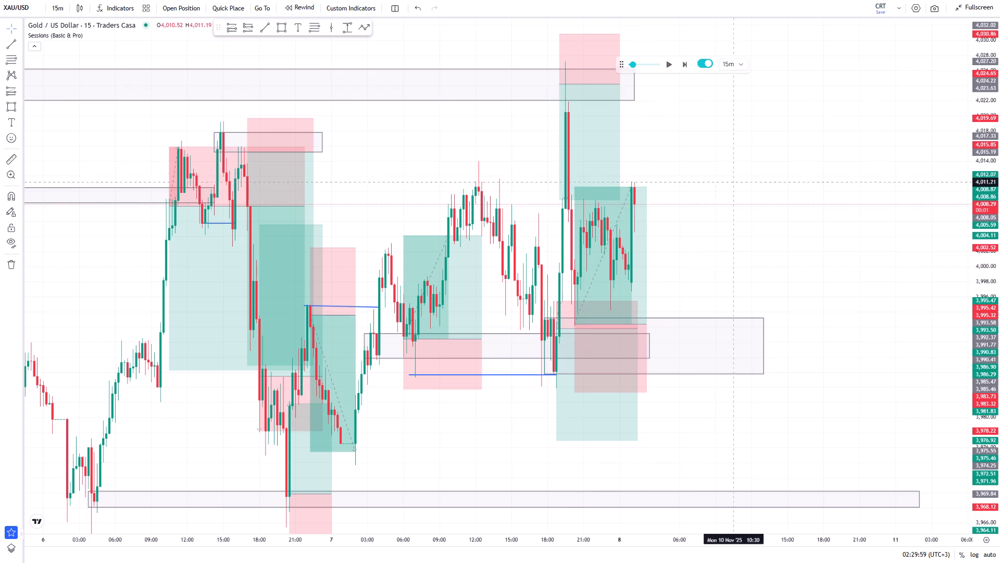
pyautogui.moveTo(705, 185); pyautogui.dragTo(571, 174)
pyautogui.scroll(3, 670, 198)
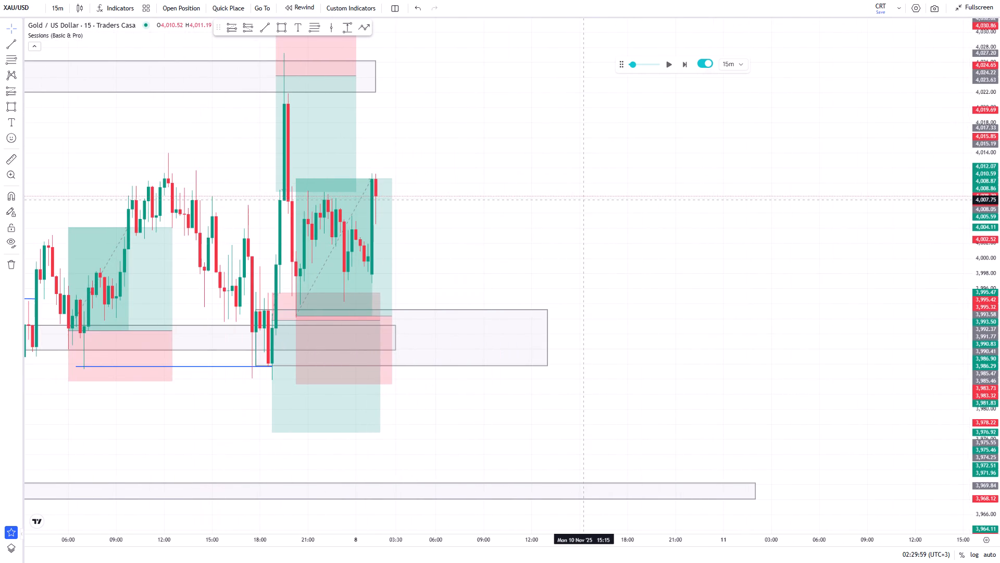
pyautogui.moveTo(582, 201); pyautogui.dragTo(669, 228)
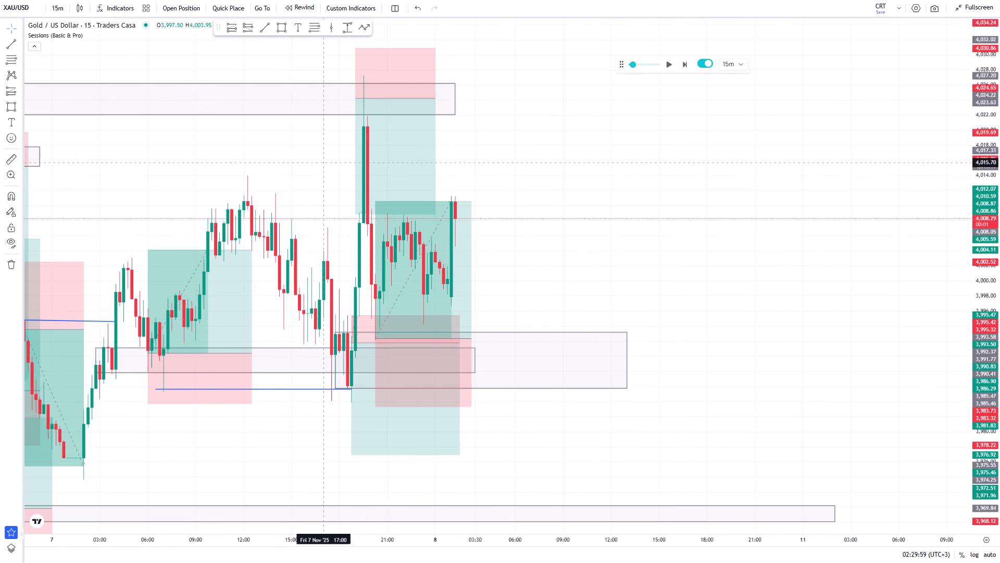
pyautogui.scroll(3, 611, 209)
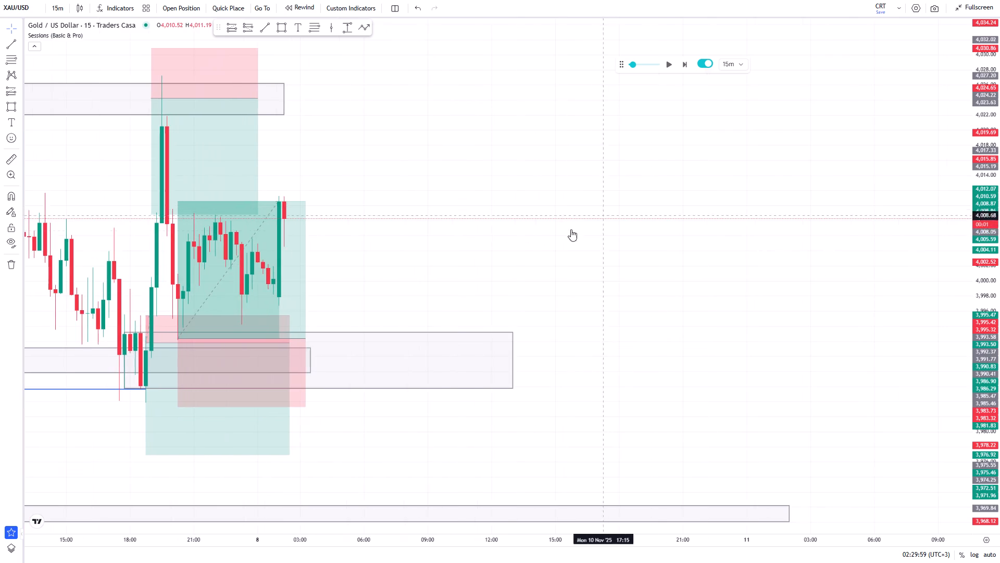
pyautogui.moveTo(393, 272); pyautogui.dragTo(603, 291)
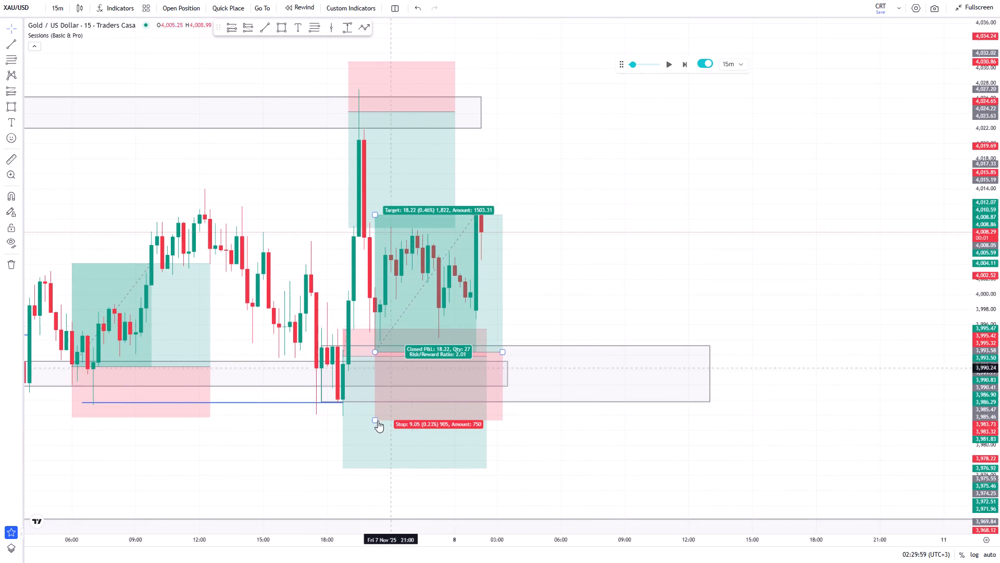
pyautogui.scroll(-5, 741, 353)
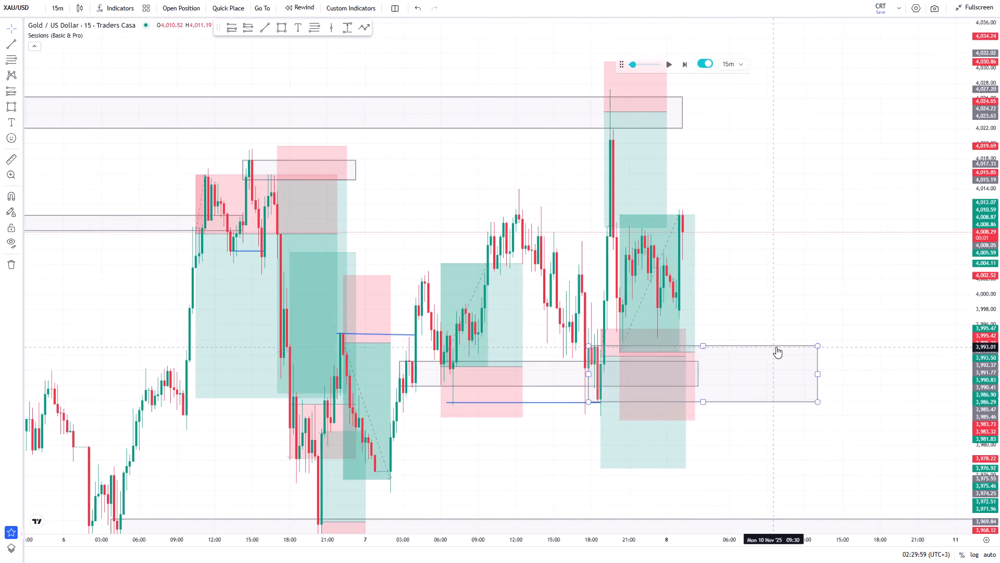
pyautogui.scroll(-4, 777, 347)
pyautogui.moveTo(658, 464); pyautogui.dragTo(601, 313)
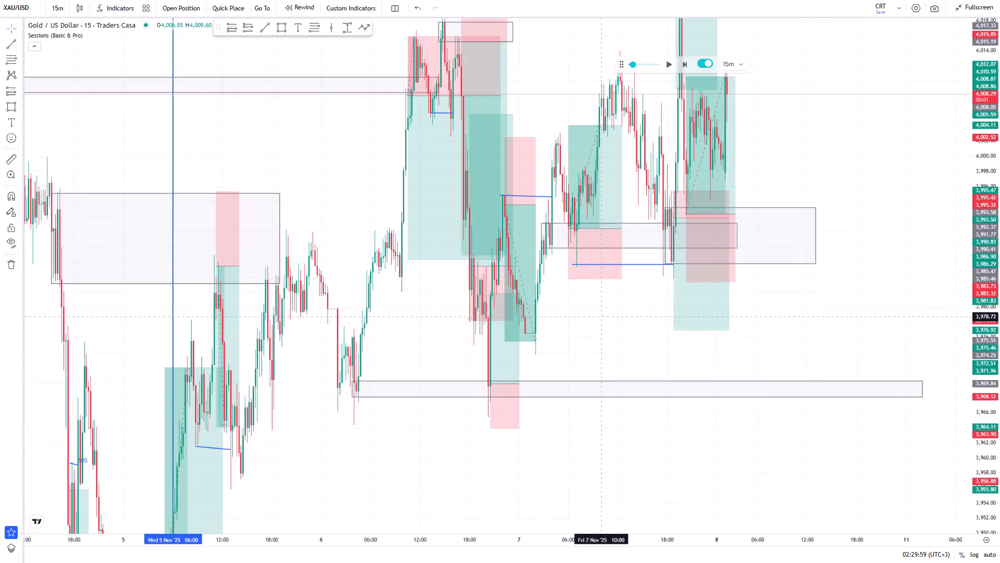
pyautogui.moveTo(601, 313); pyautogui.dragTo(571, 376)
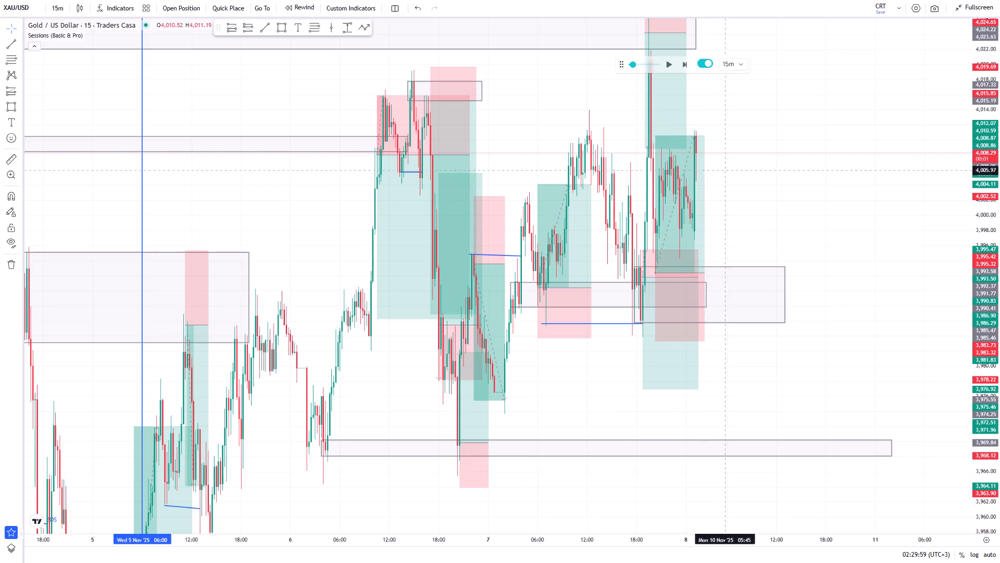
pyautogui.moveTo(823, 153); pyautogui.dragTo(703, 298)
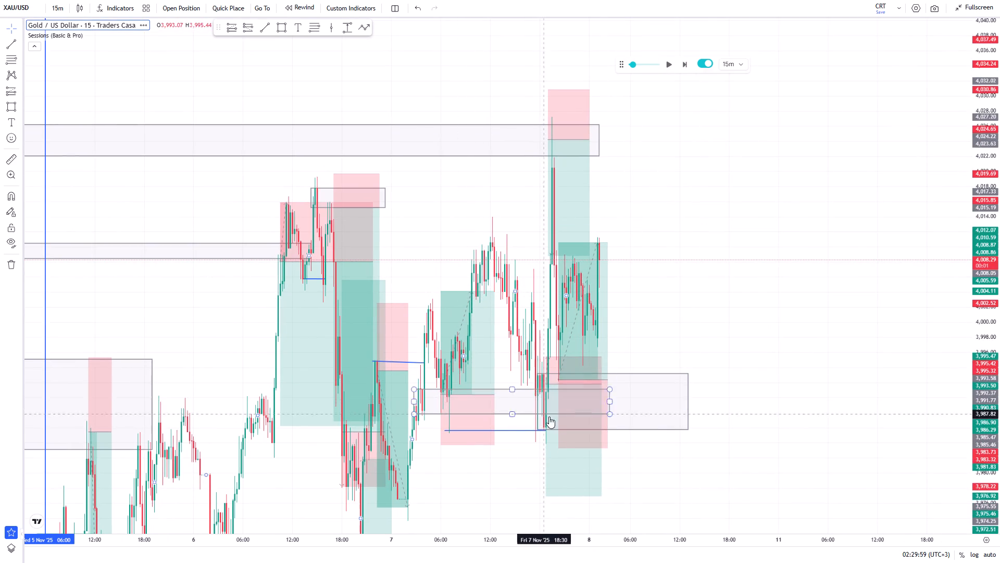
pyautogui.scroll(6, 680, 259)
pyautogui.moveTo(522, 241); pyautogui.dragTo(902, 323)
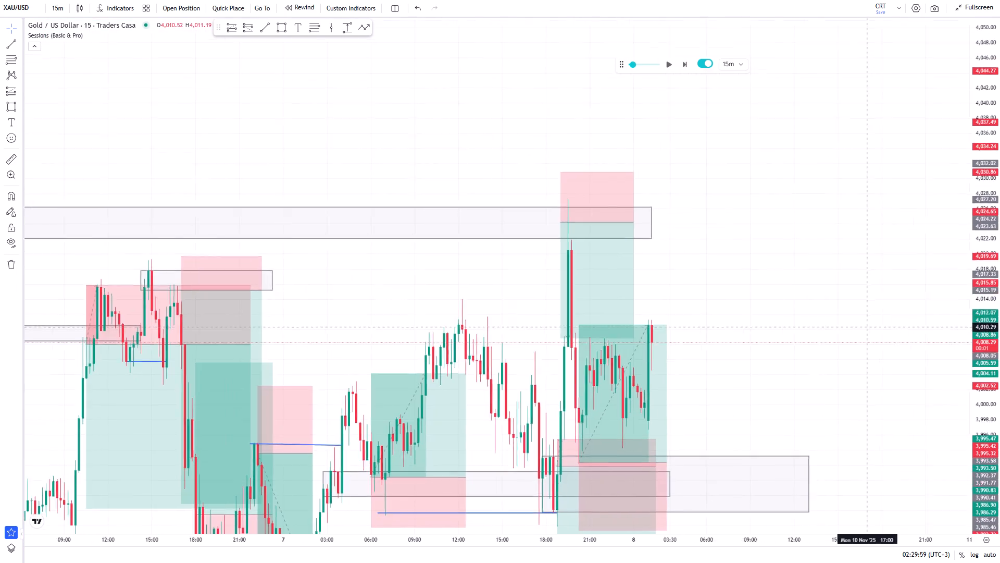
pyautogui.moveTo(902, 323); pyautogui.dragTo(902, 322)
pyautogui.scroll(4, 877, 291)
pyautogui.moveTo(747, 343); pyautogui.dragTo(766, 196)
pyautogui.moveTo(723, 295); pyautogui.dragTo(719, 250)
pyautogui.moveTo(695, 221); pyautogui.dragTo(631, 291)
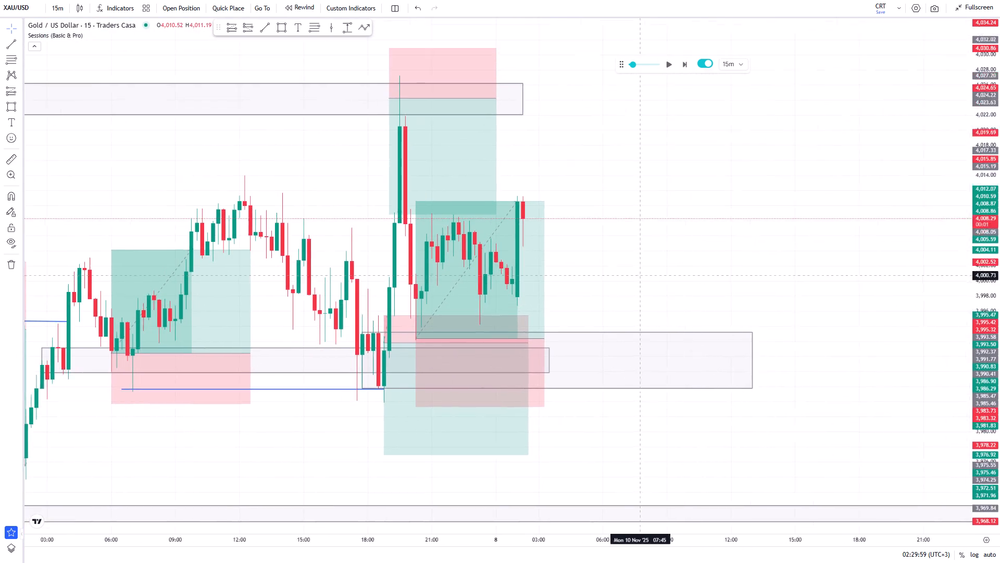
pyautogui.moveTo(631, 291); pyautogui.dragTo(630, 292)
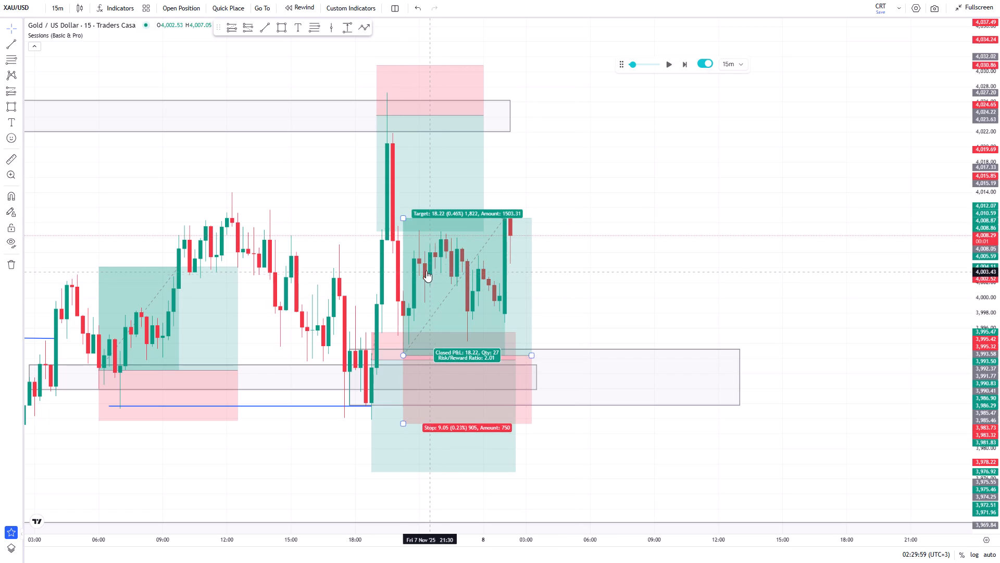
# Draw a rectangle zone from 23:30 on 7 November to about 11:15 on 10 November, between about 4,002 and 3,999.
pyautogui.click(276, 34)
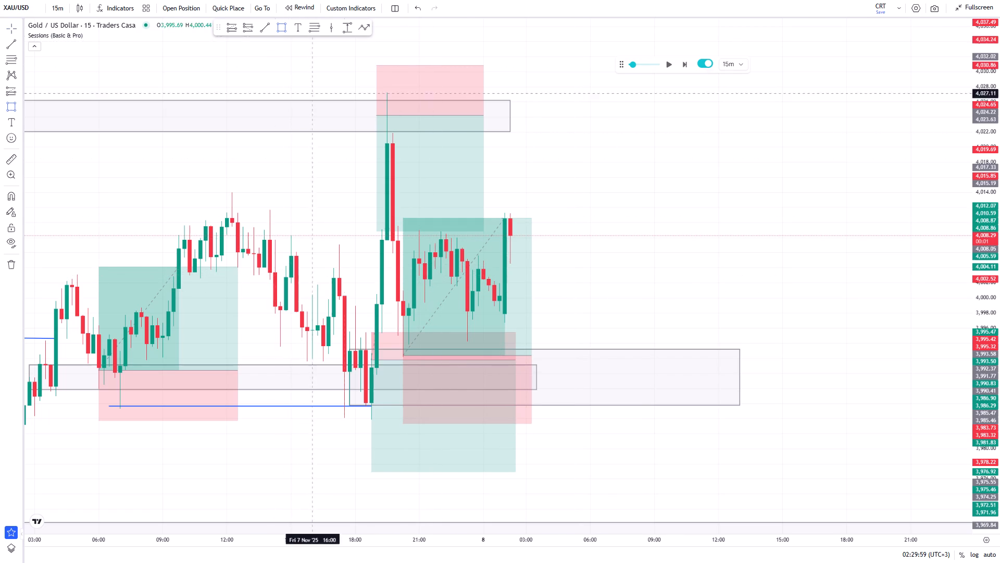
pyautogui.click(473, 283)
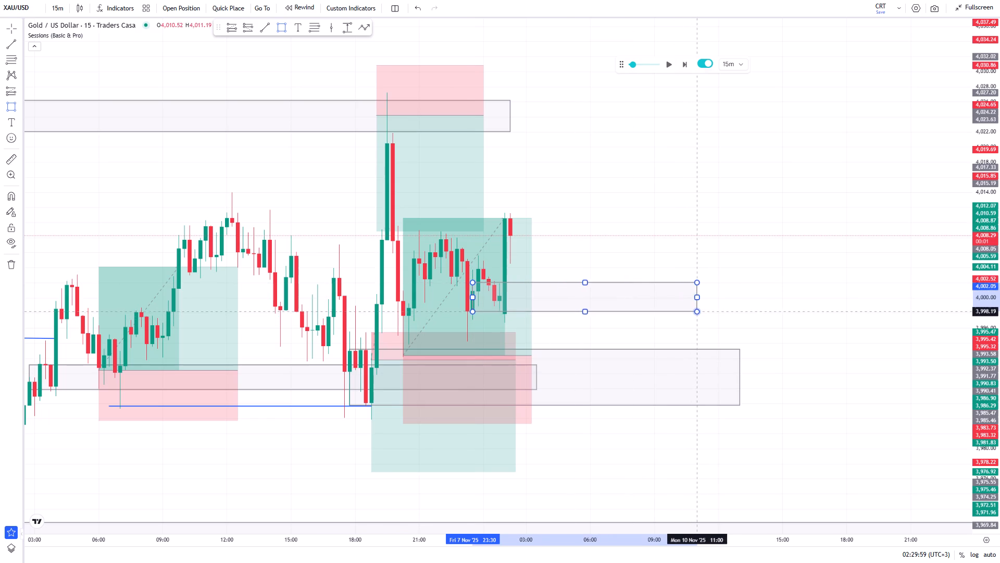
pyautogui.click(704, 307)
pyautogui.click(672, 234)
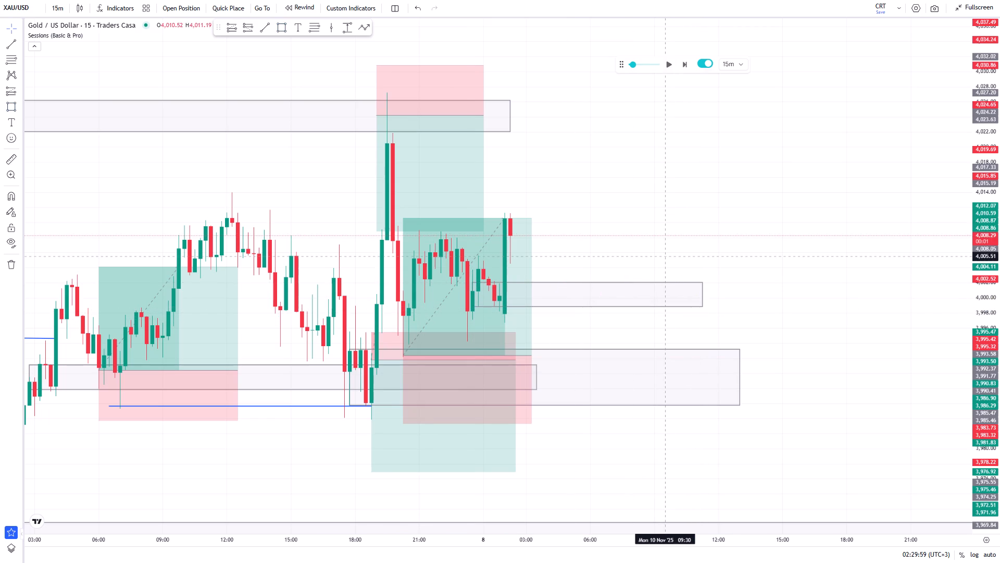